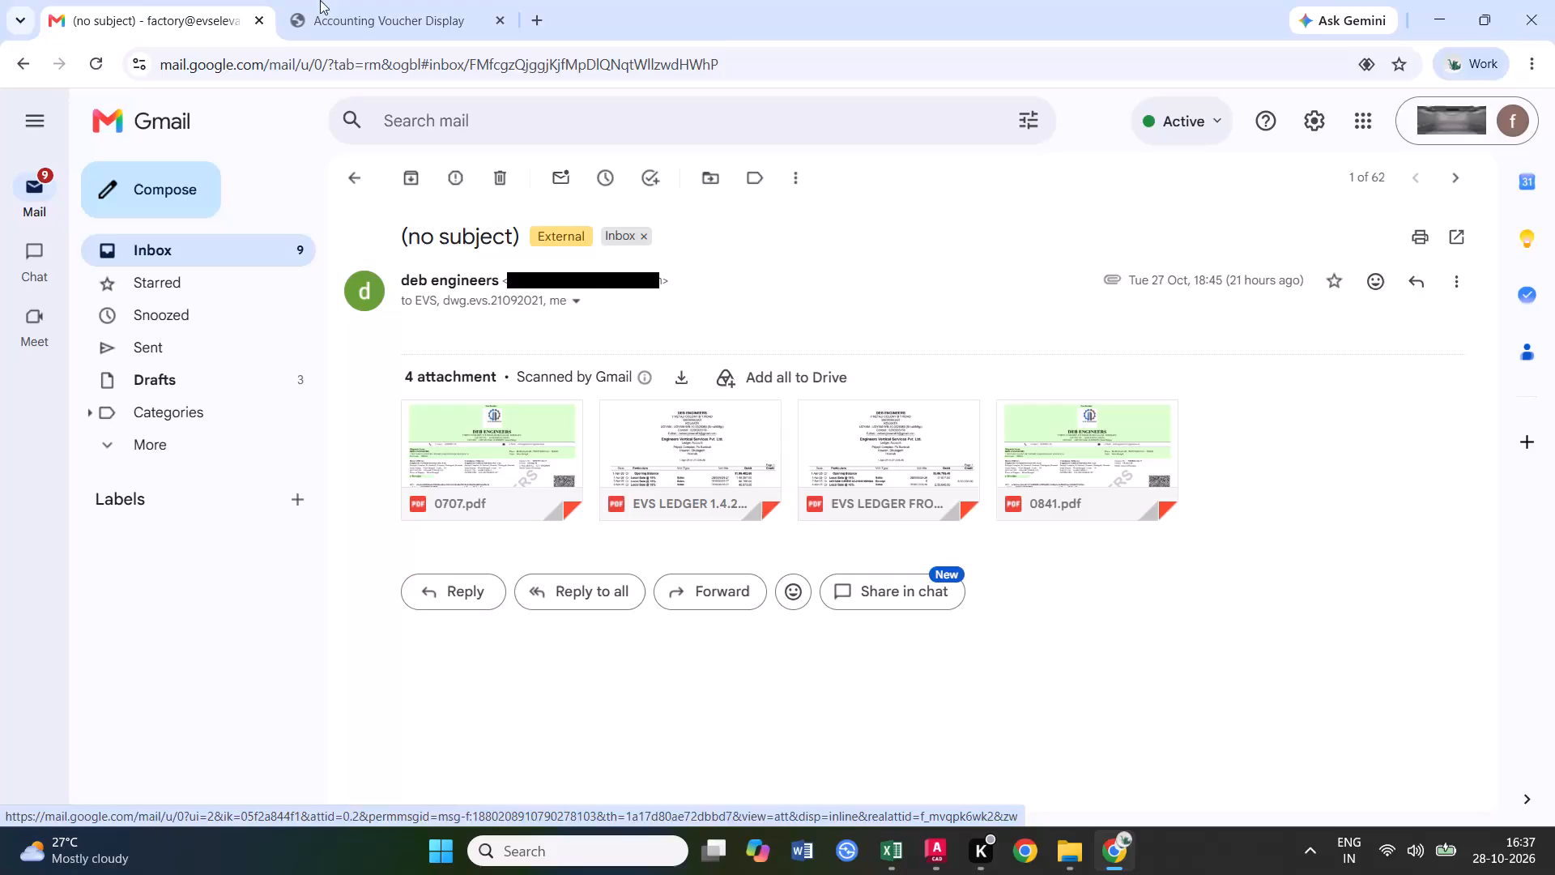
Close the Chrome window with the e-mail and voucher pages, returning to the BOM workbook in Excel.
left_click(1538, 23)
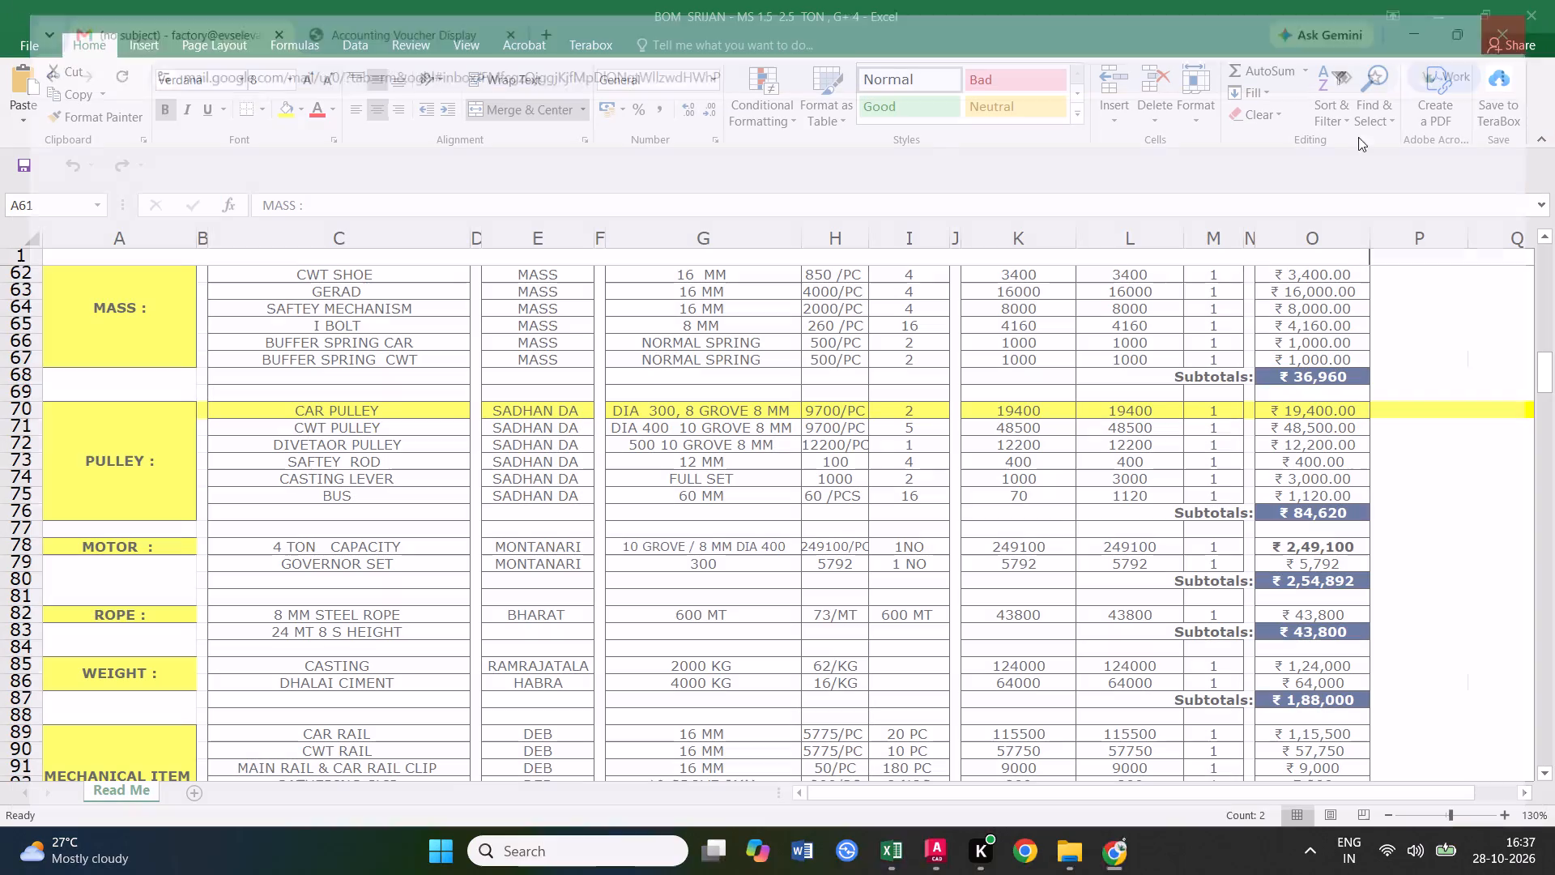
Select the entire CAR PULLEY row, row 70, in the PULLEY section of the bill of materials.
left_click(796, 536)
left_click(18, 407)
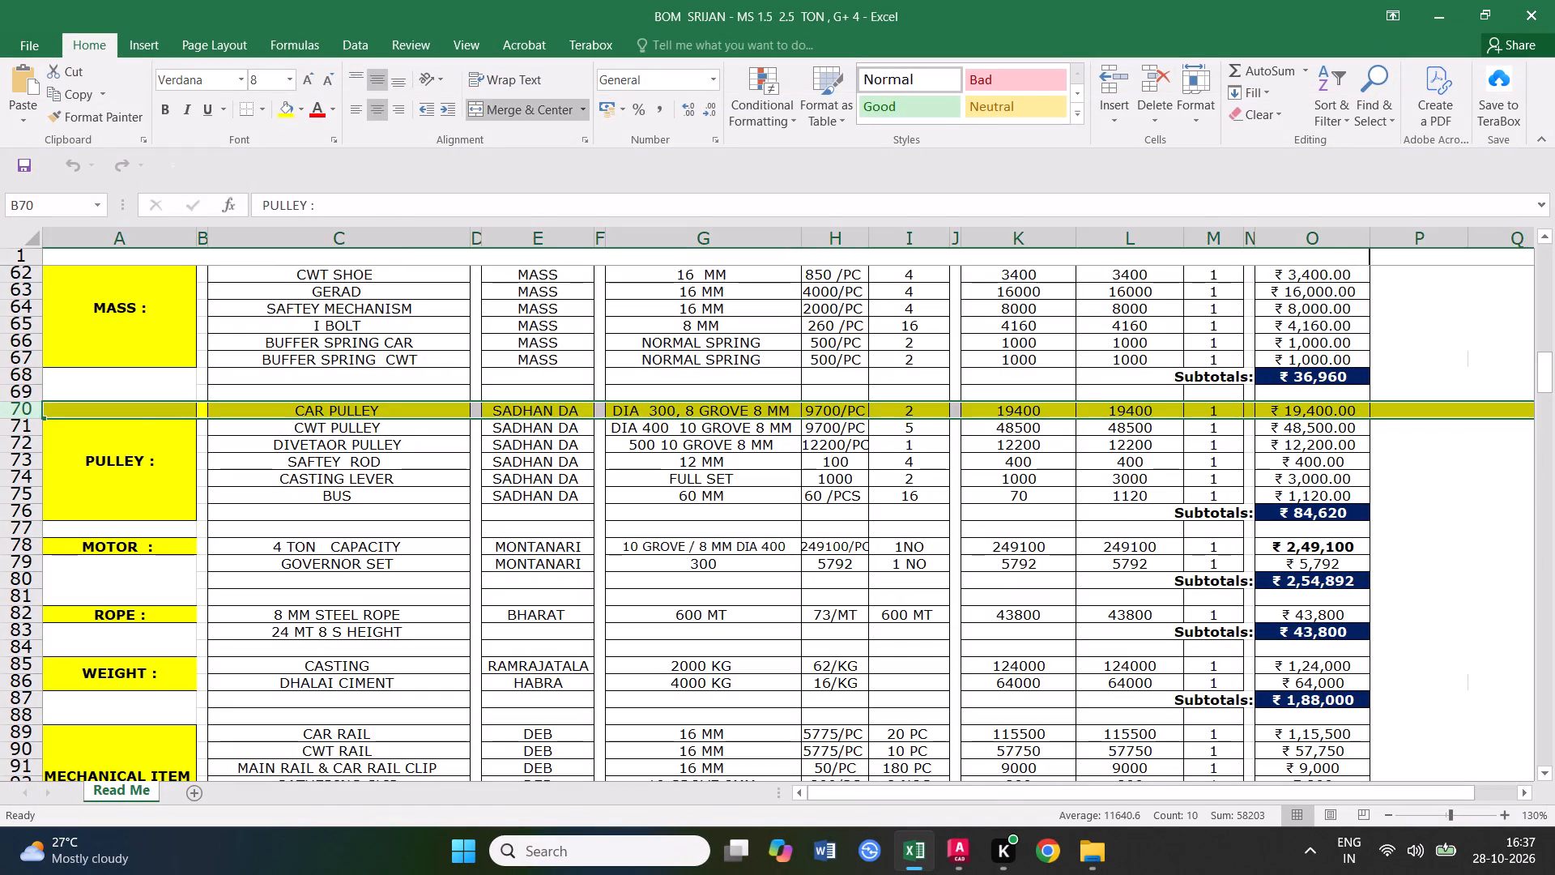
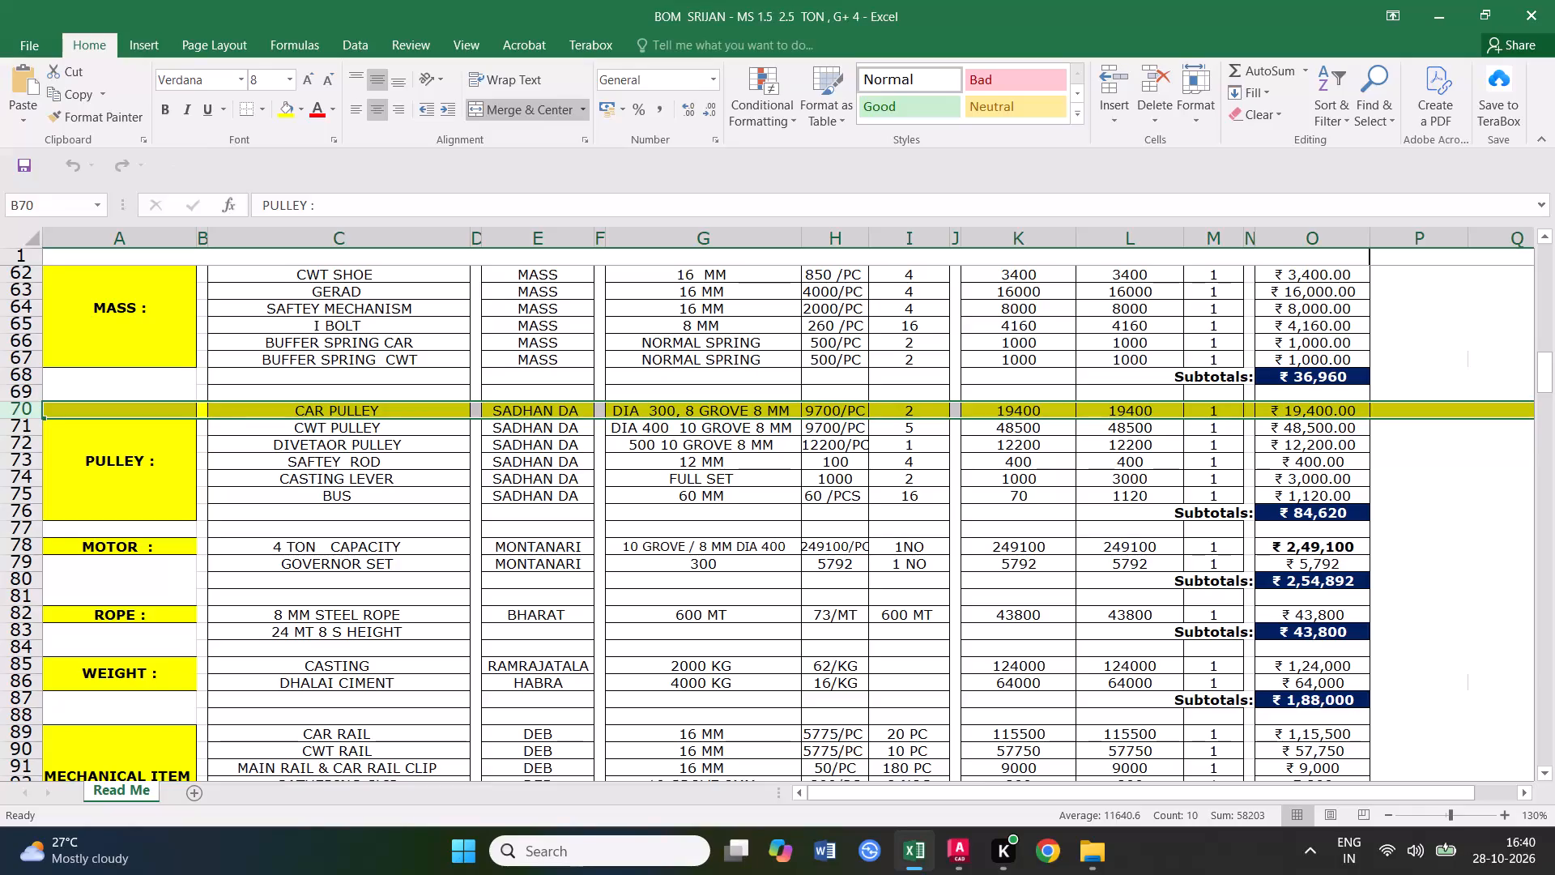
Change the motor specification in the 4 TON CAPACITY row to 8 GROVE / 8 MM DIA 320.
left_click(1233, 441)
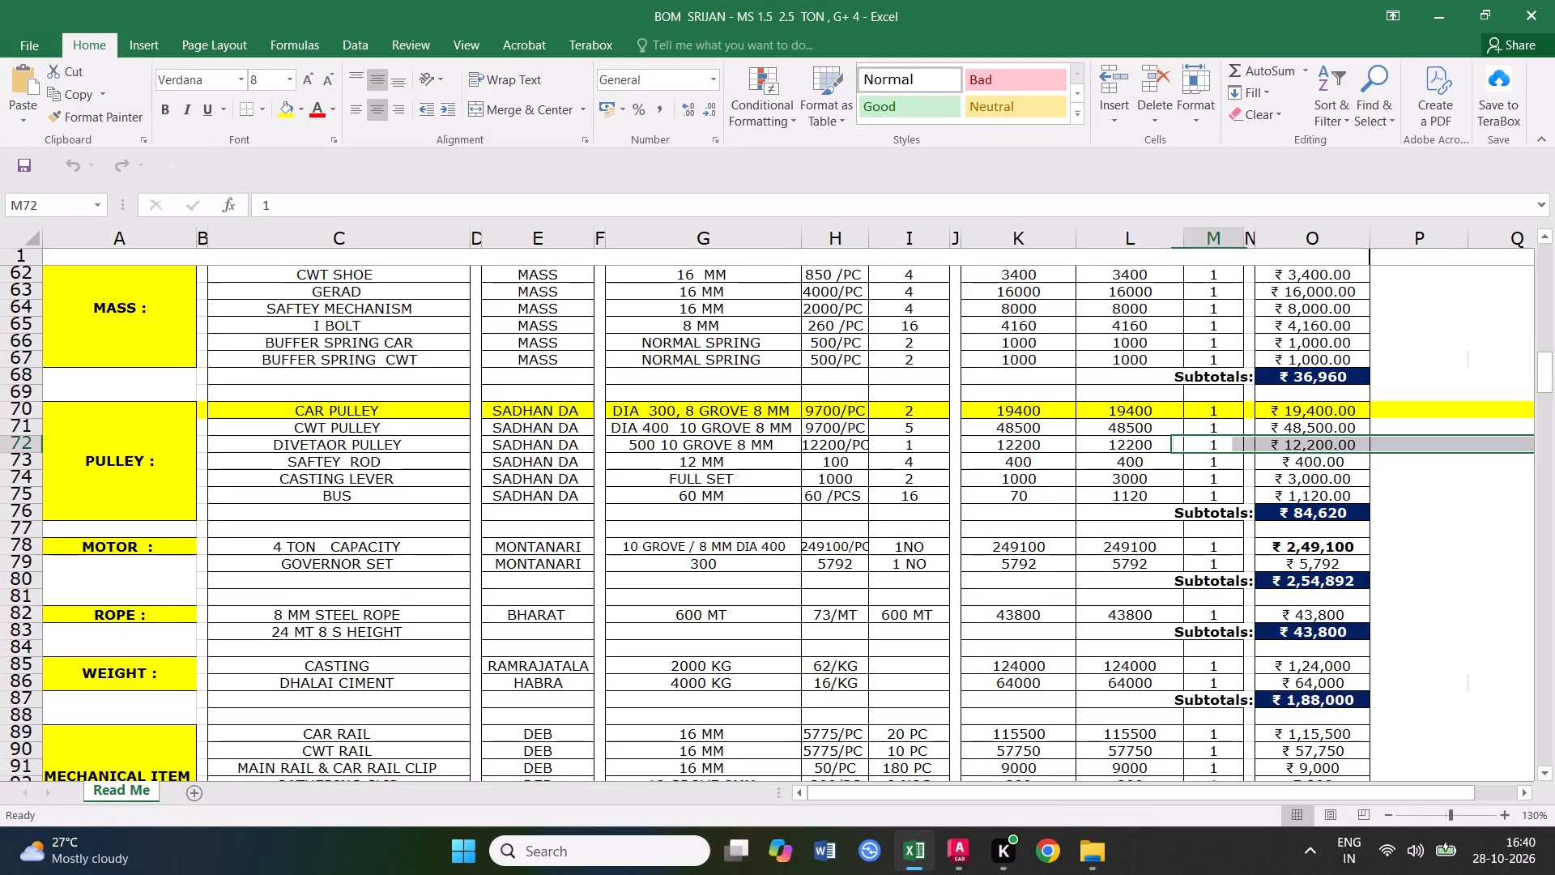
double_click(637, 547)
left_click_drag(639, 547, 608, 547)
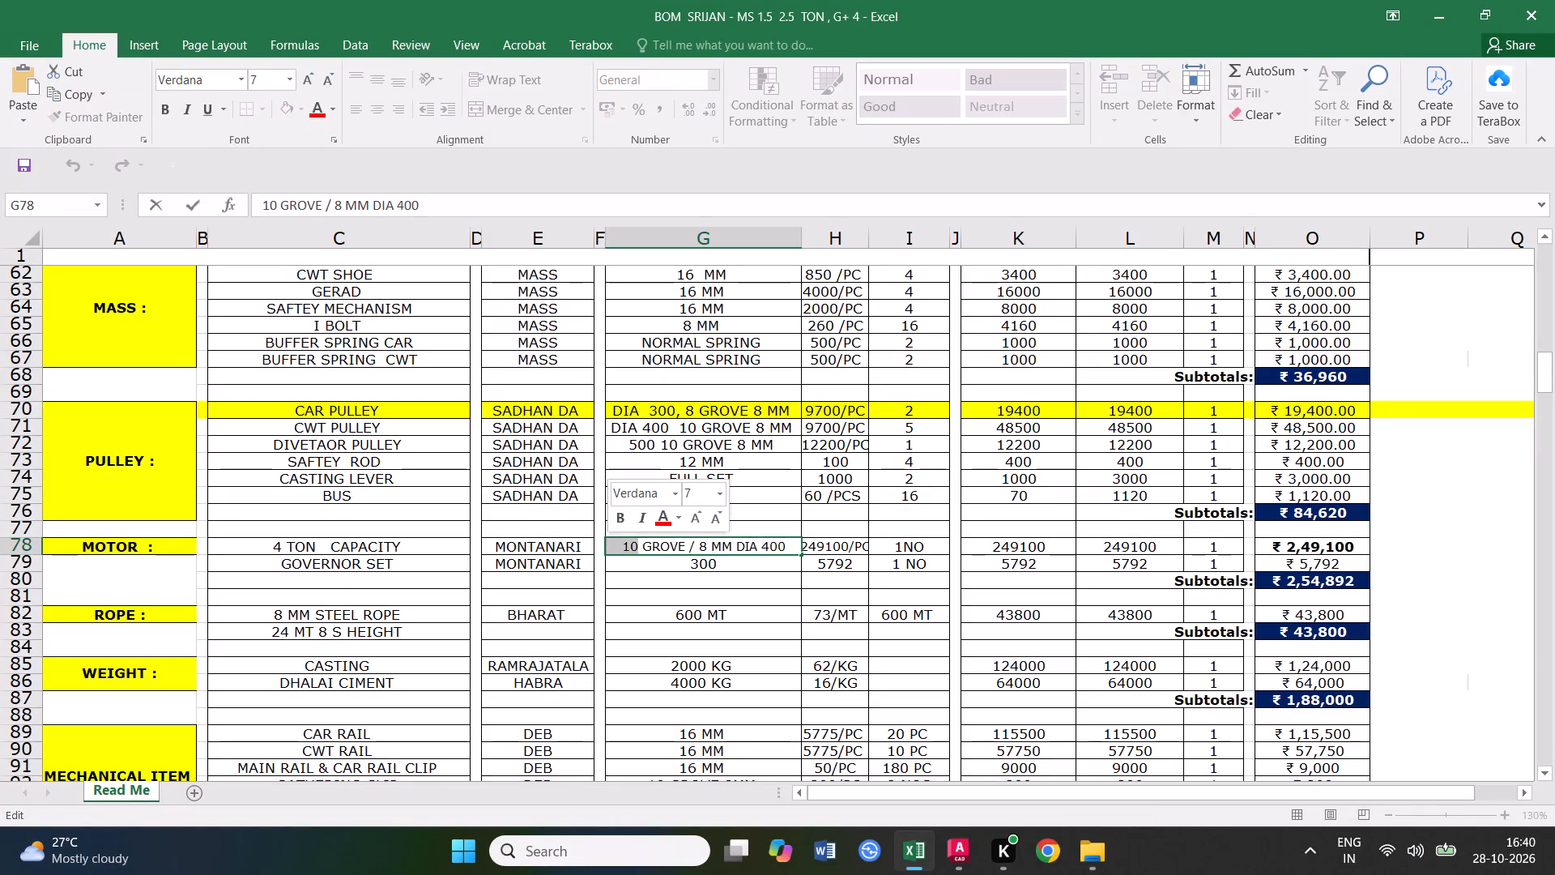
key("8")
left_click_drag(783, 544, 759, 544)
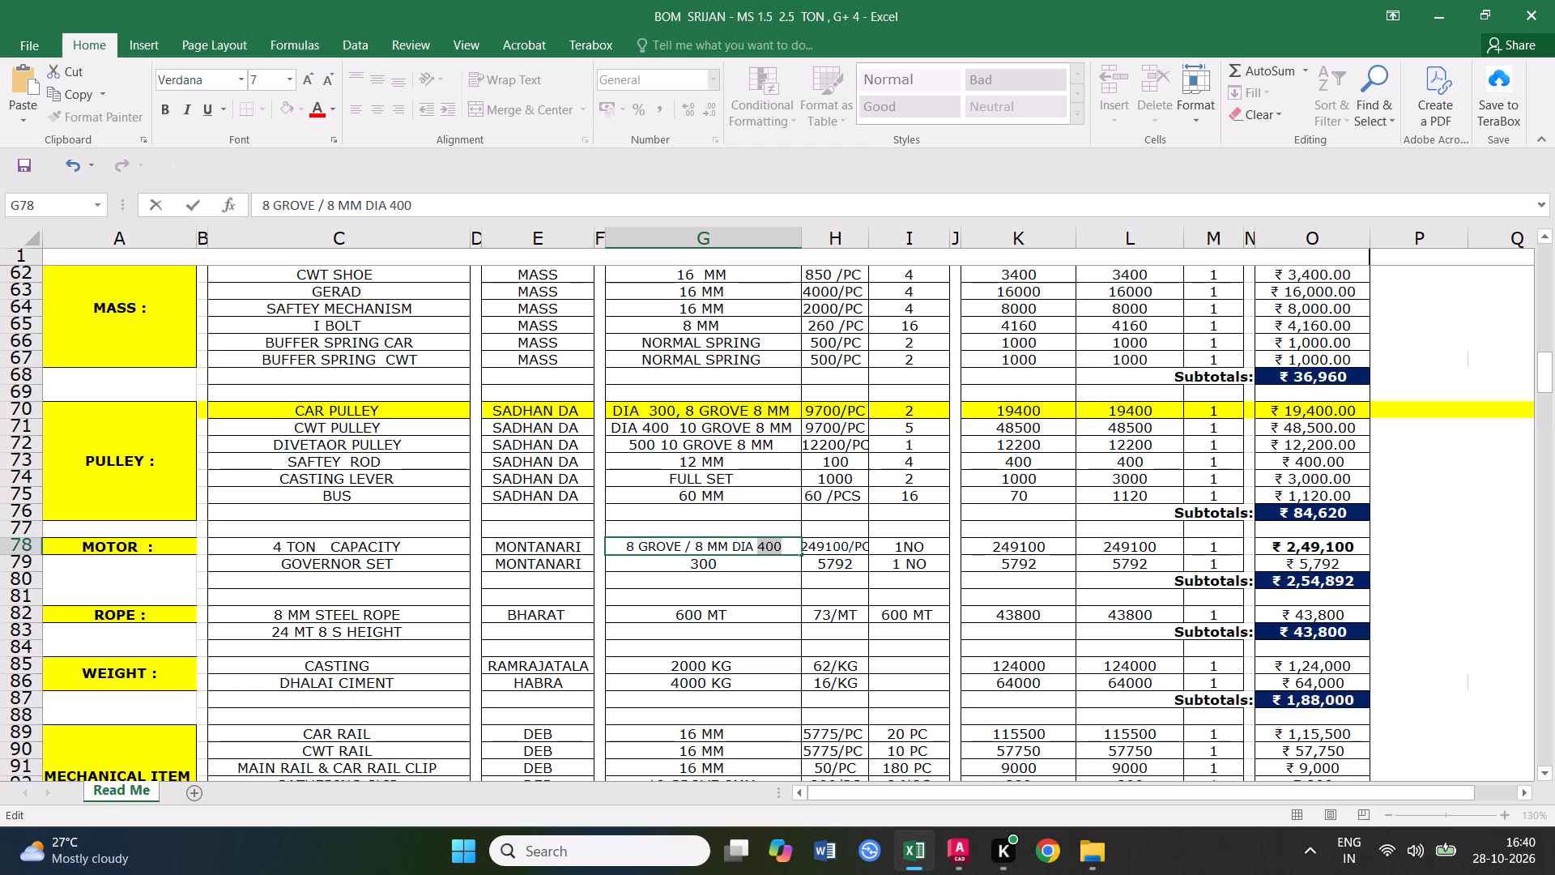
left_click_drag(759, 544, 758, 544)
type("300")
left_click_drag(783, 552, 768, 544)
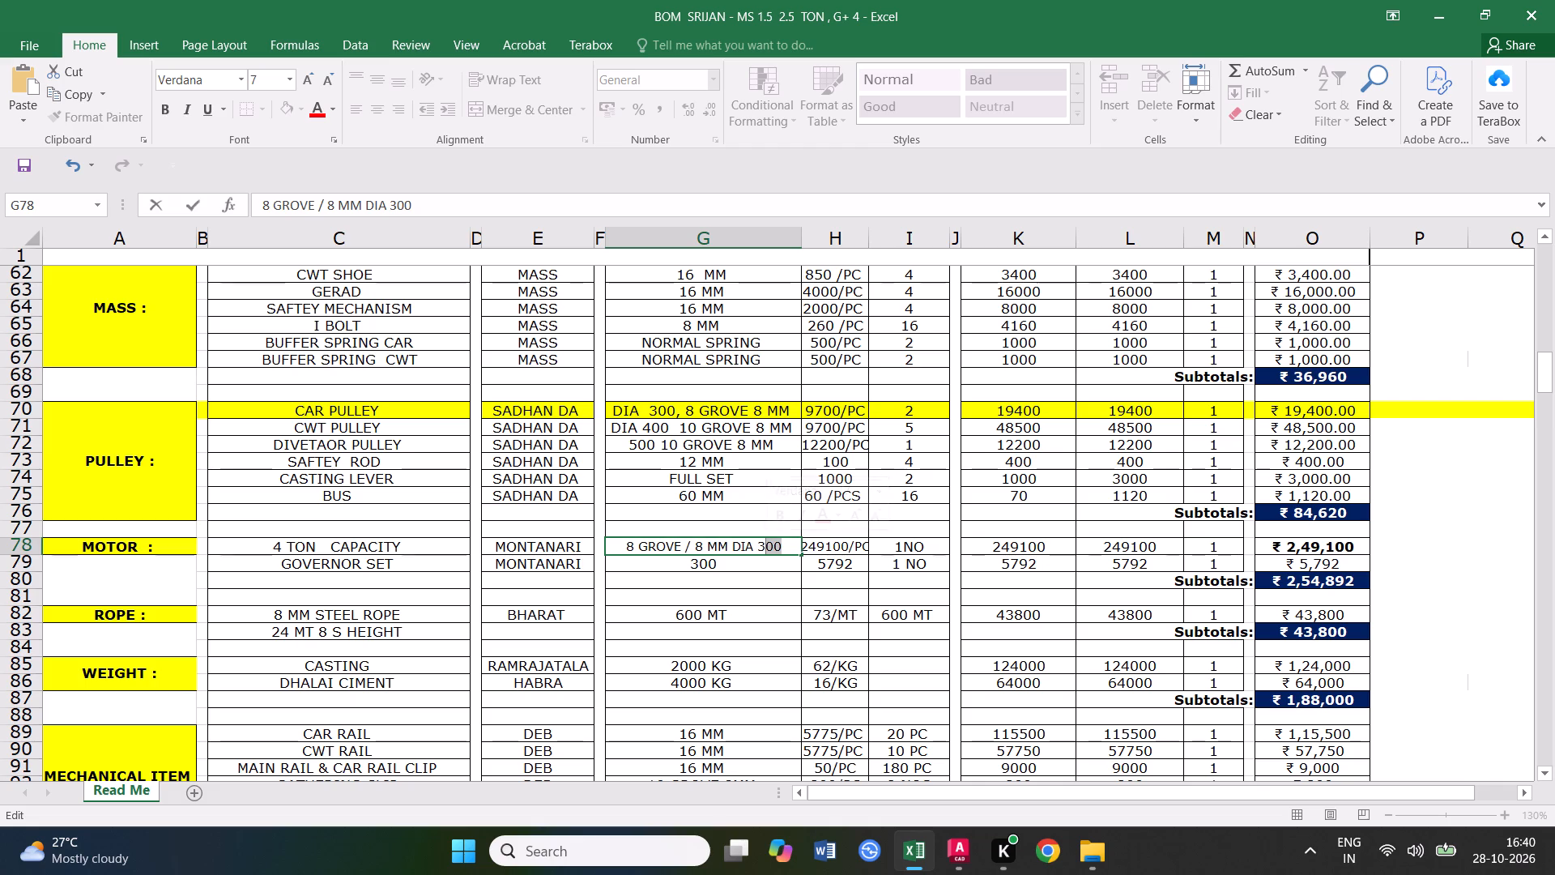
type("20")
left_click(681, 604)
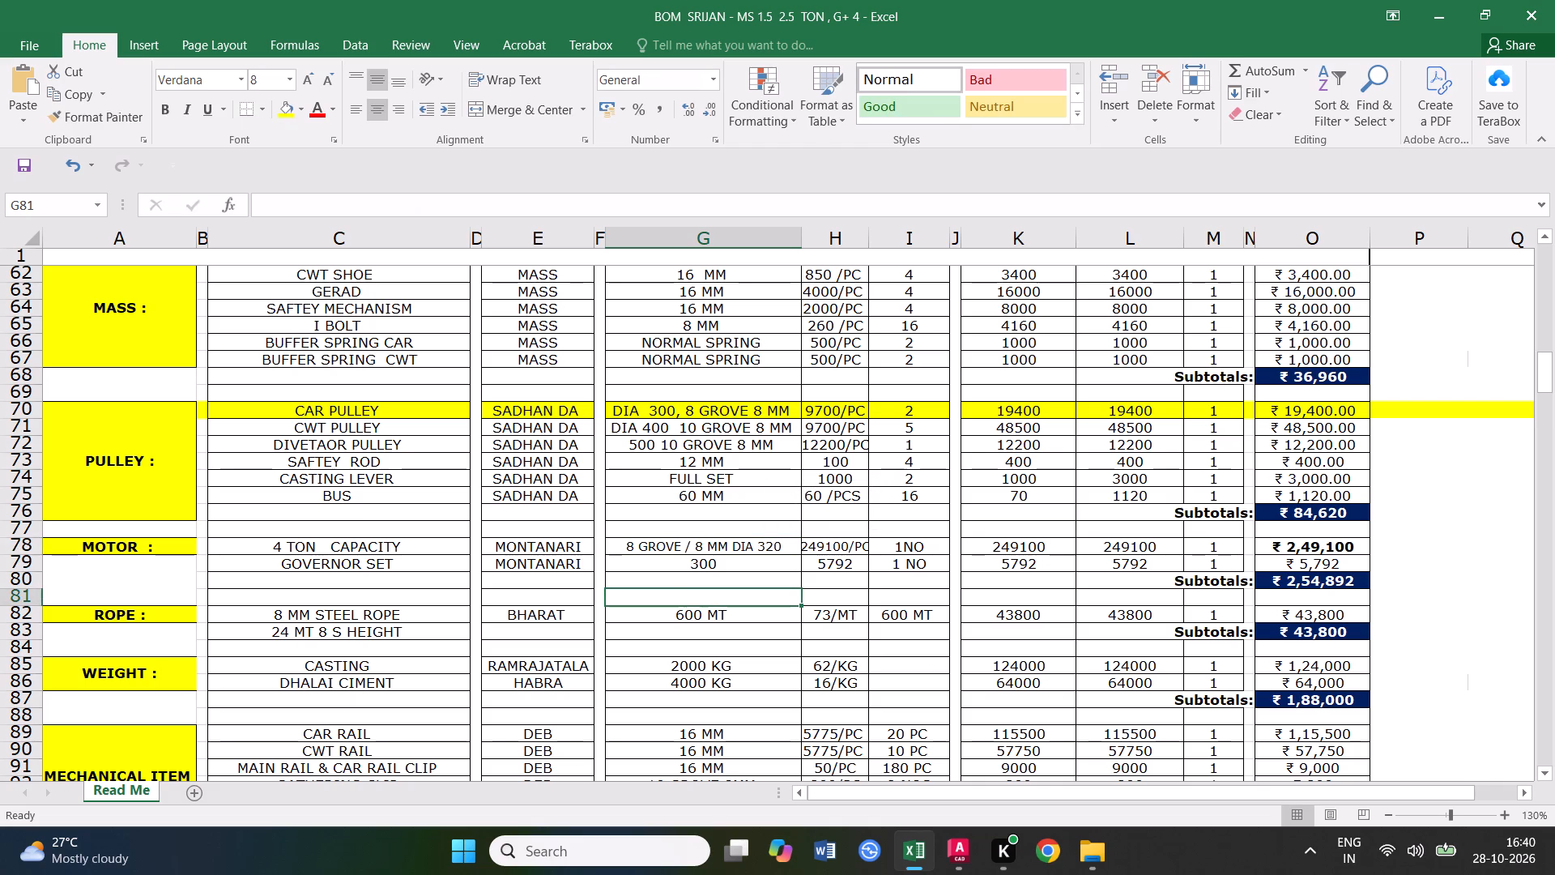
Set the unit rate of the 4 TON CAPACITY motor to 235200/PC.
left_click(832, 543)
double_click(824, 544)
left_click_drag(829, 544, 816, 546)
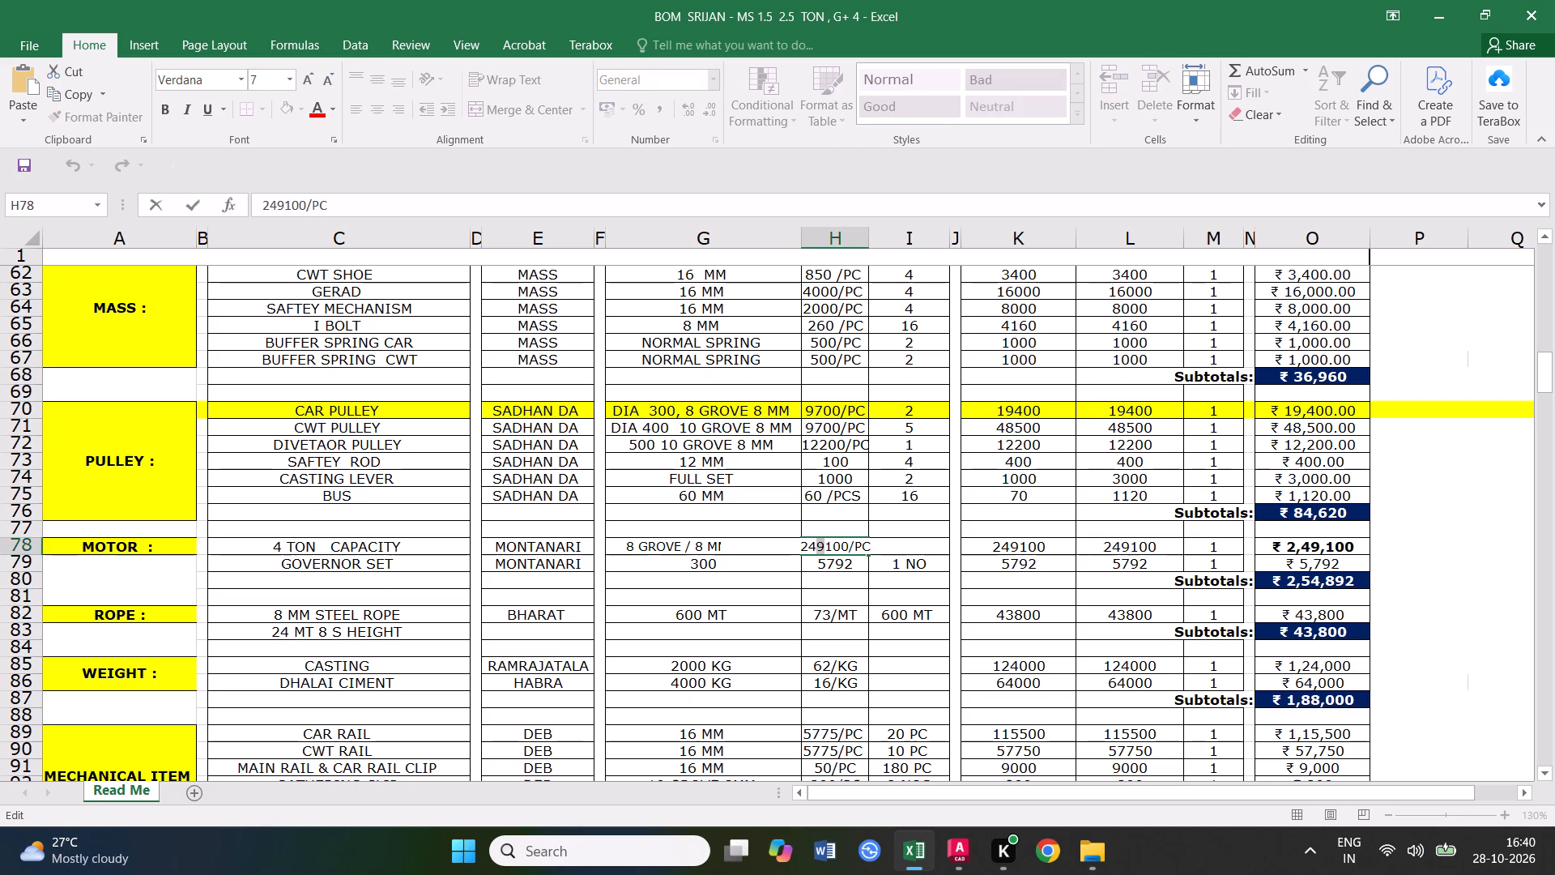
left_click_drag(816, 546, 808, 544)
type("35")
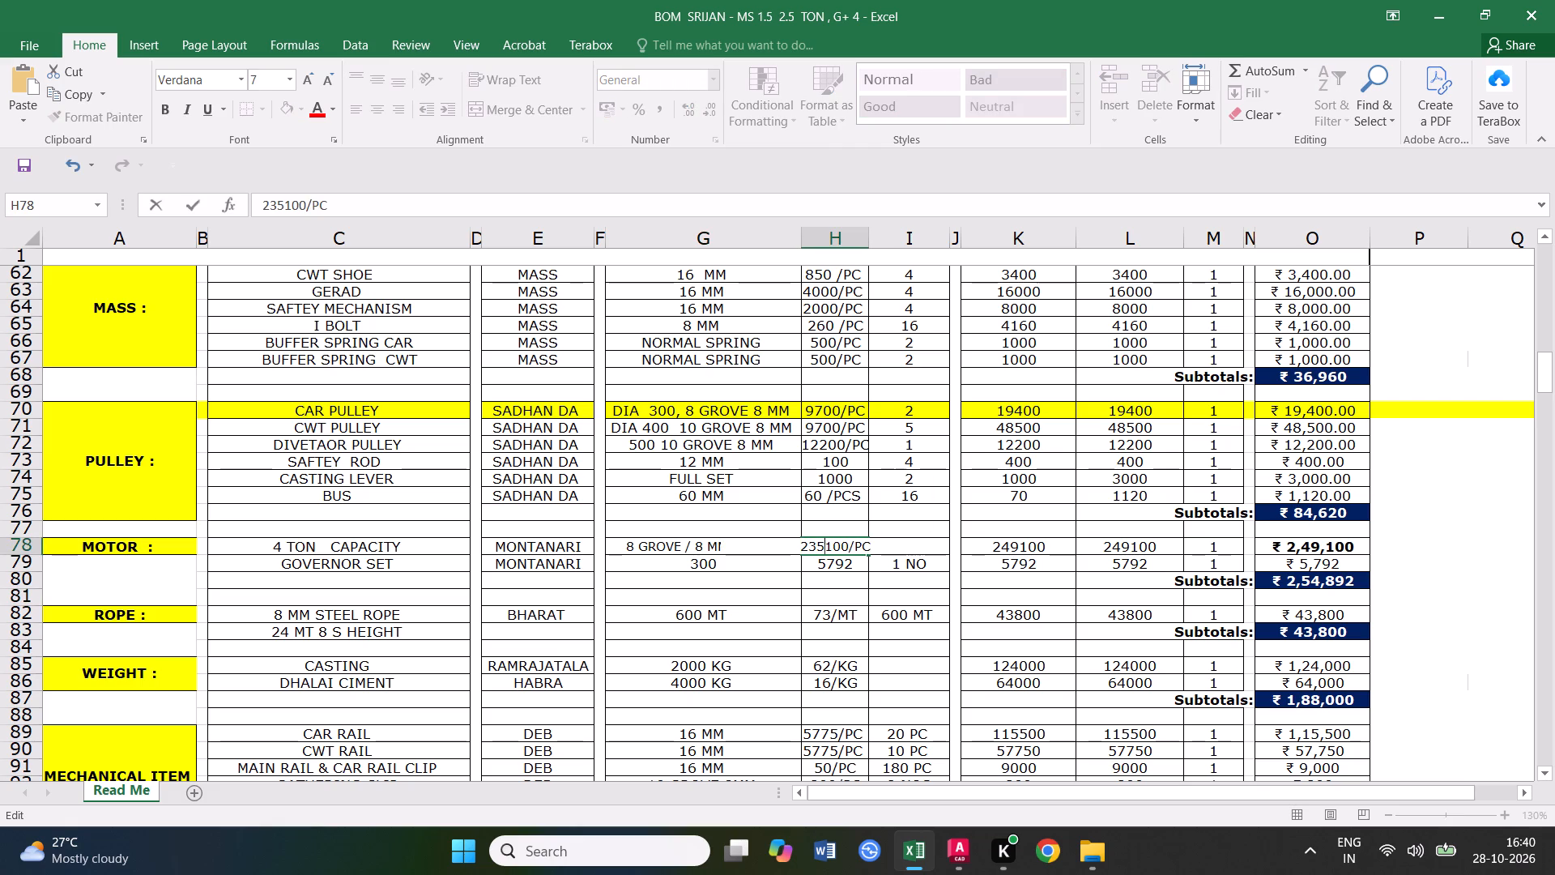
left_click(827, 542)
left_click(830, 543)
key("BackSpace")
key("2")
left_click(1003, 641)
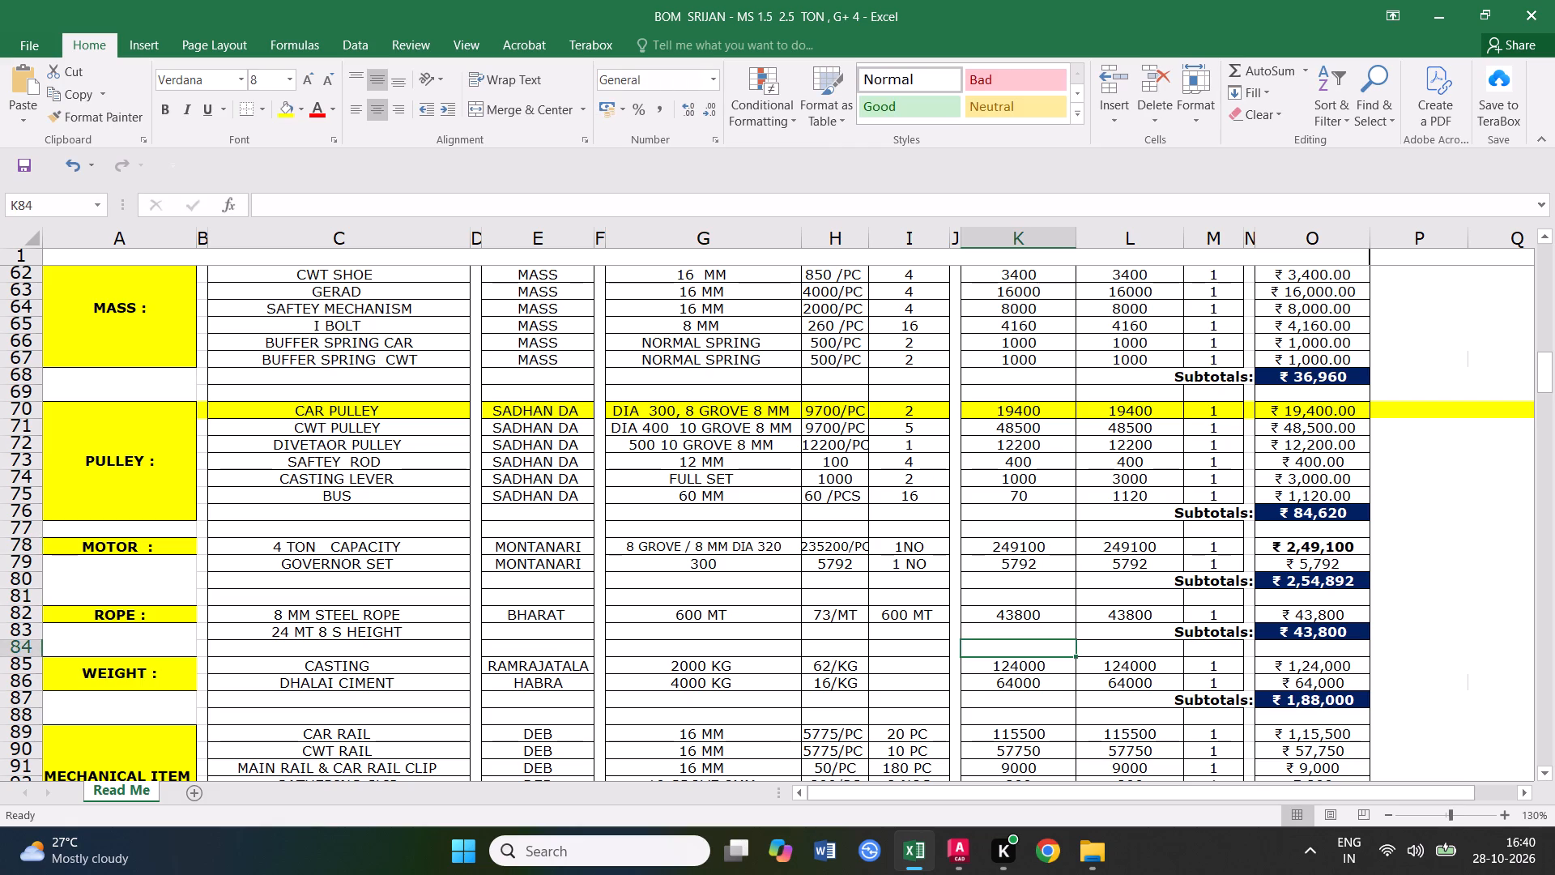
Enter 235200 as the motor's amount in column K and fill it across into column L.
left_click(1025, 543)
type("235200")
left_click(1020, 584)
left_click(1012, 548)
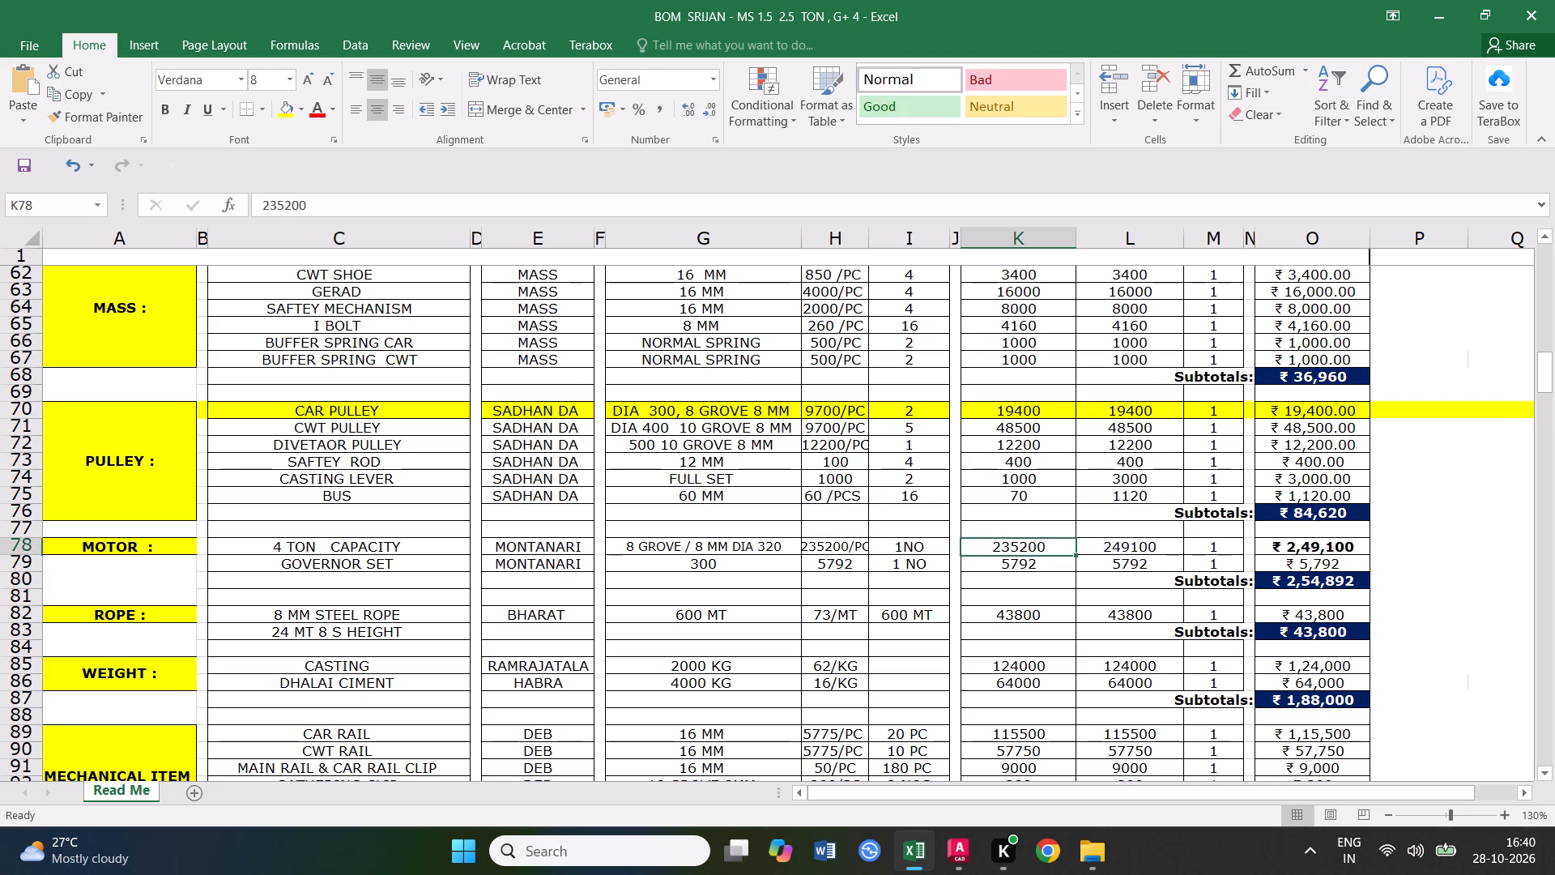
left_click_drag(1076, 553, 1146, 553)
left_click(1106, 577)
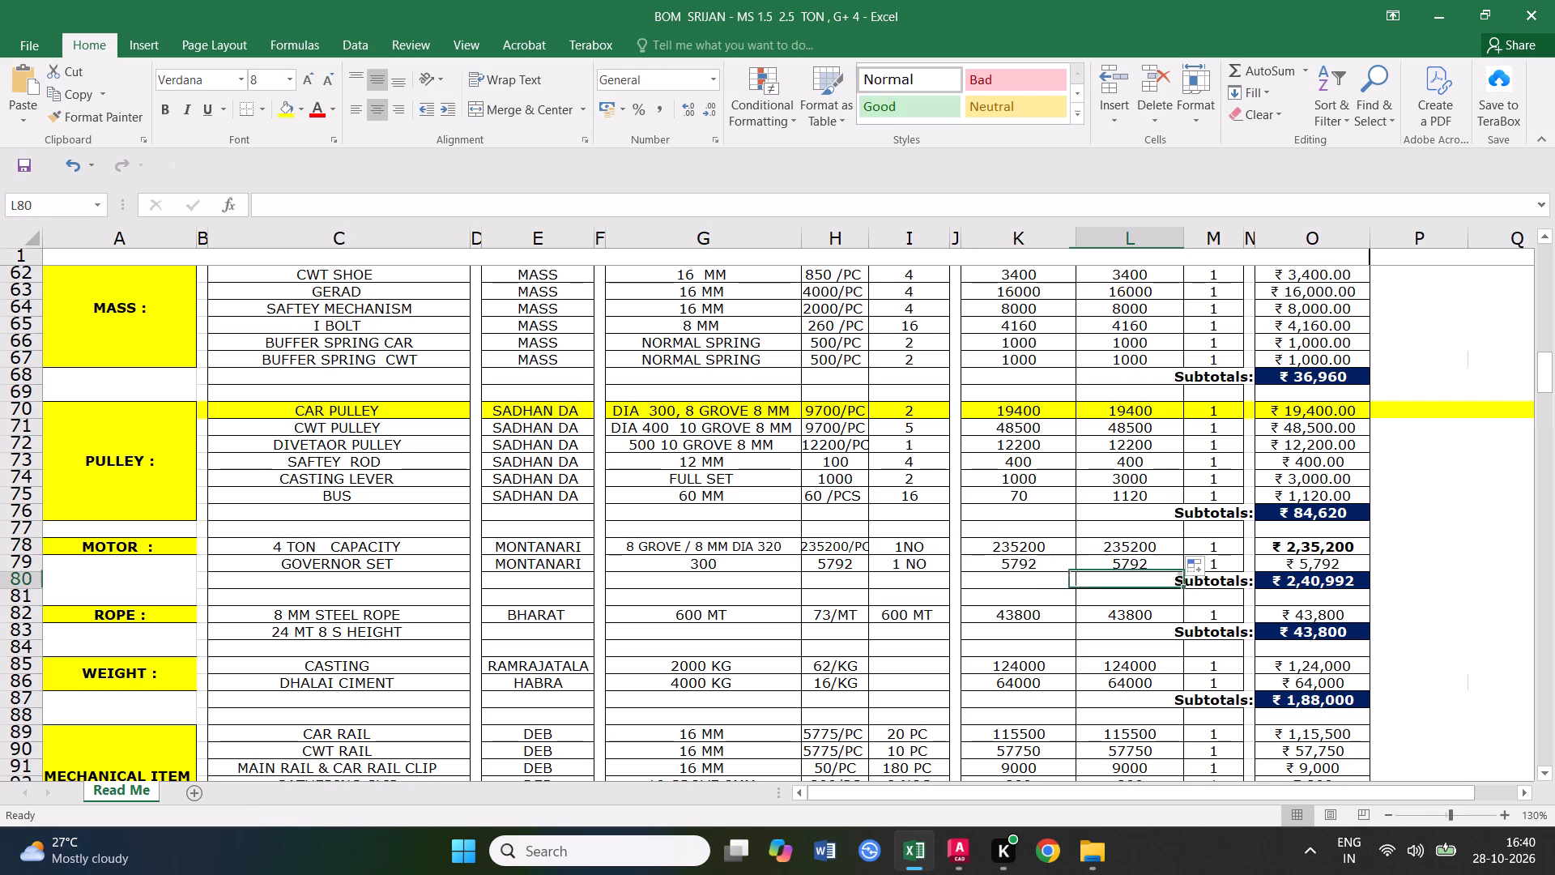
Append the model MGI37S to the 4 TON CAPACITY motor description.
double_click(433, 548)
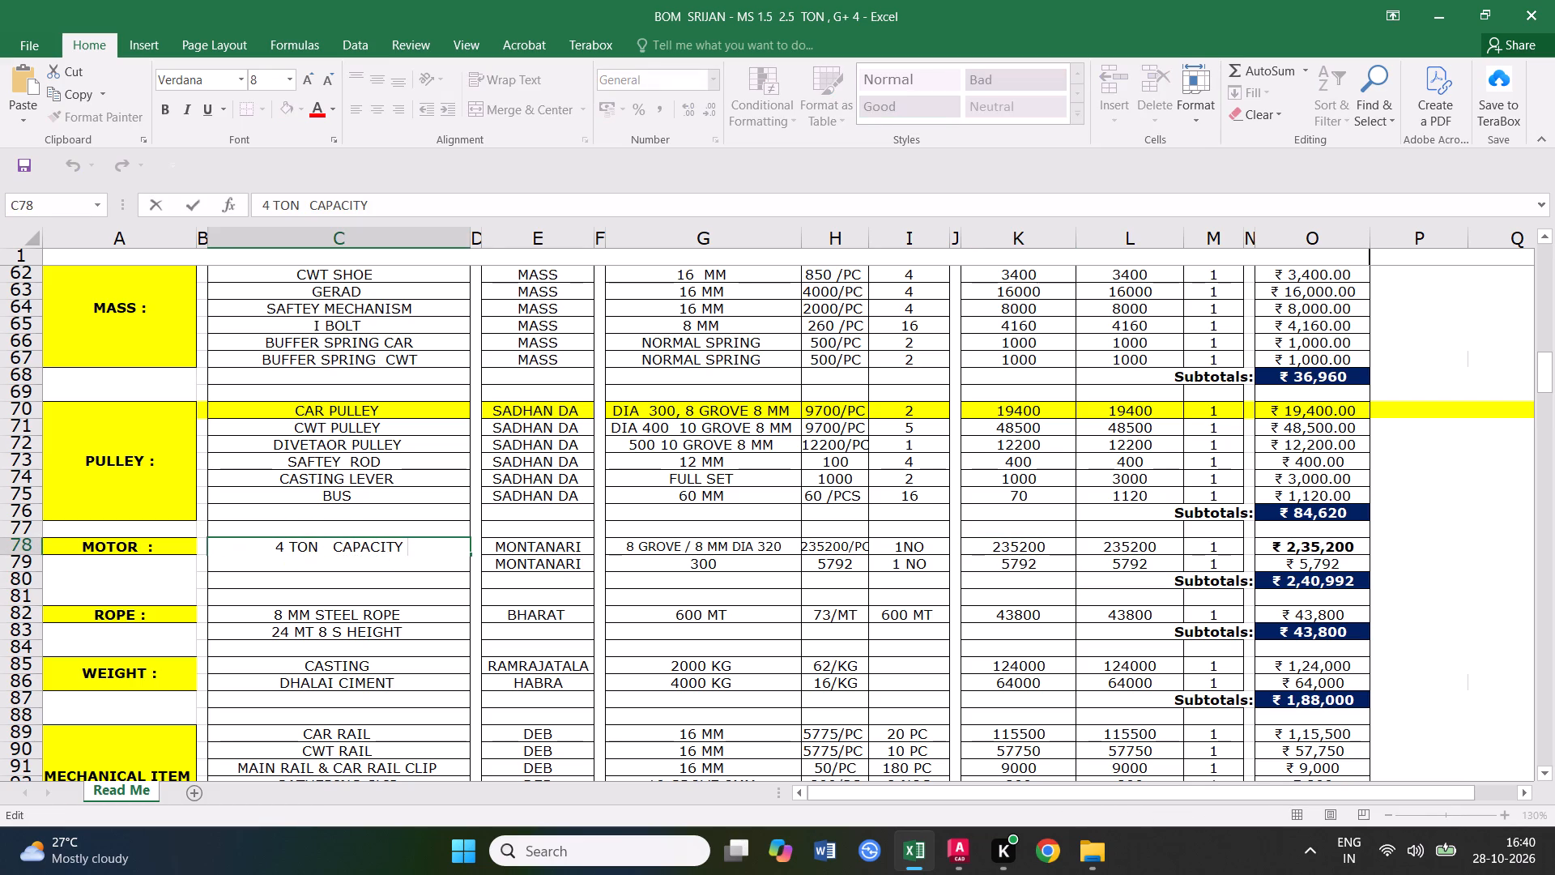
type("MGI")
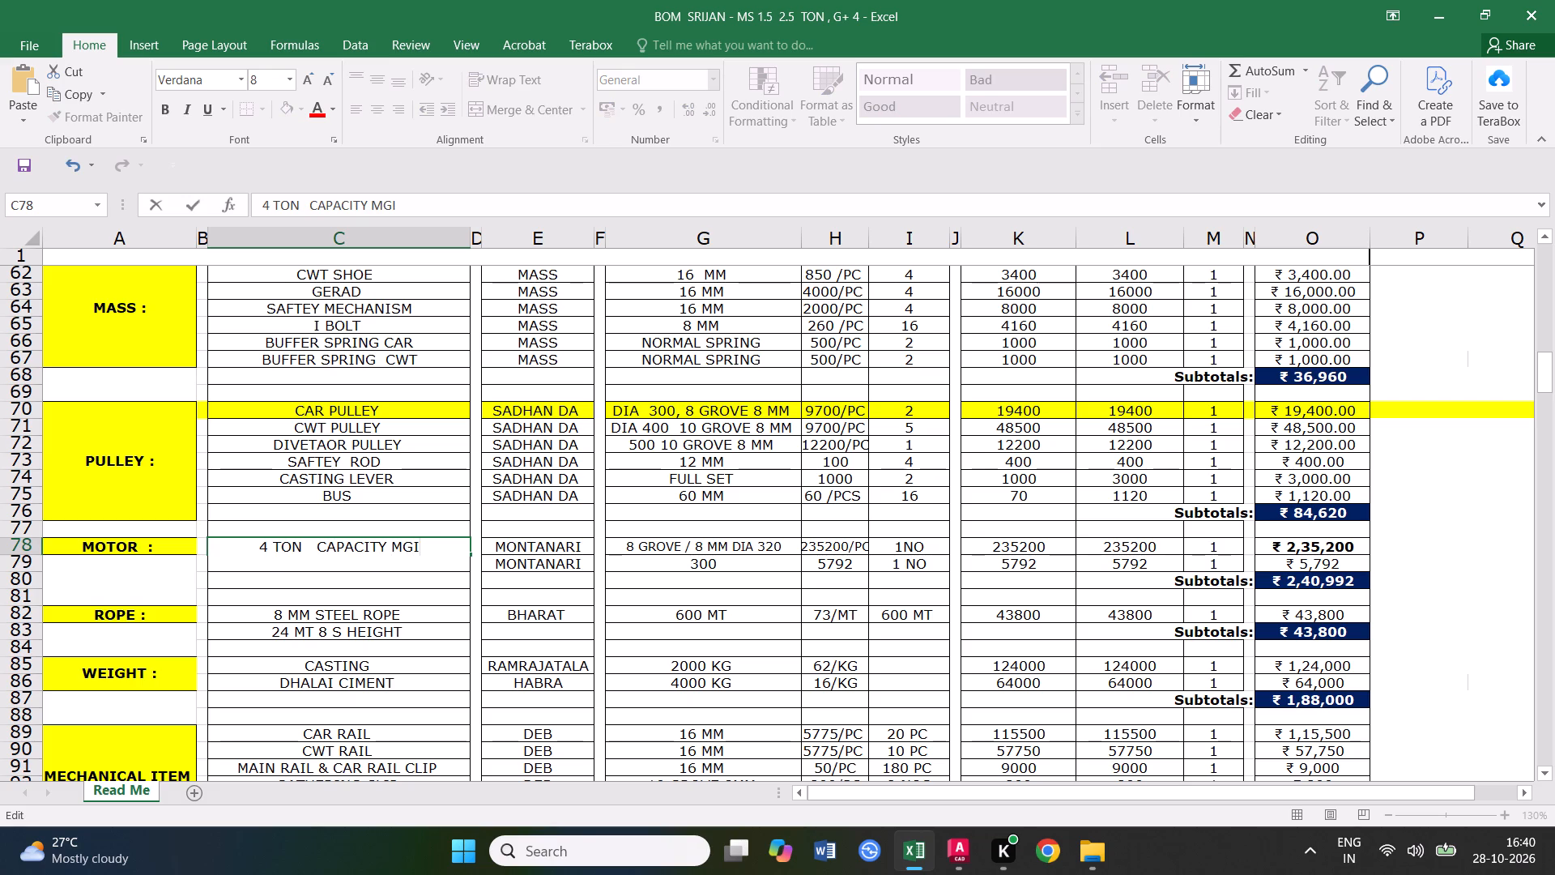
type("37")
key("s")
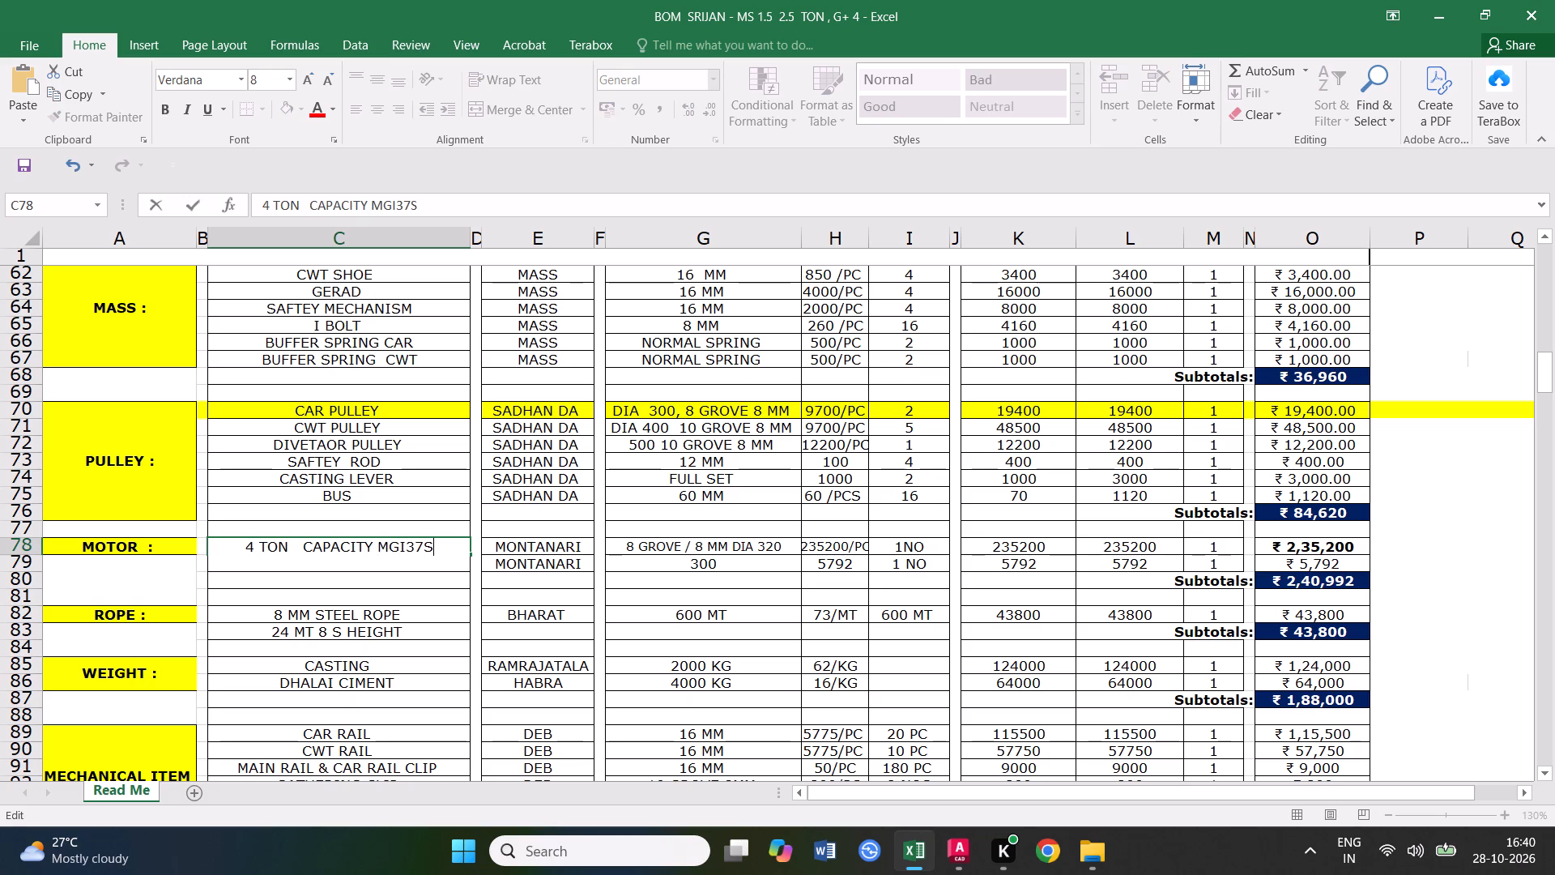
left_click(430, 651)
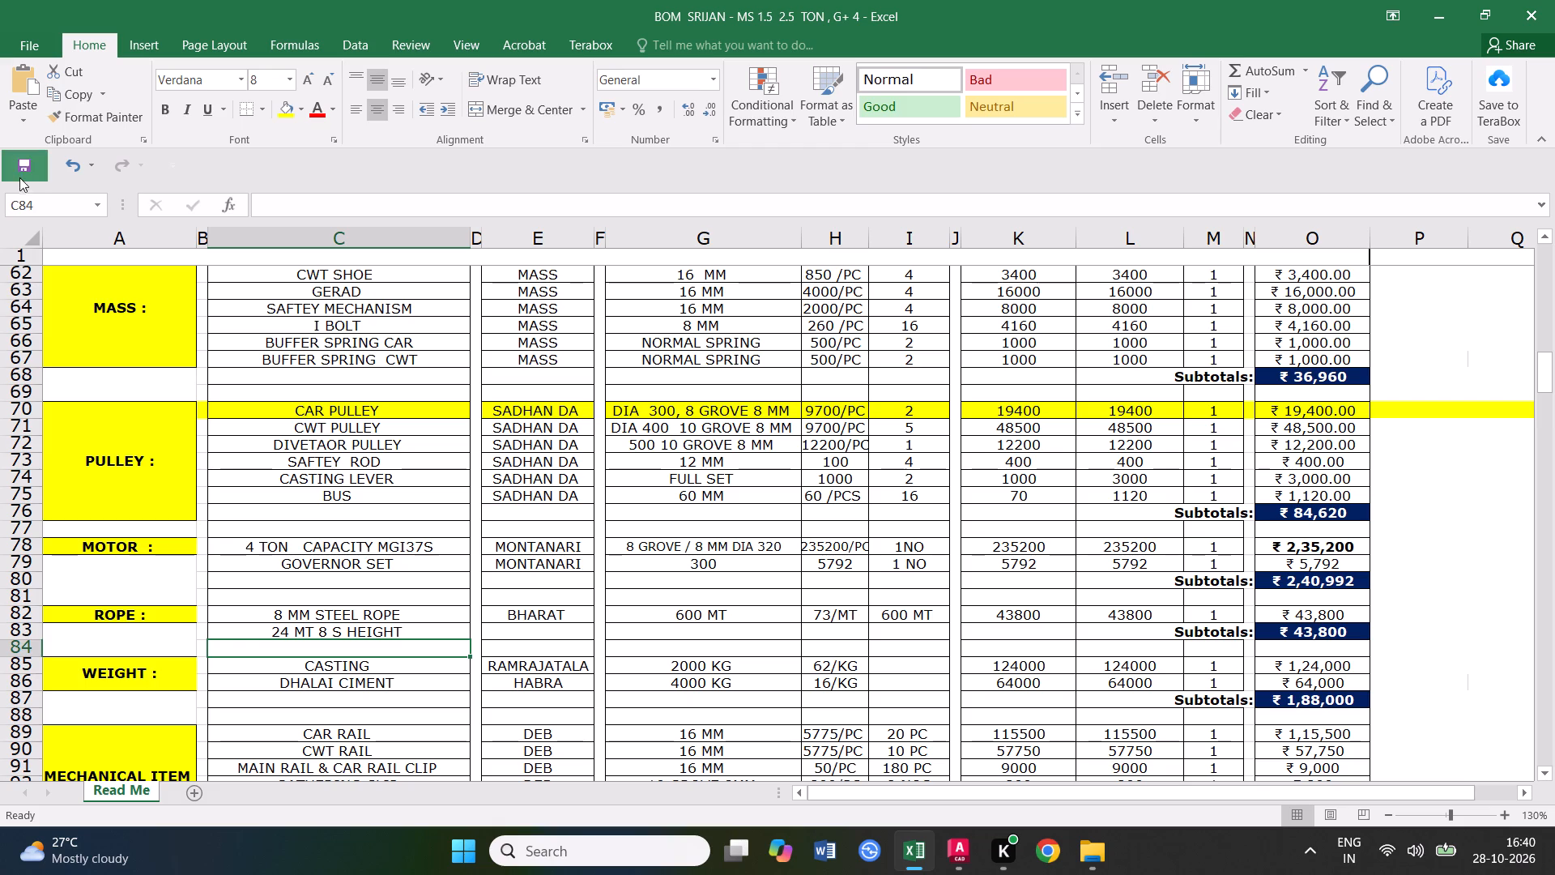
Save the BOM workbook.
left_click(20, 174)
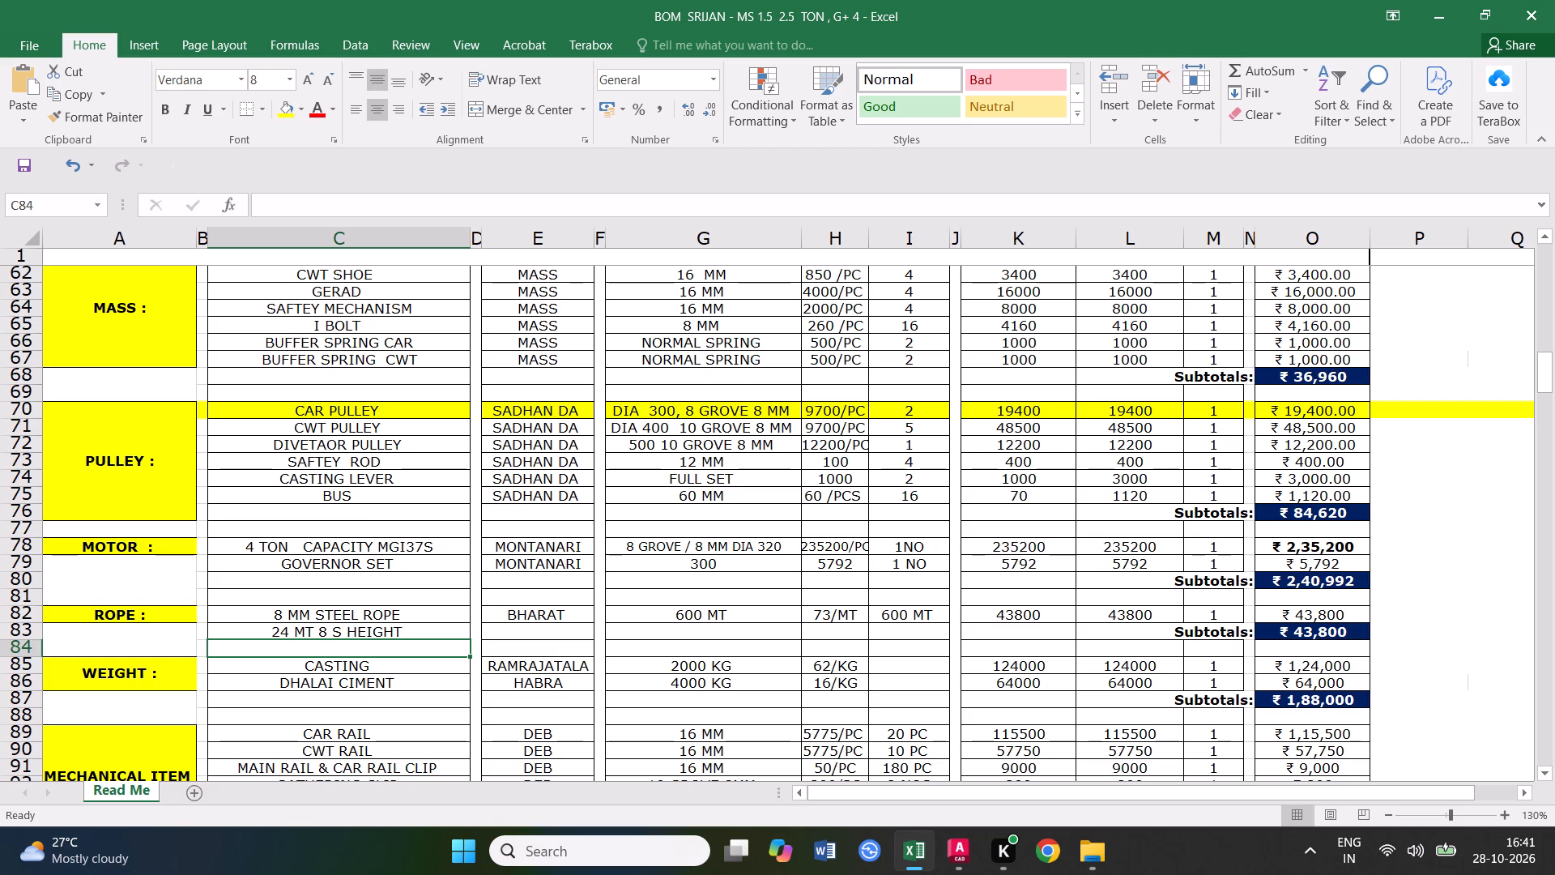
Switch to File Explorer and open the ALL PRICE CHART document from the = ALL PRICE CHART = folder inside =BOM =.
left_click(1109, 855)
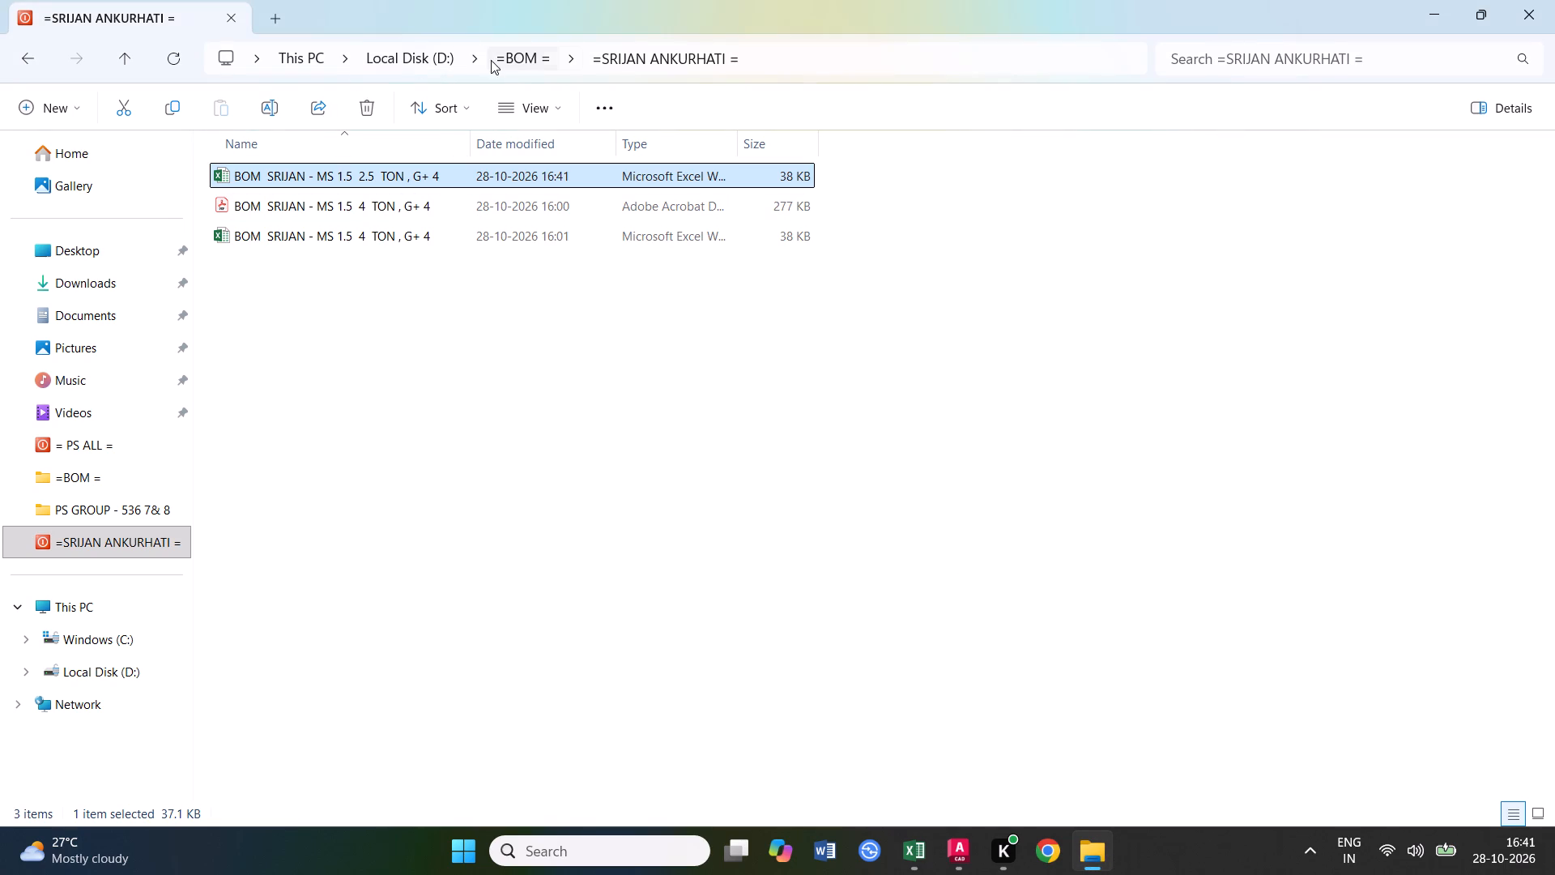
left_click(533, 57)
double_click(298, 233)
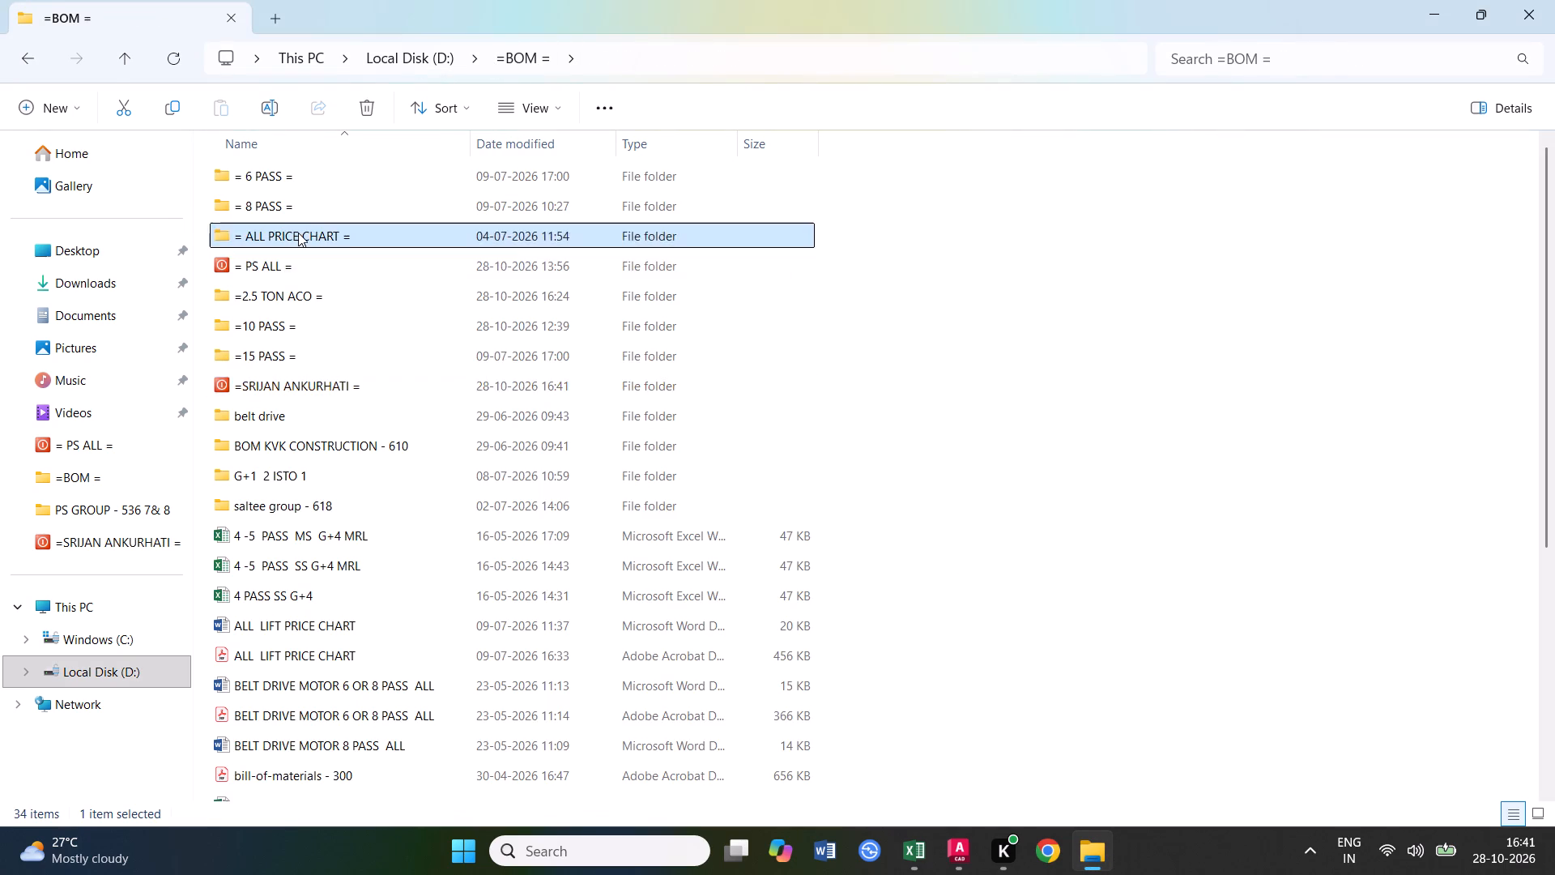
double_click(309, 176)
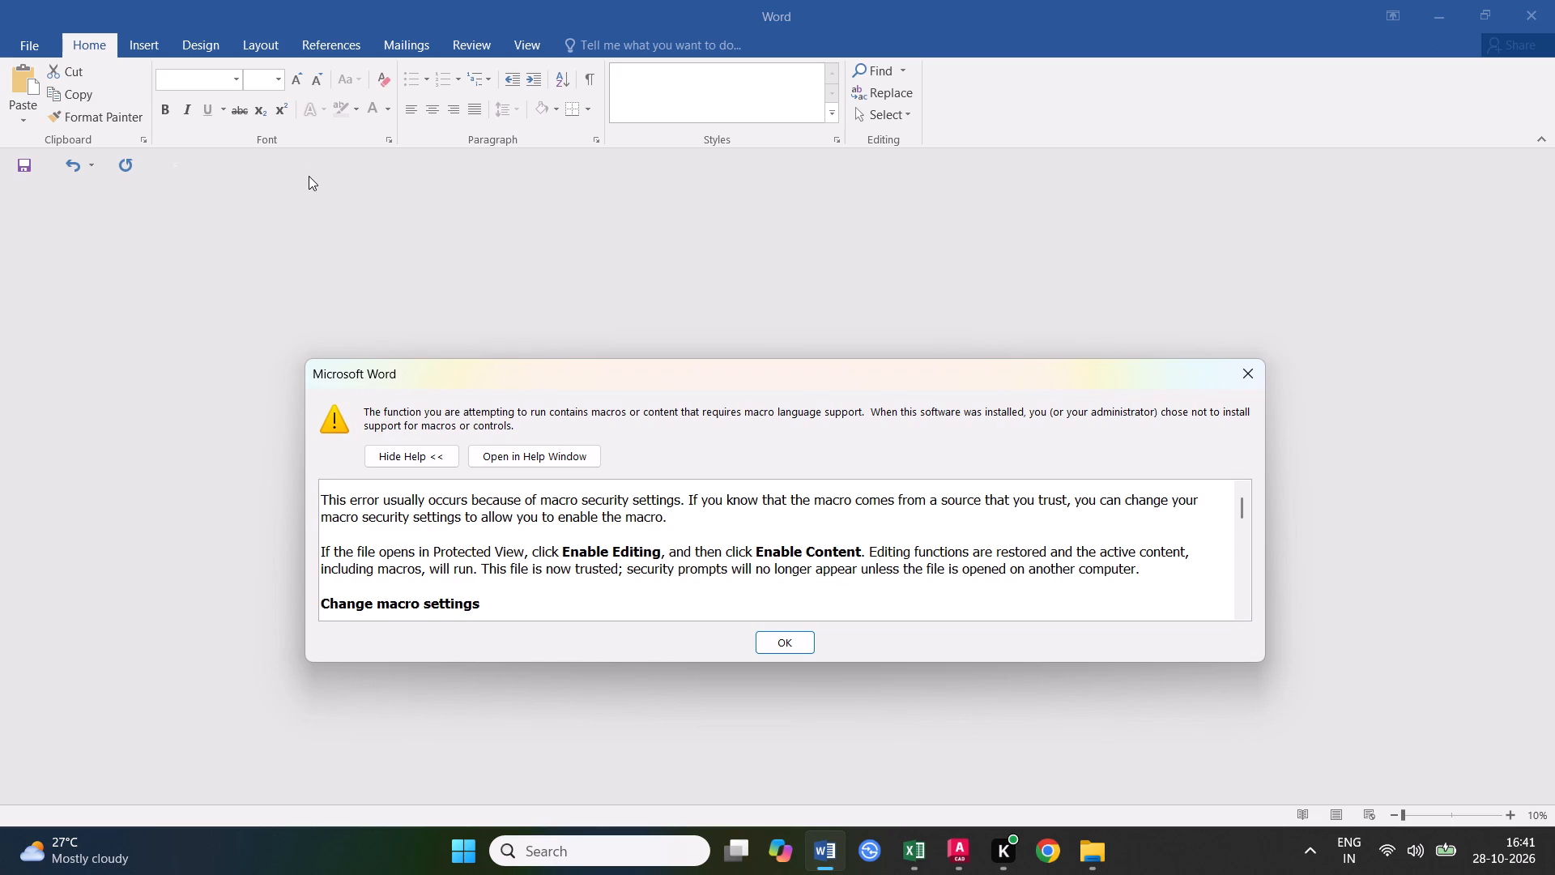
left_click(777, 652)
left_click(779, 650)
left_click(779, 650)
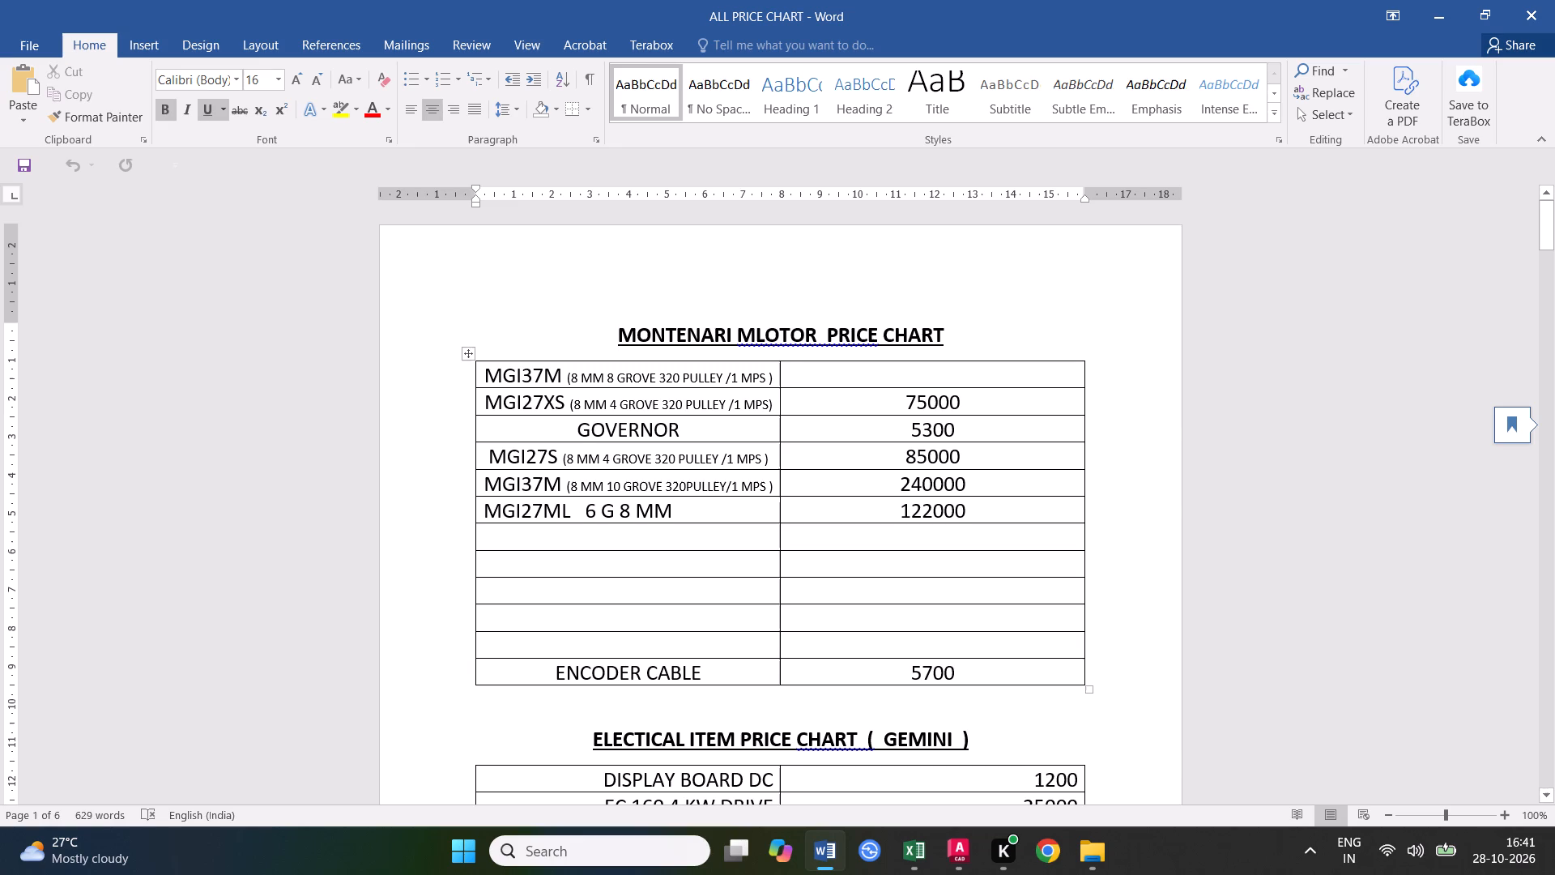
Look through the price chart's supplier tables to find the PULLEY (SADHAN DA) LAXMINARAYAN section.
scroll(797, 489, "down", 7)
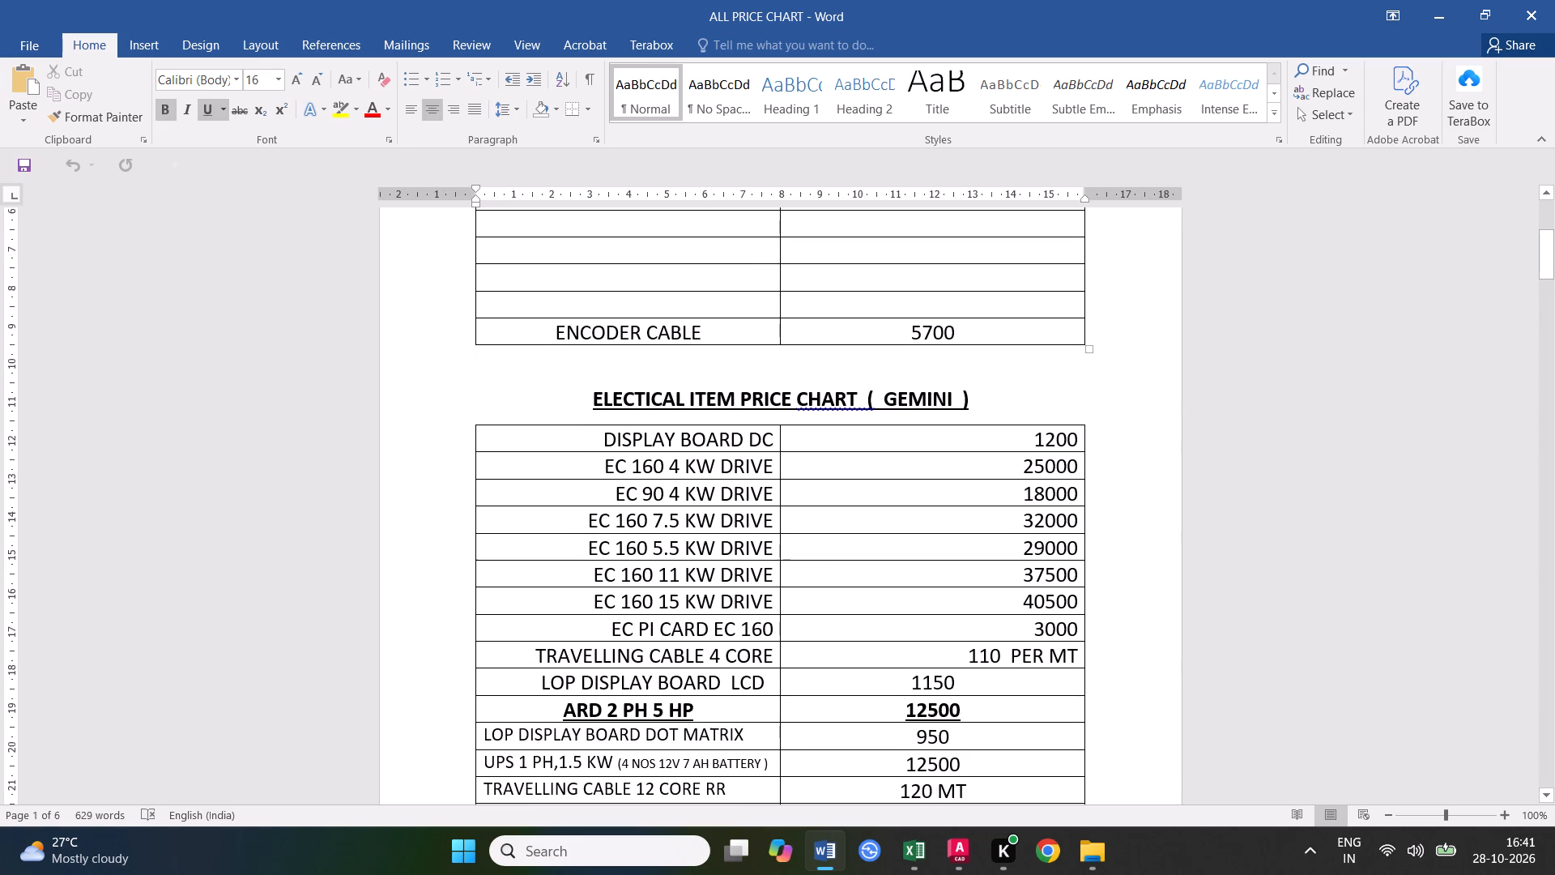
scroll(792, 497, "down", 5)
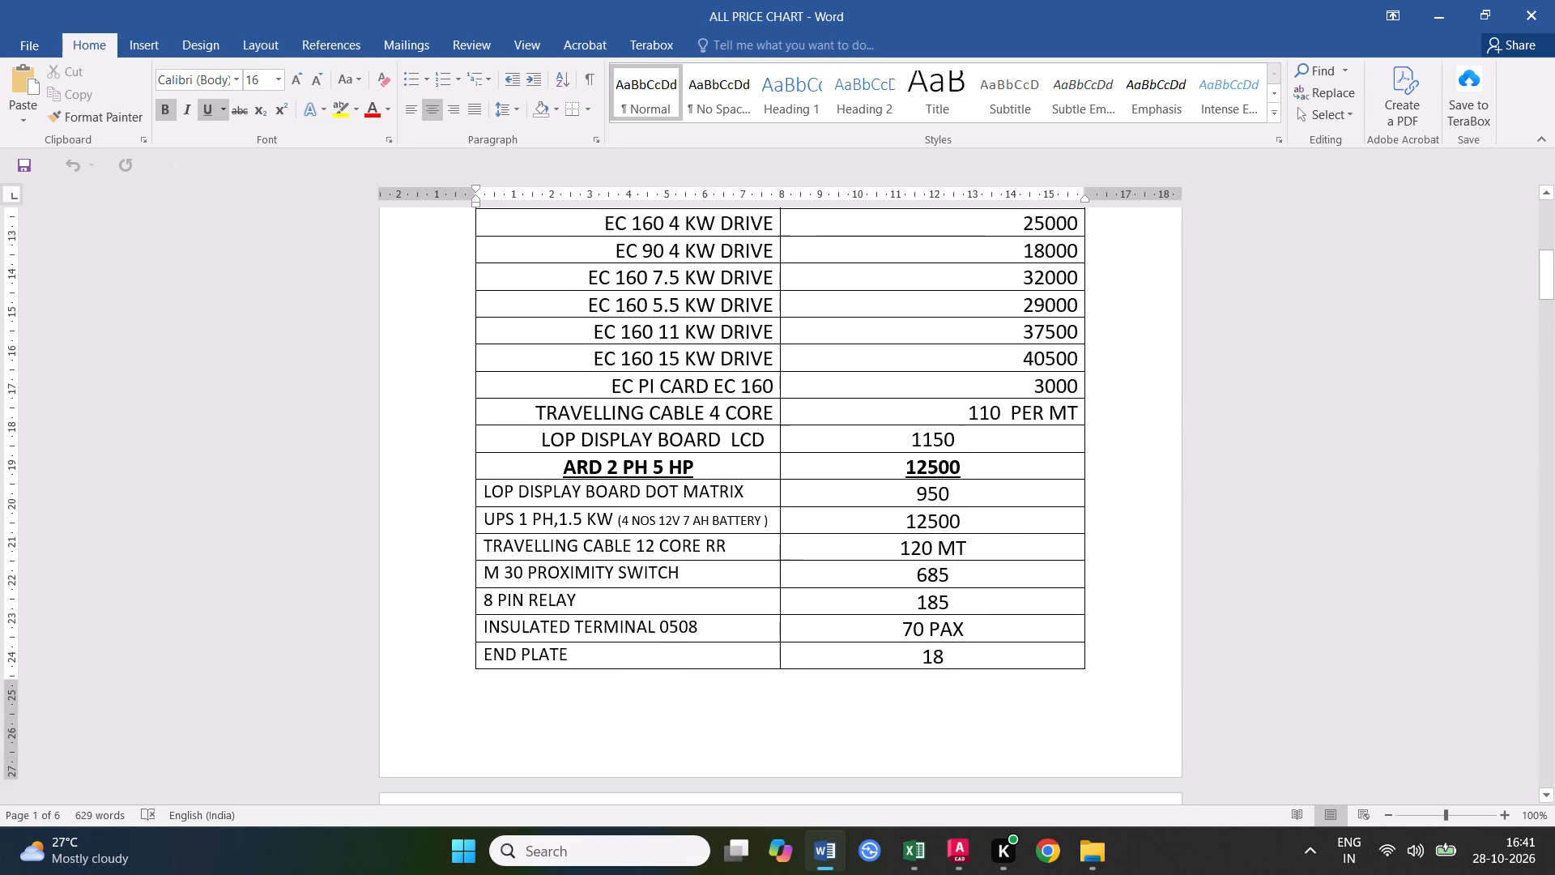
scroll(795, 502, "down", 13)
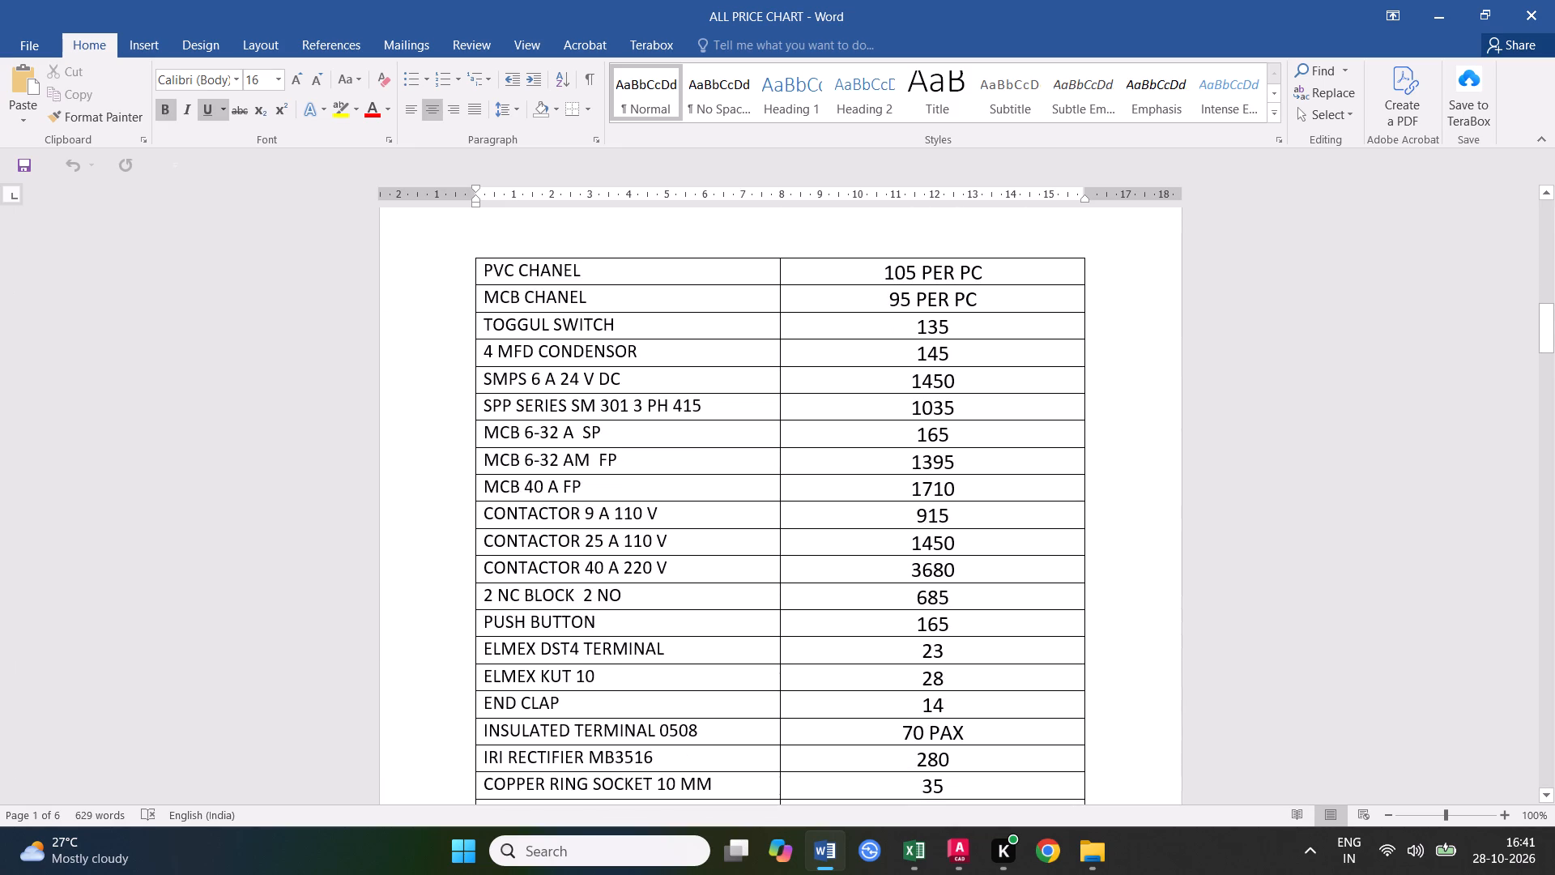
scroll(759, 517, "down", 10)
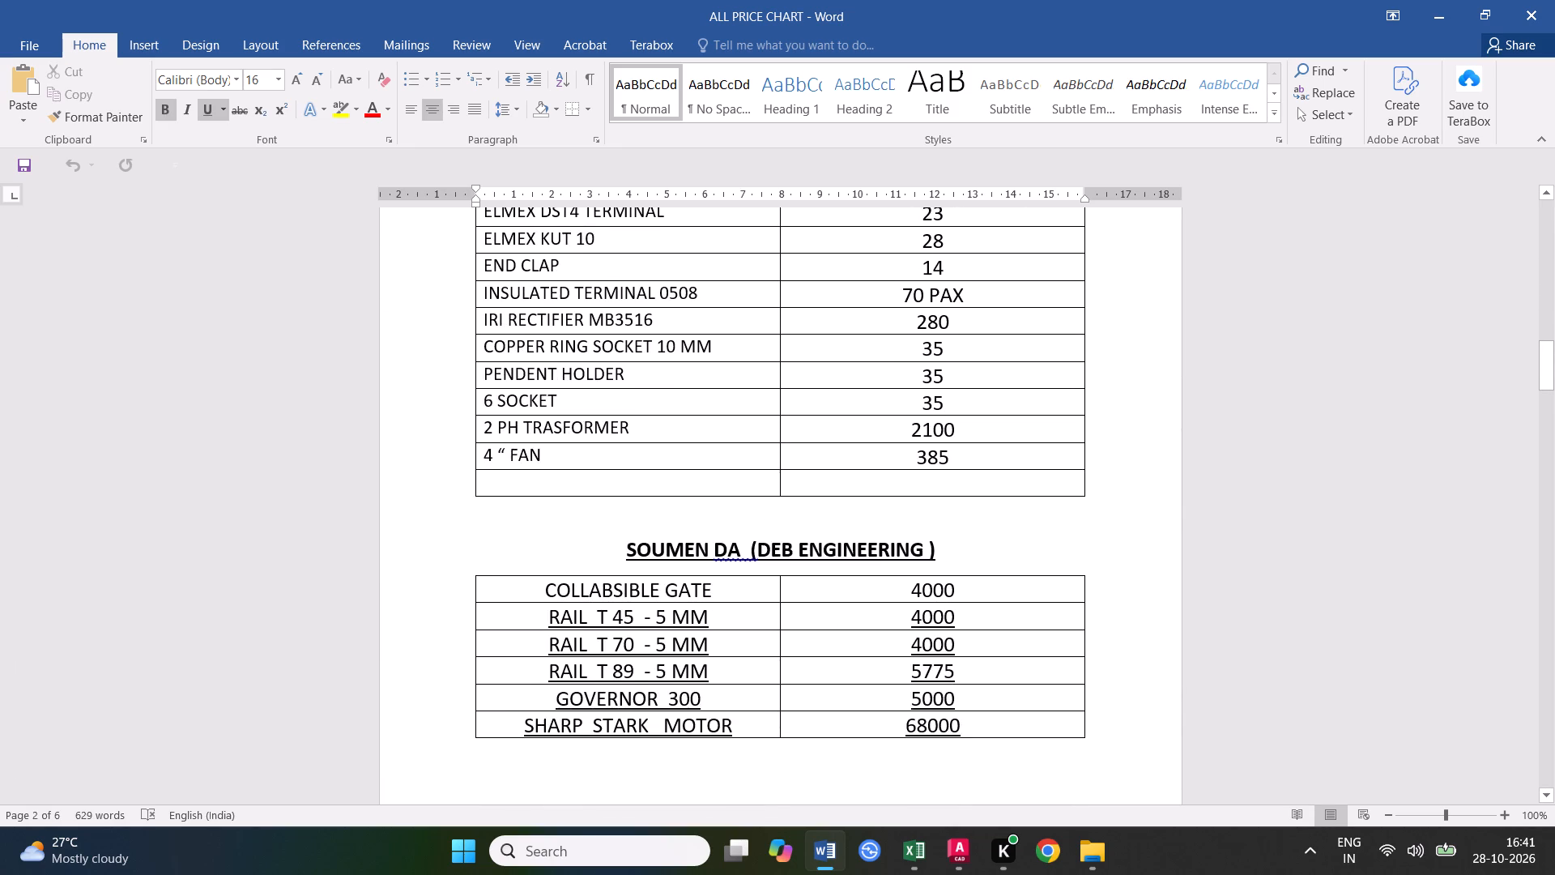
scroll(762, 530, "down", 4)
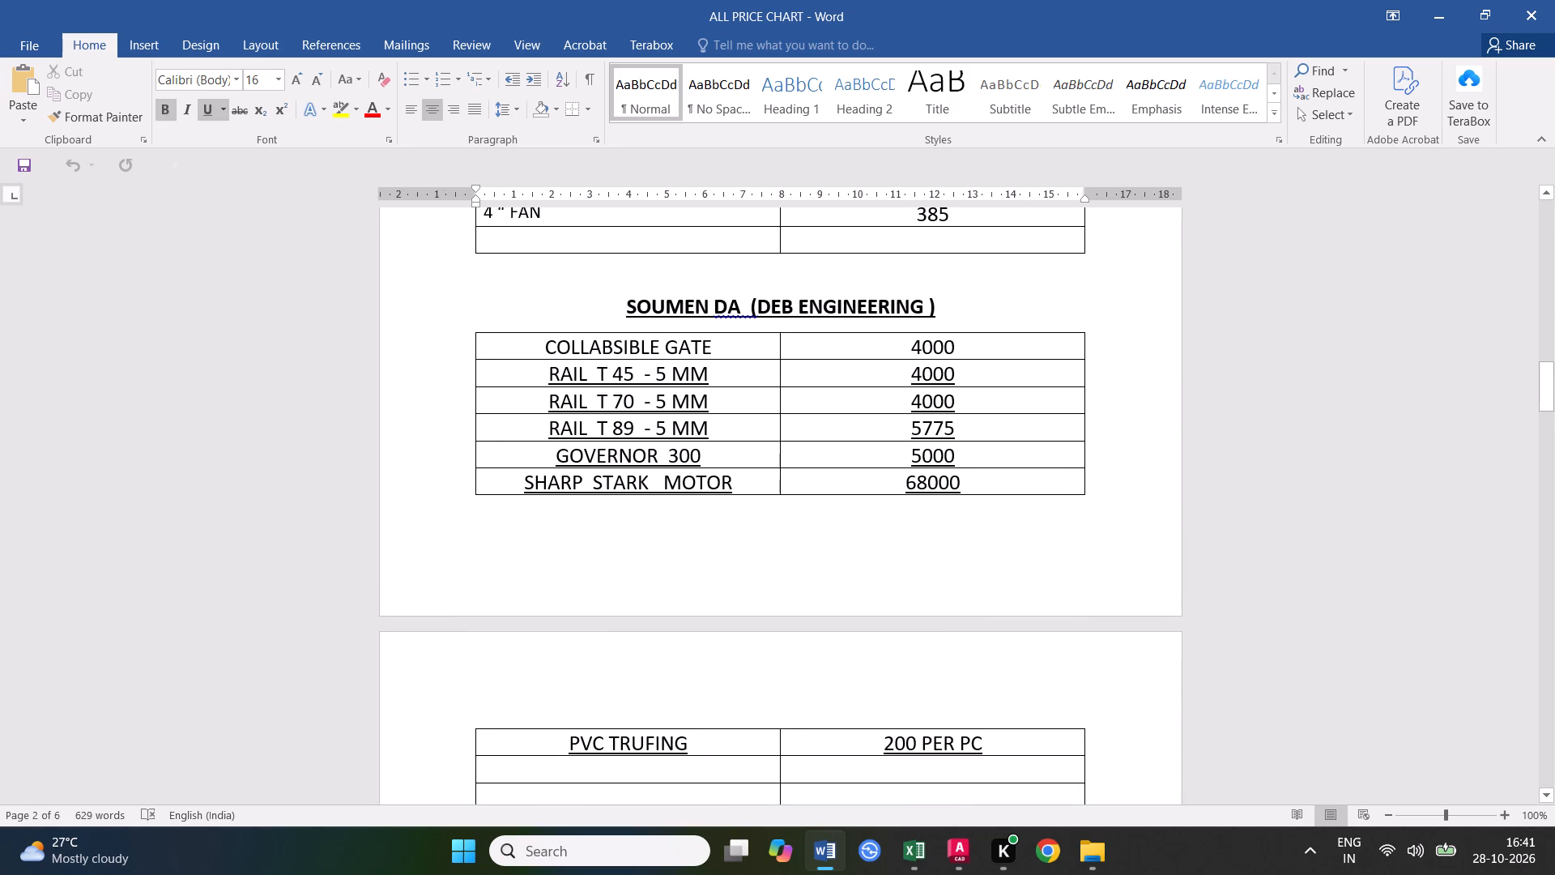
scroll(819, 455, "down", 4)
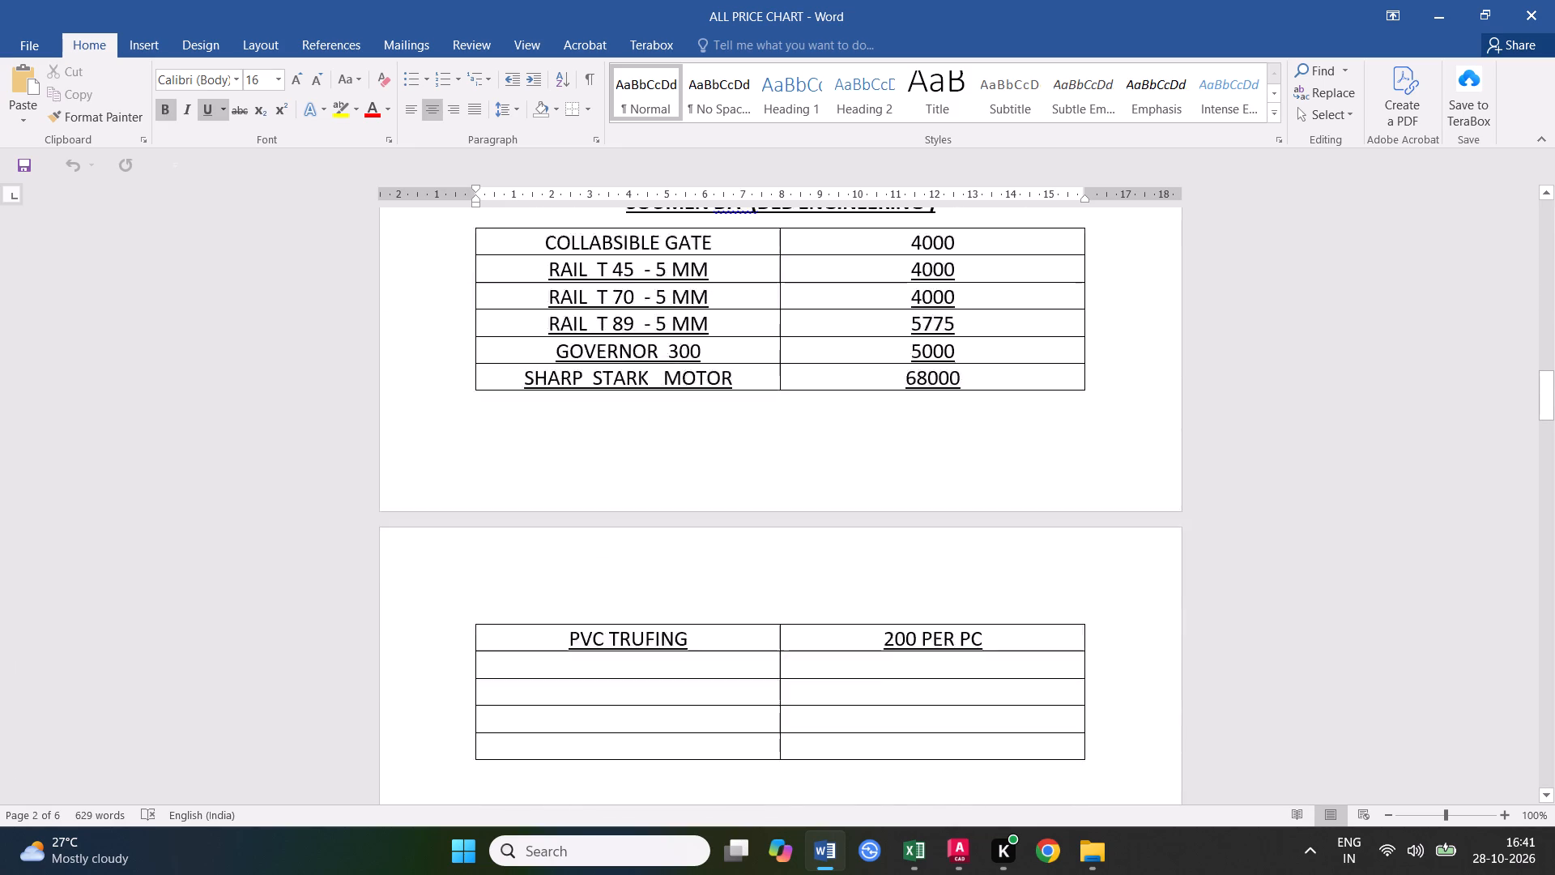
scroll(817, 466, "down", 19)
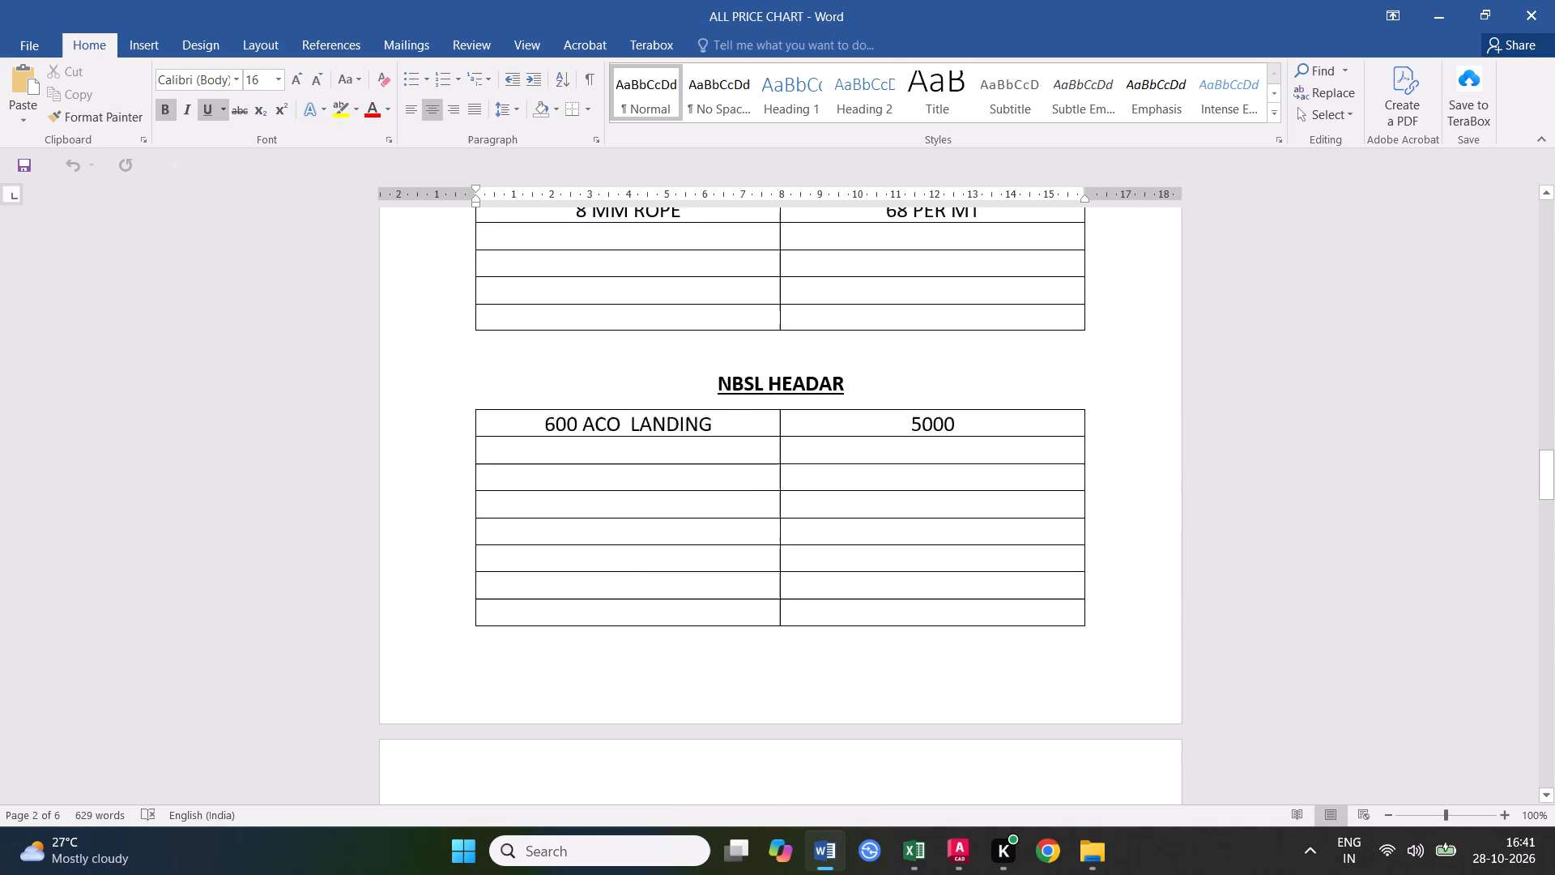
scroll(817, 474, "down", 3)
scroll(816, 474, "up", 2)
scroll(844, 471, "down", 4)
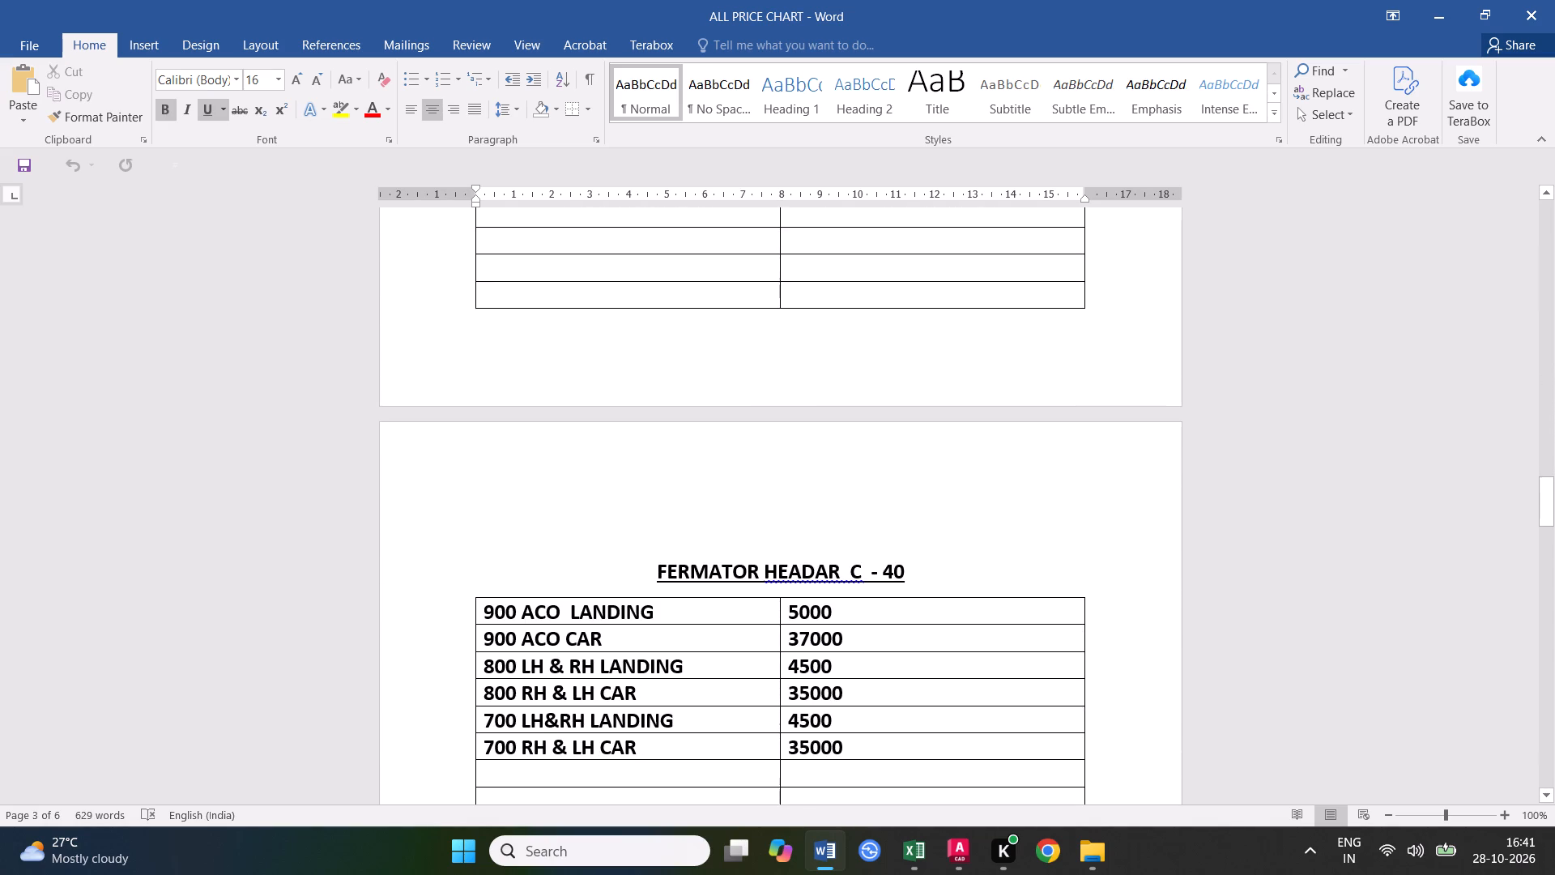
scroll(846, 472, "down", 4)
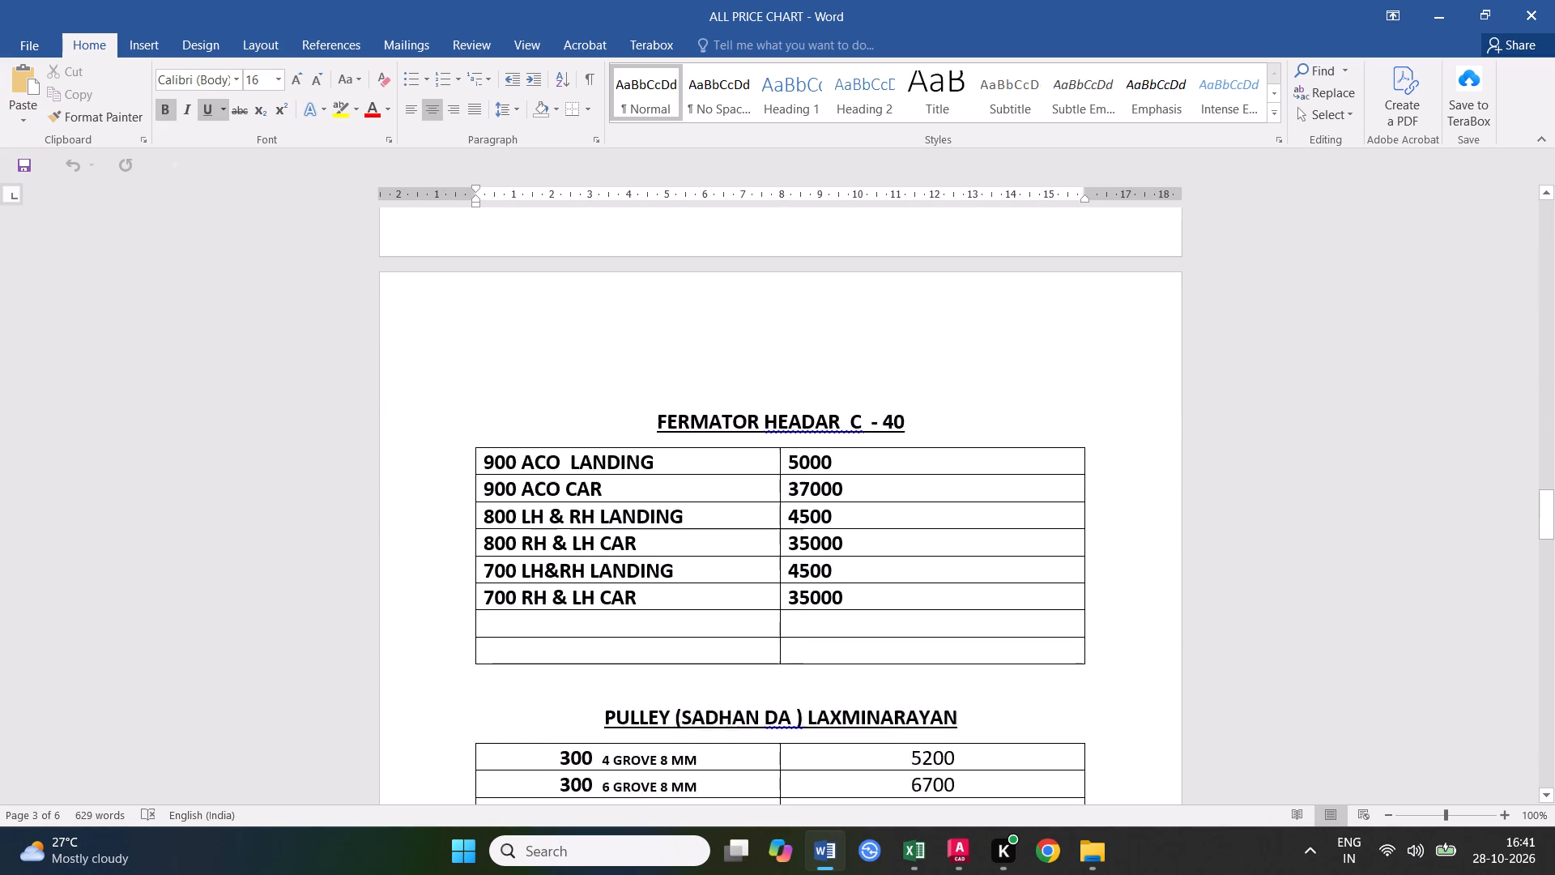
scroll(846, 475, "down", 7)
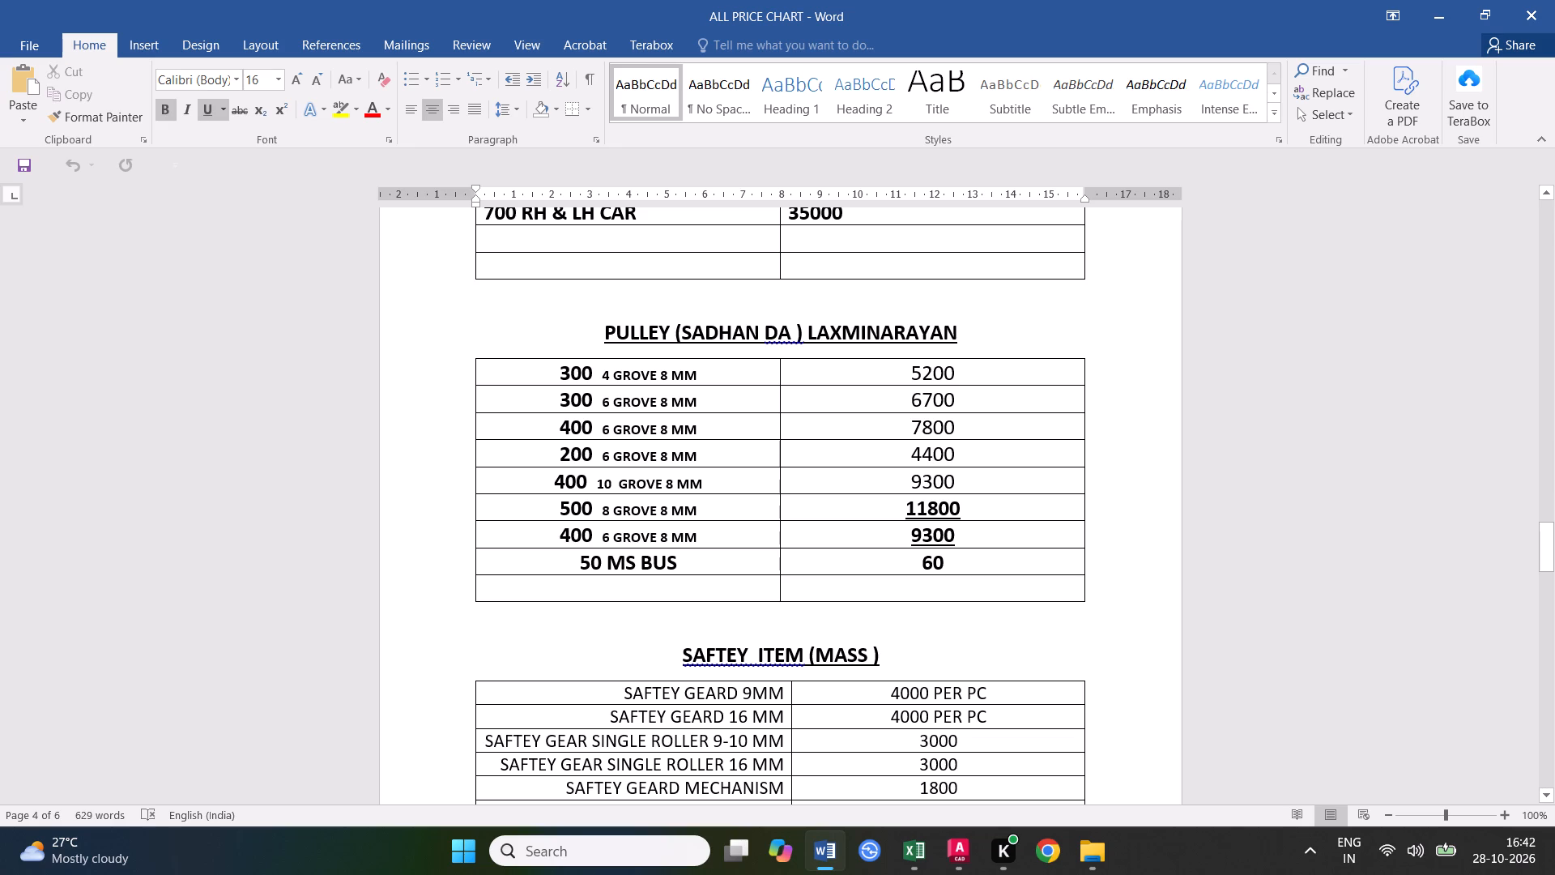
Examine the pulley table's diameter and groove entries with their prices, covering the 200 to 500 pulleys.
left_click(627, 511)
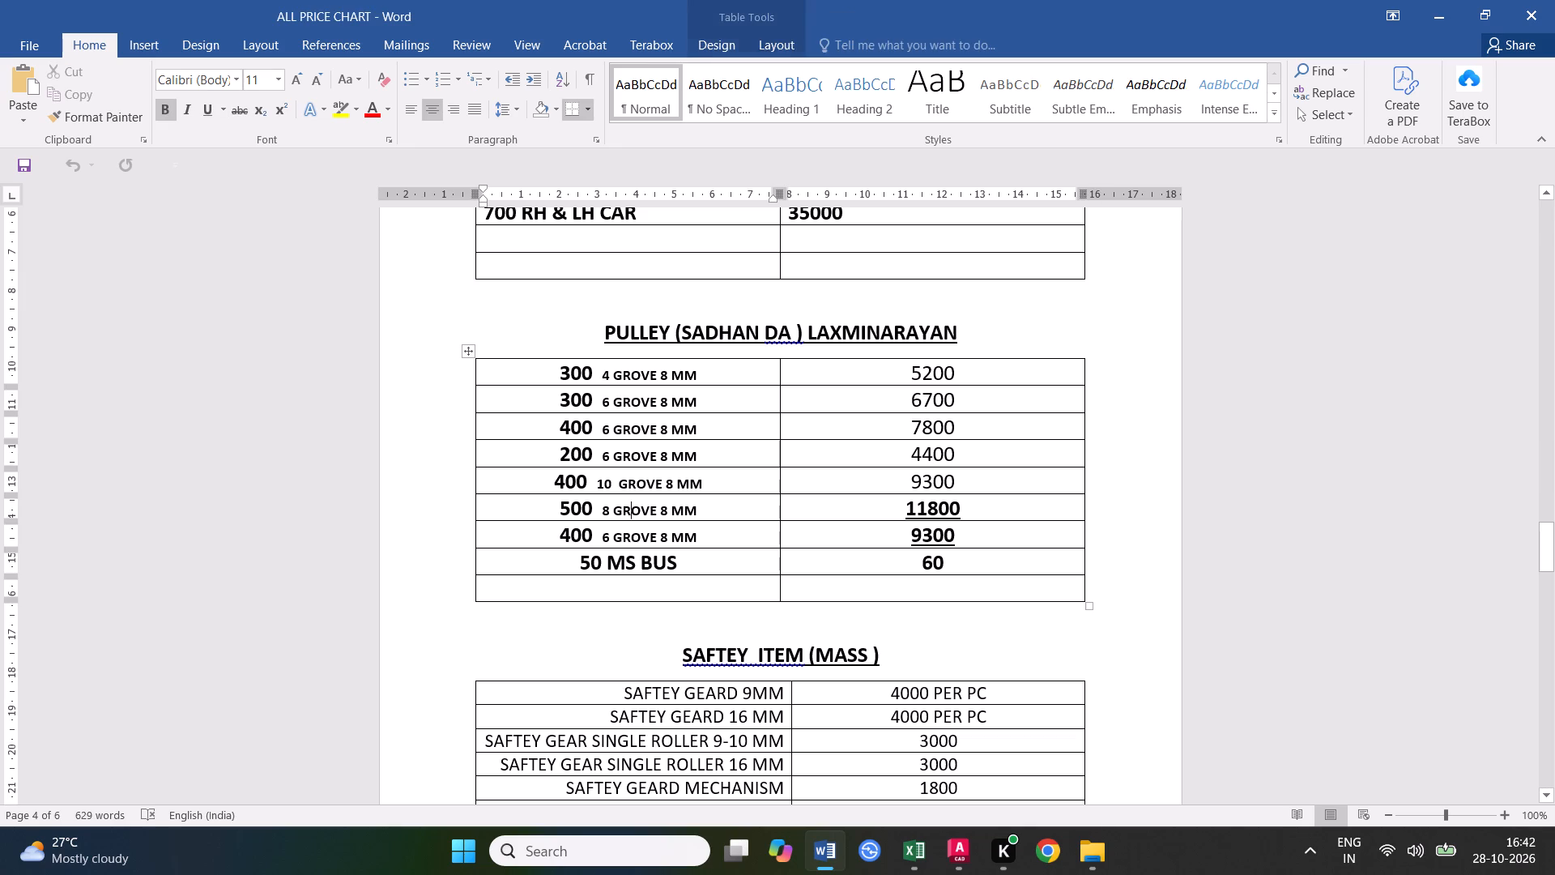
left_click(628, 544)
left_click(619, 408)
left_click(636, 428)
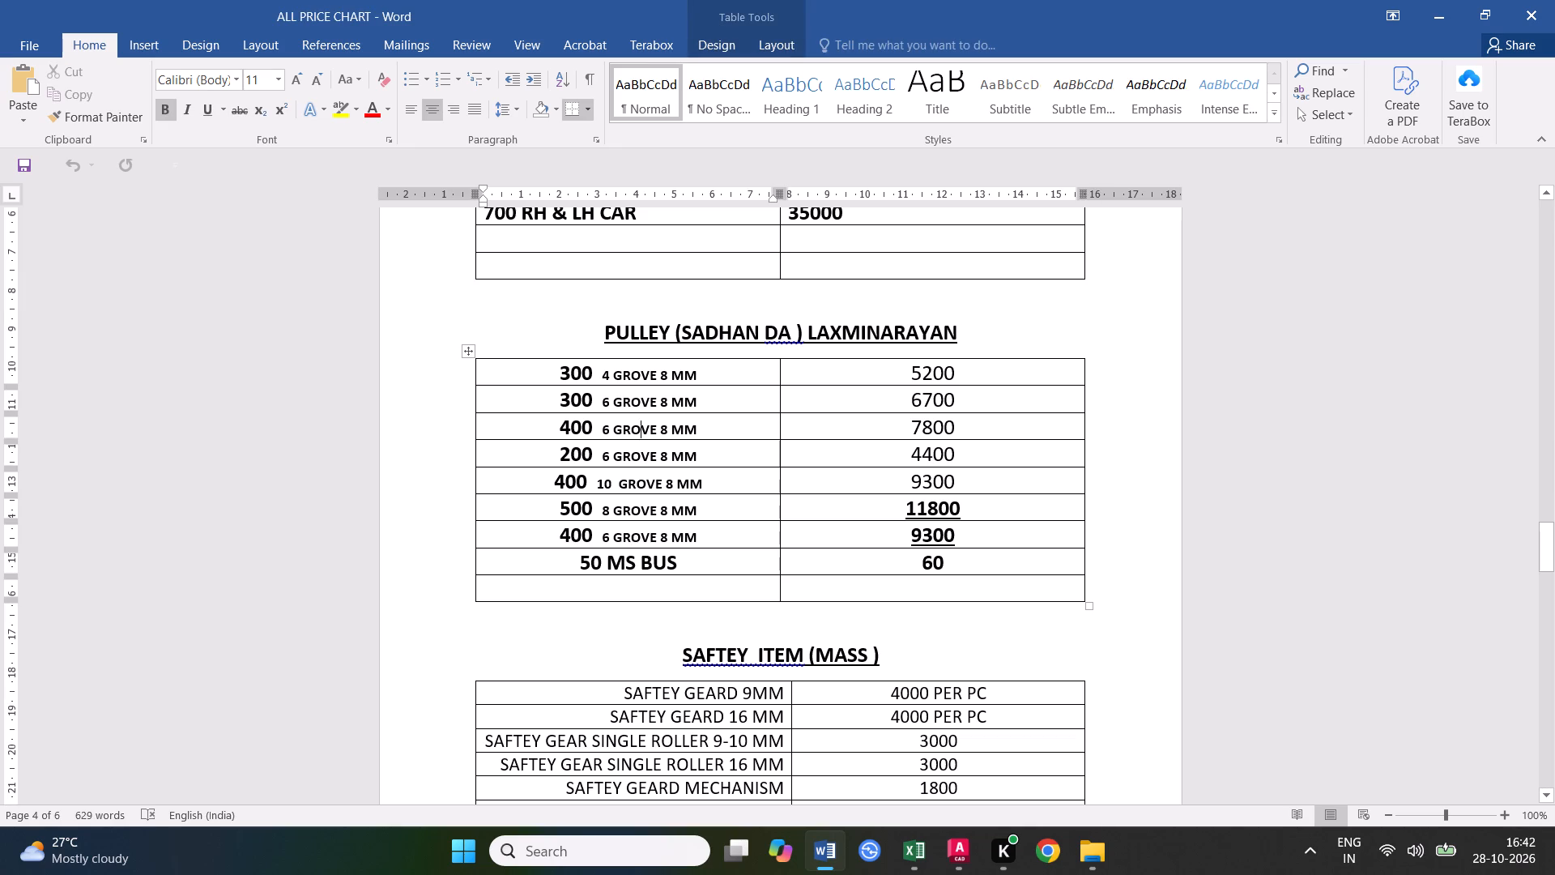
left_click(642, 446)
left_click(634, 412)
left_click(636, 427)
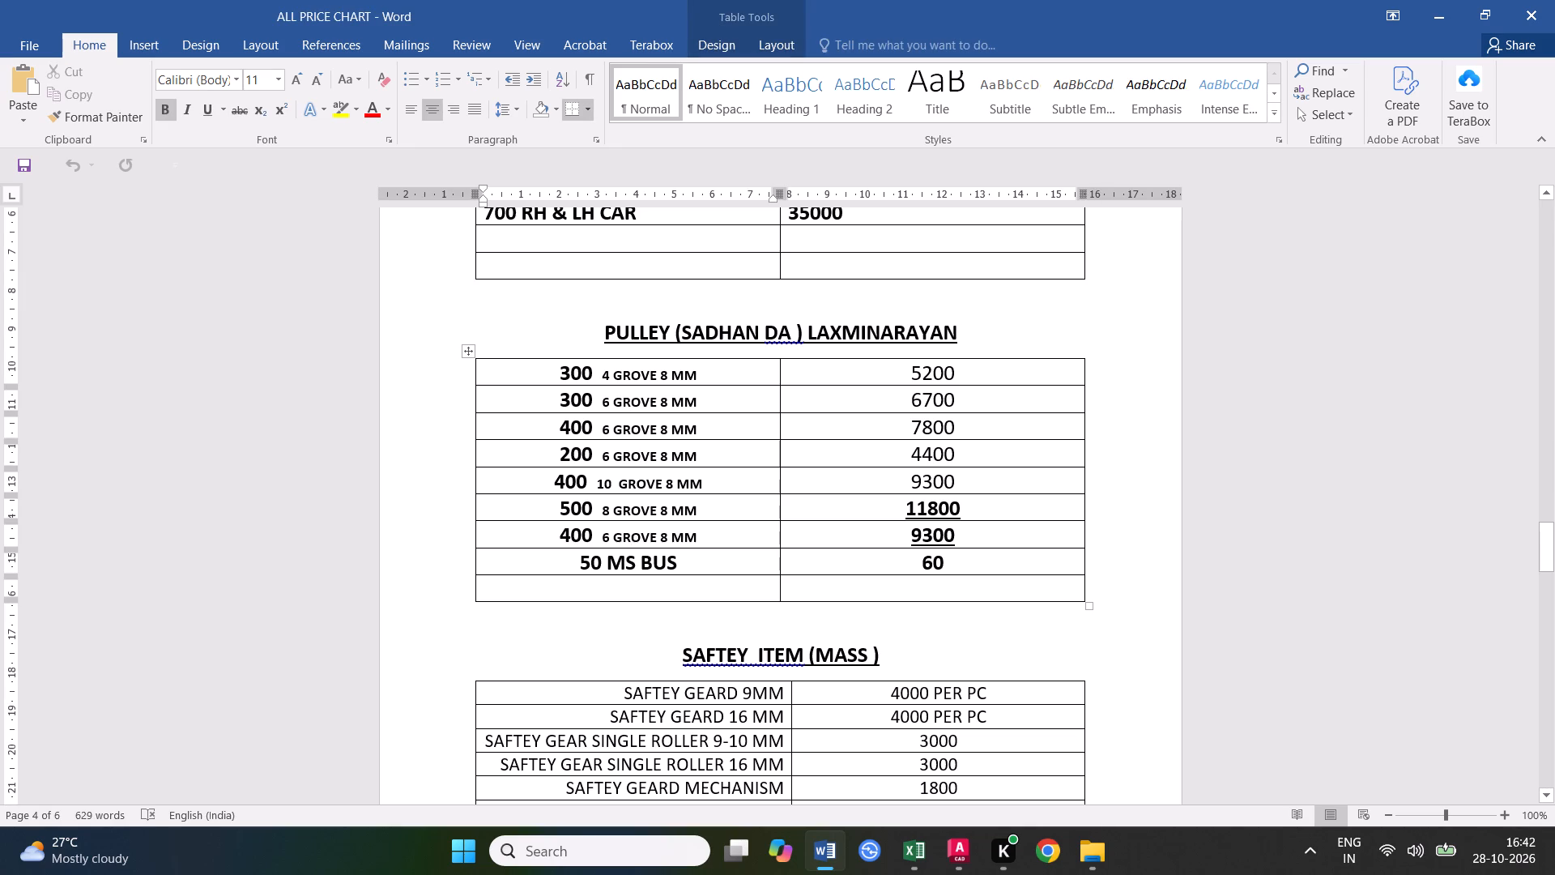
left_click(639, 454)
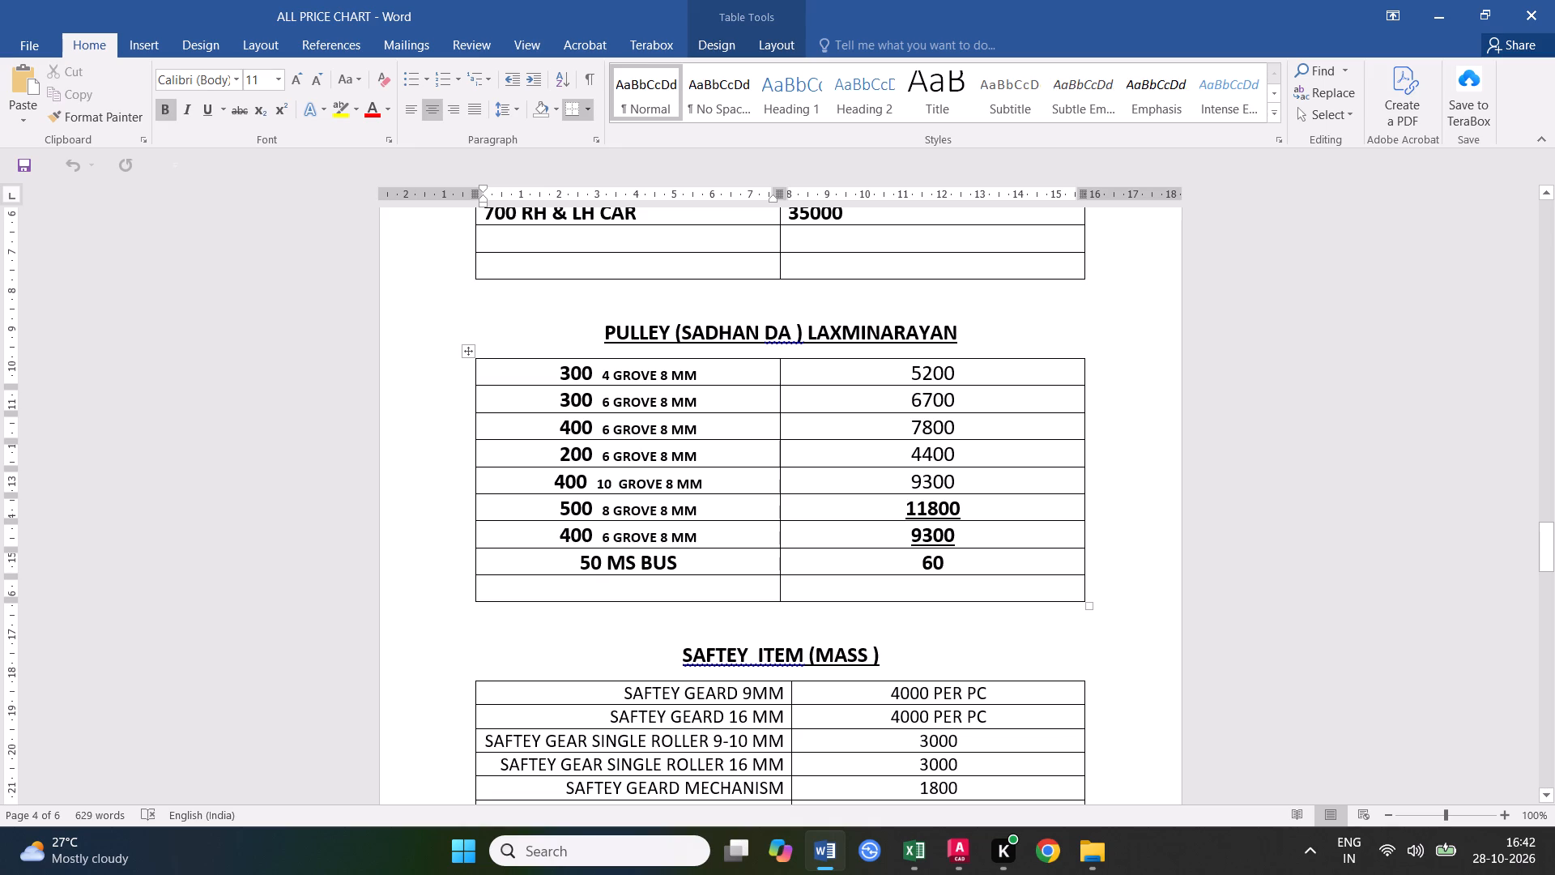
Check the 300 pulley with 6 grooves and its price in the pulley table.
left_click(743, 394)
left_click(904, 403)
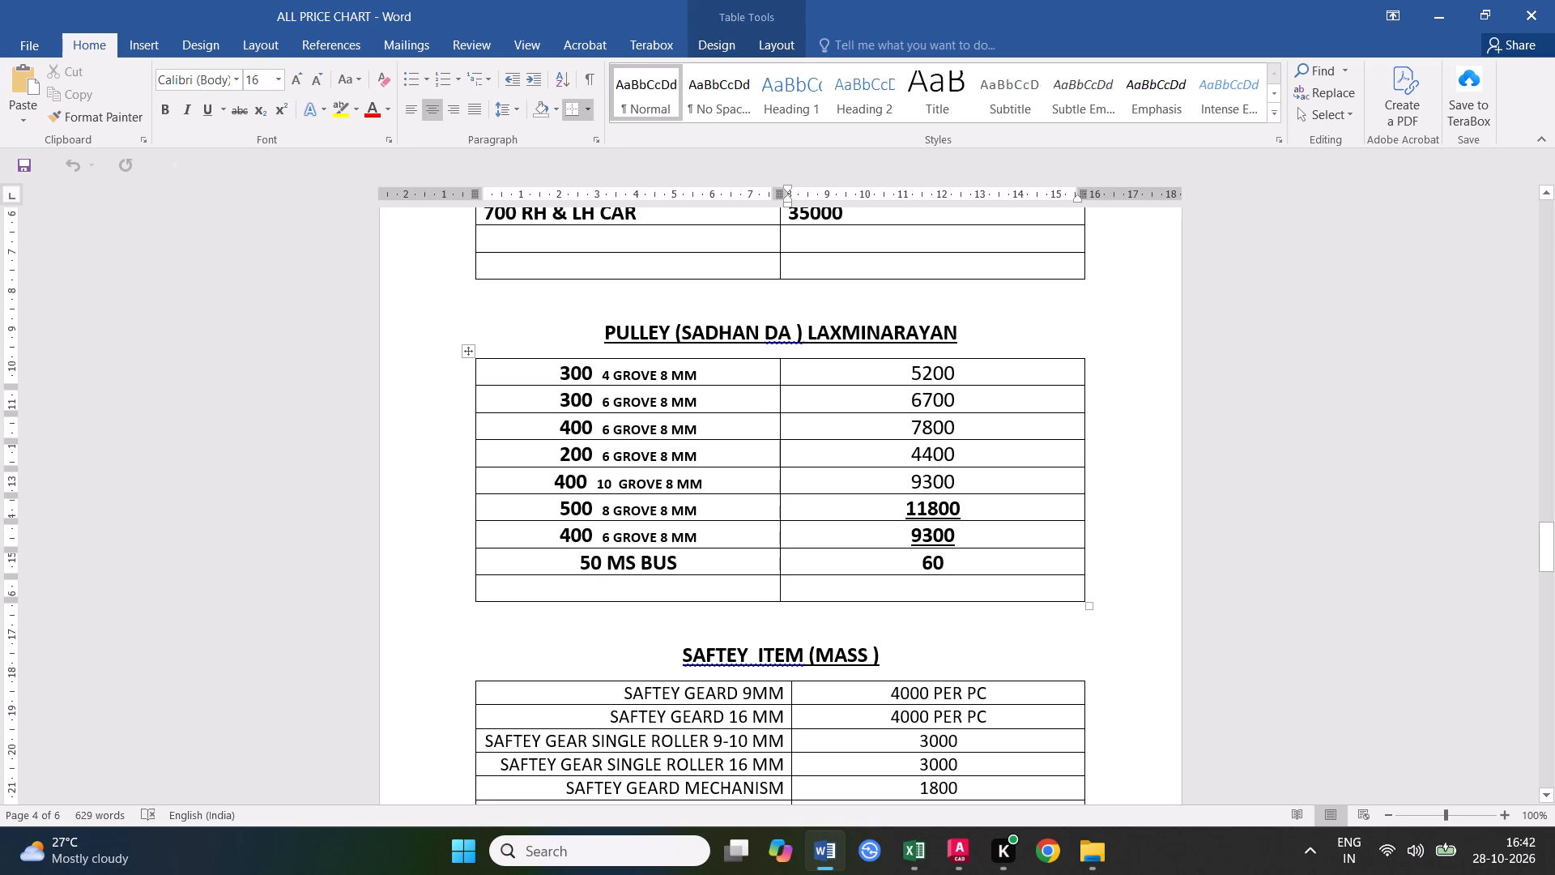
left_click(1008, 394)
Switch back to the BOM workbook in Excel and remove the fill colour from the CAR PULLEY row.
left_click(1447, 16)
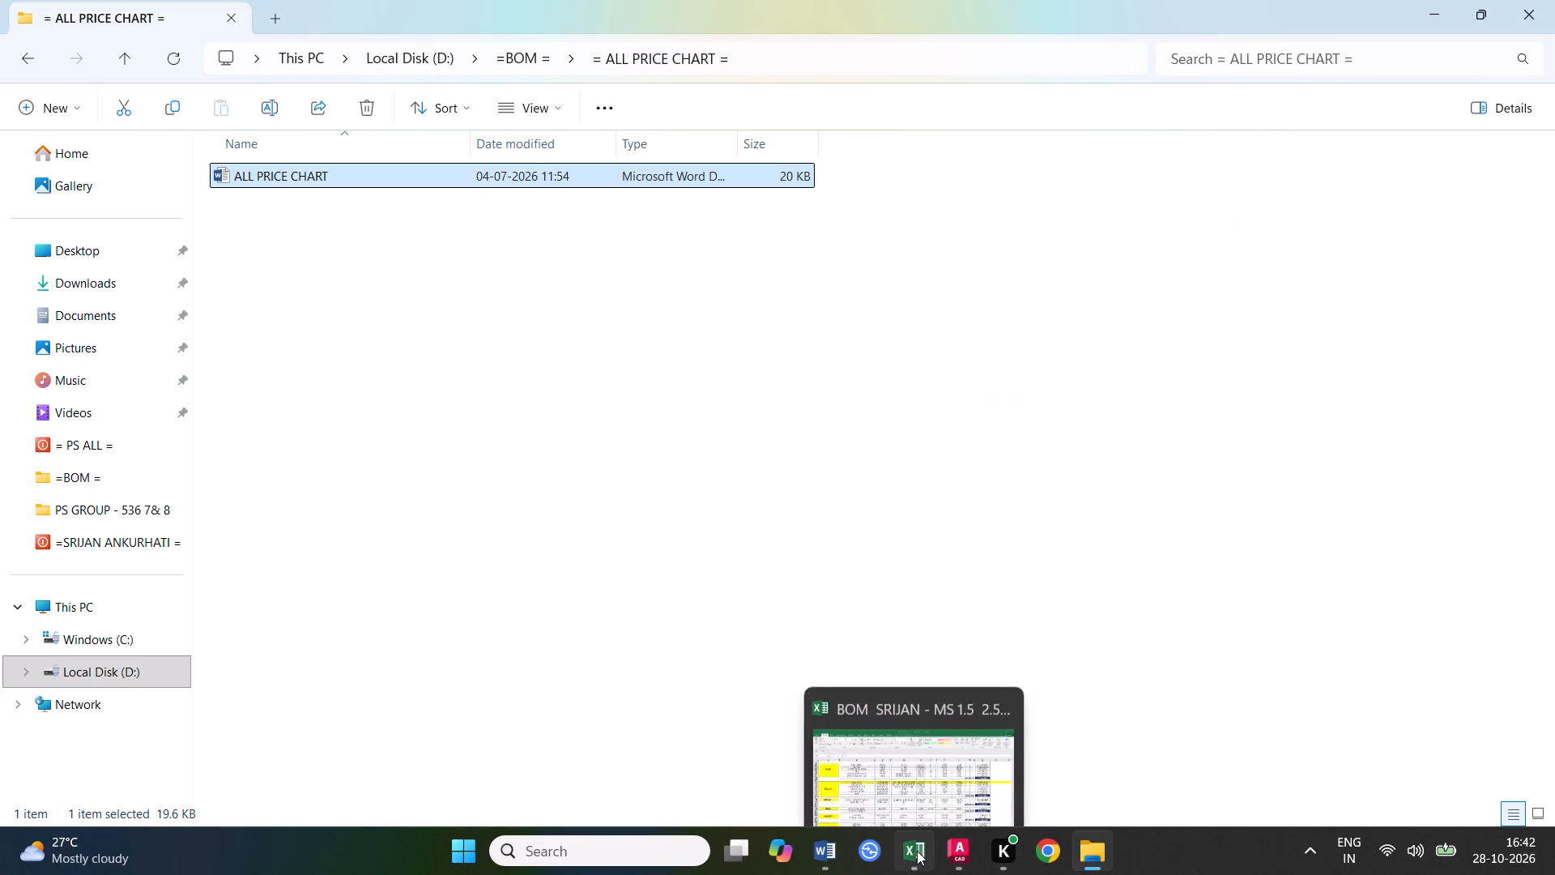
left_click(919, 765)
left_click(623, 499)
left_click(14, 409)
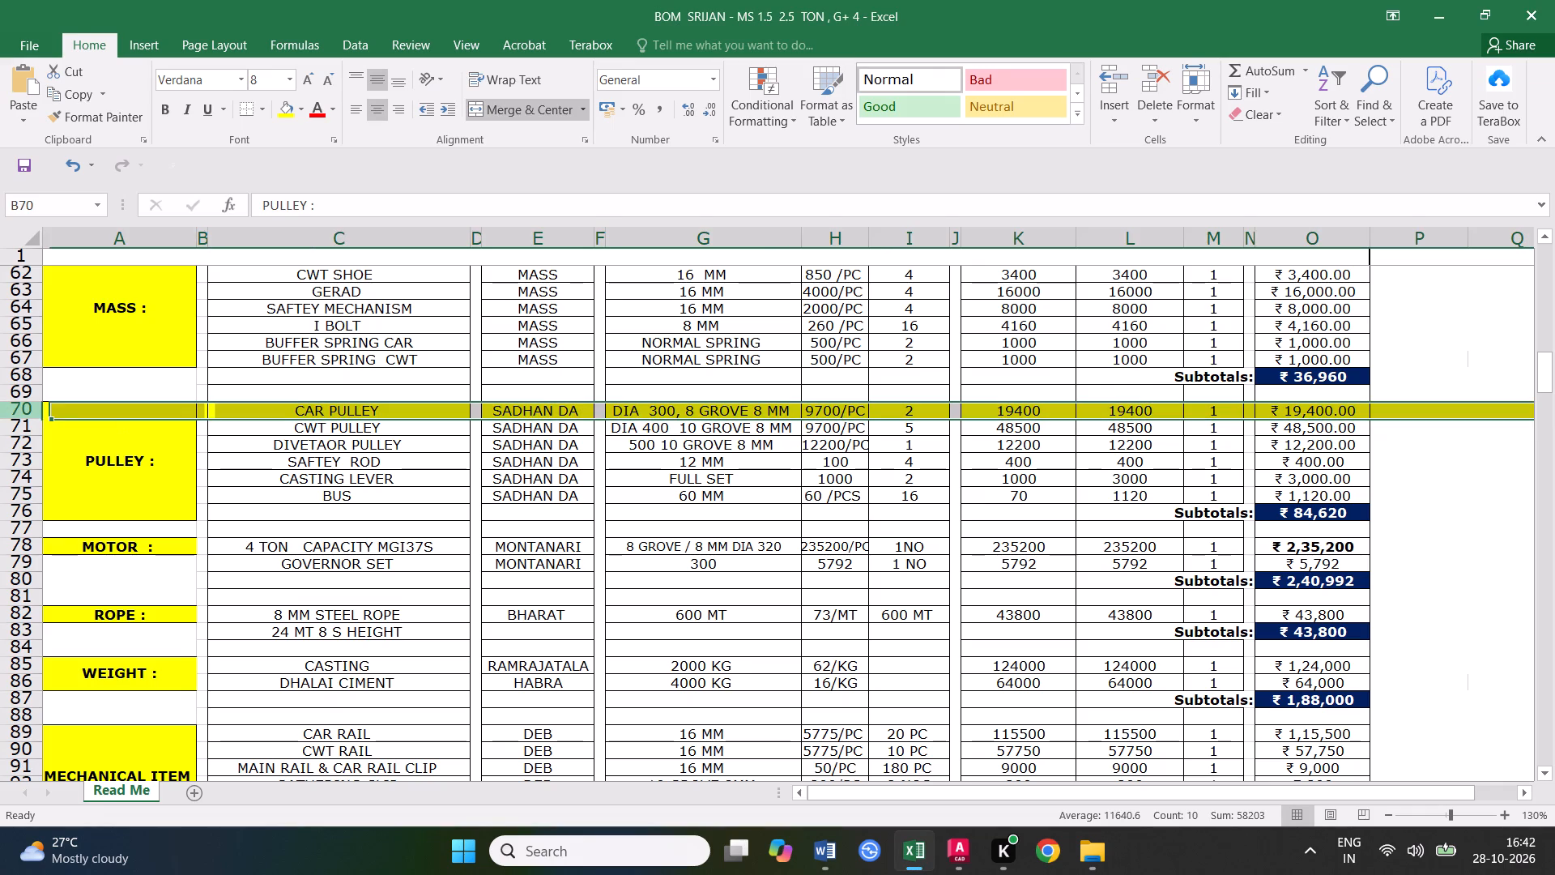
left_click(304, 104)
left_click(346, 273)
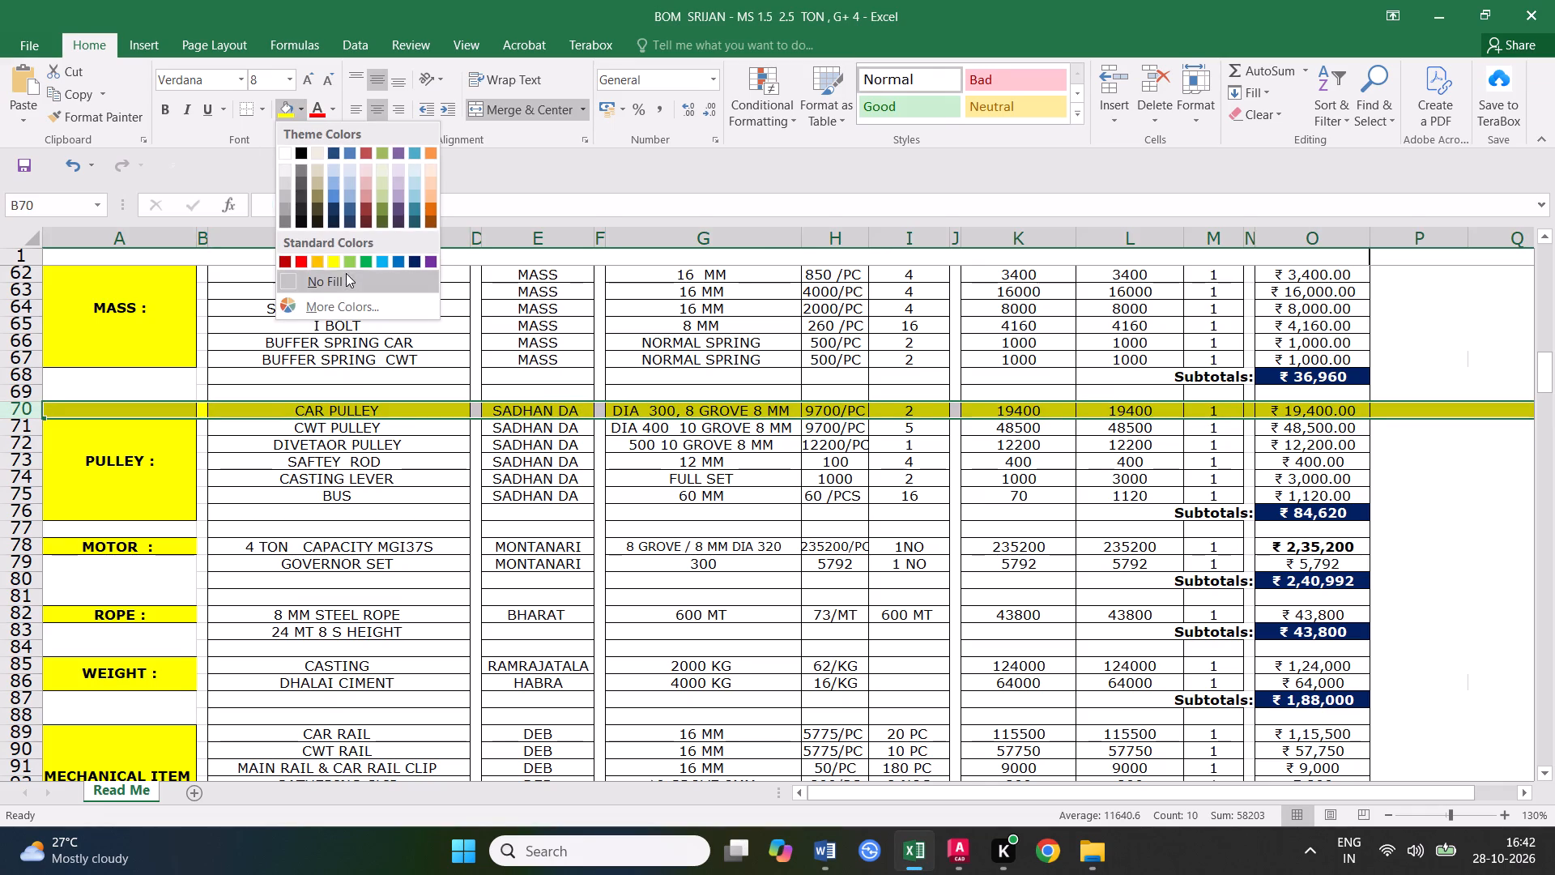
left_click(632, 451)
Set the CAR PULLEY unit price to 8000/PC.
double_click(840, 414)
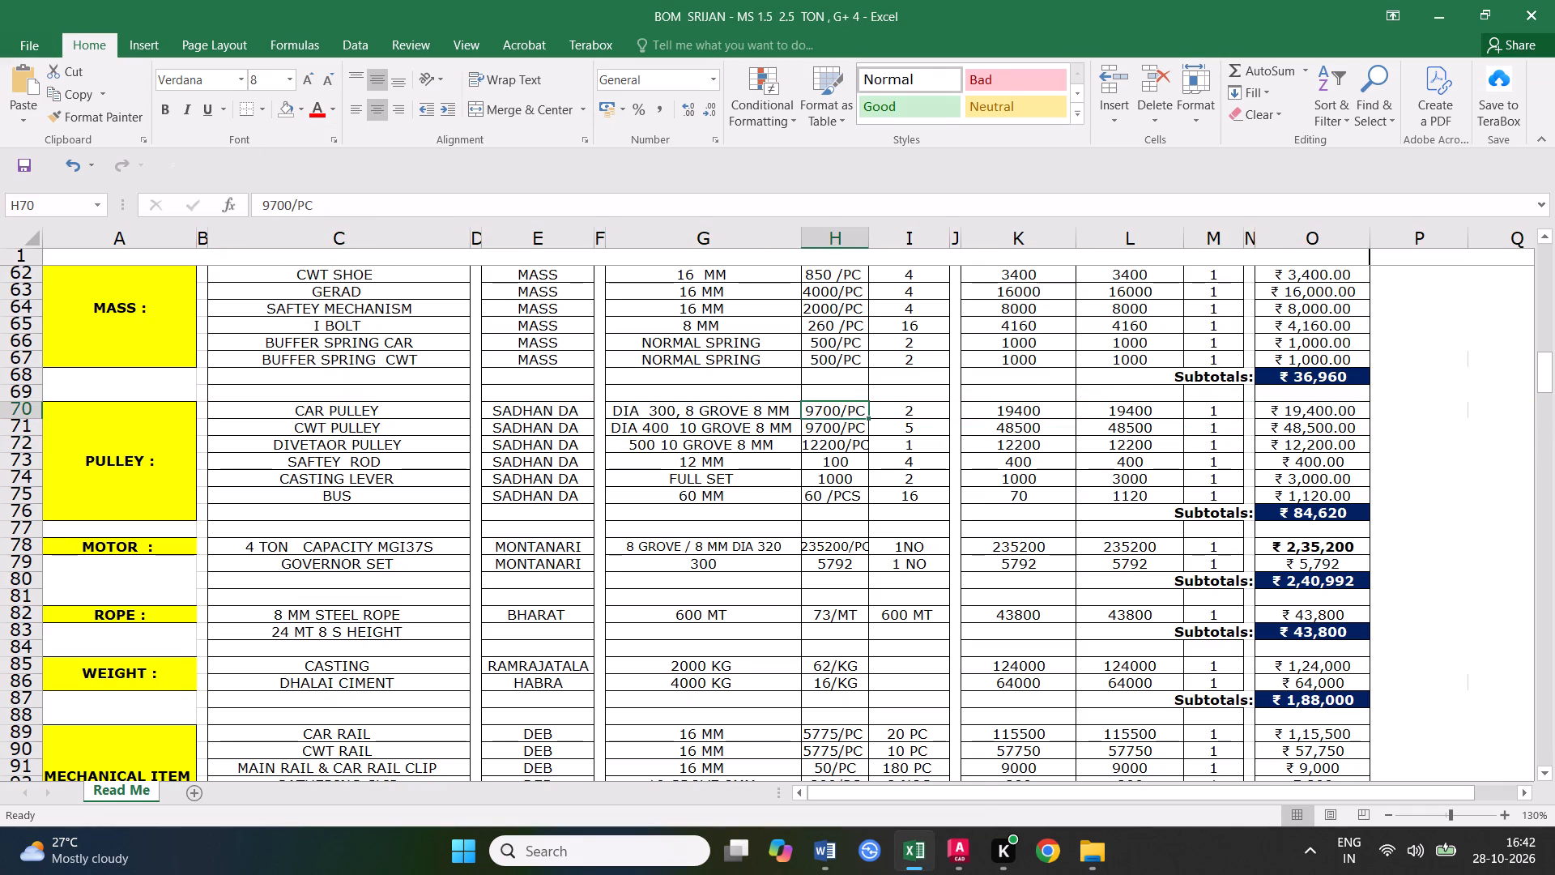
left_click_drag(840, 414, 808, 405)
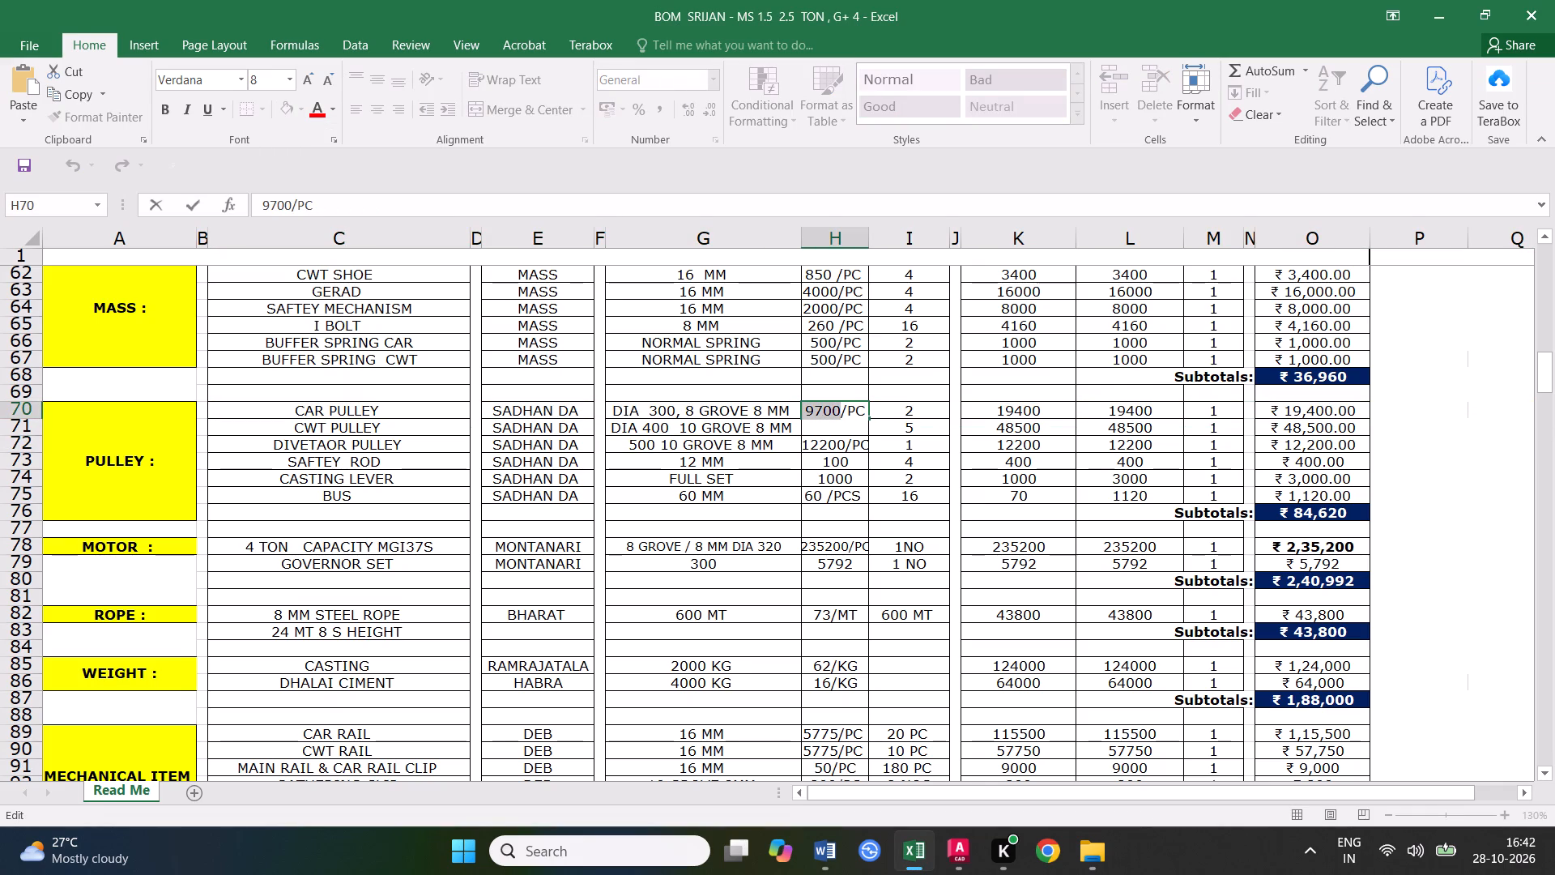
type("7500")
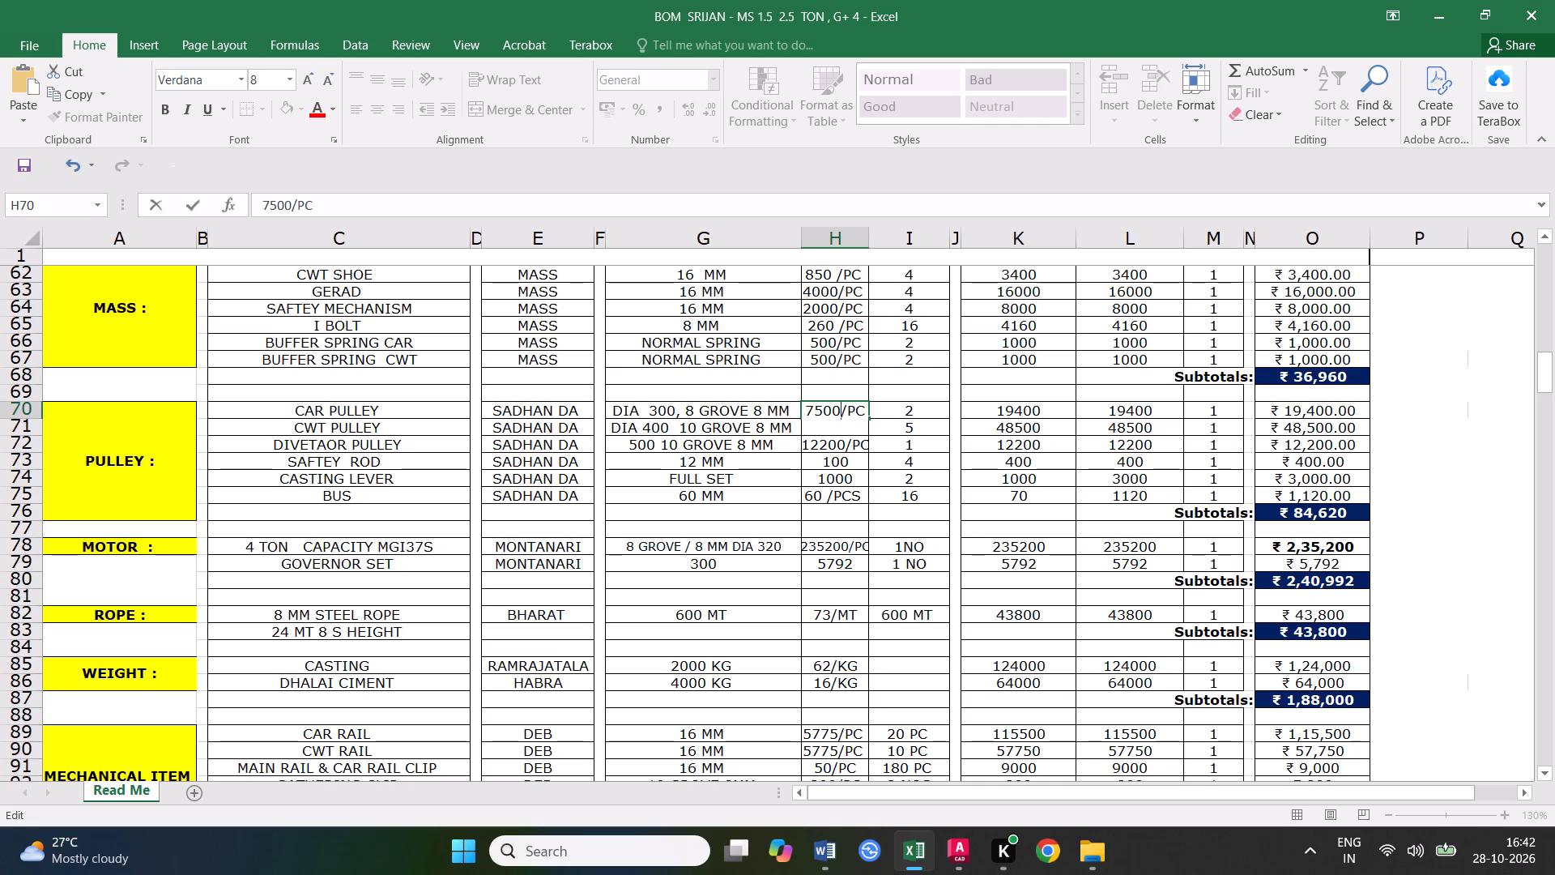
left_click_drag(839, 416, 806, 415)
type("8000")
left_click(989, 501)
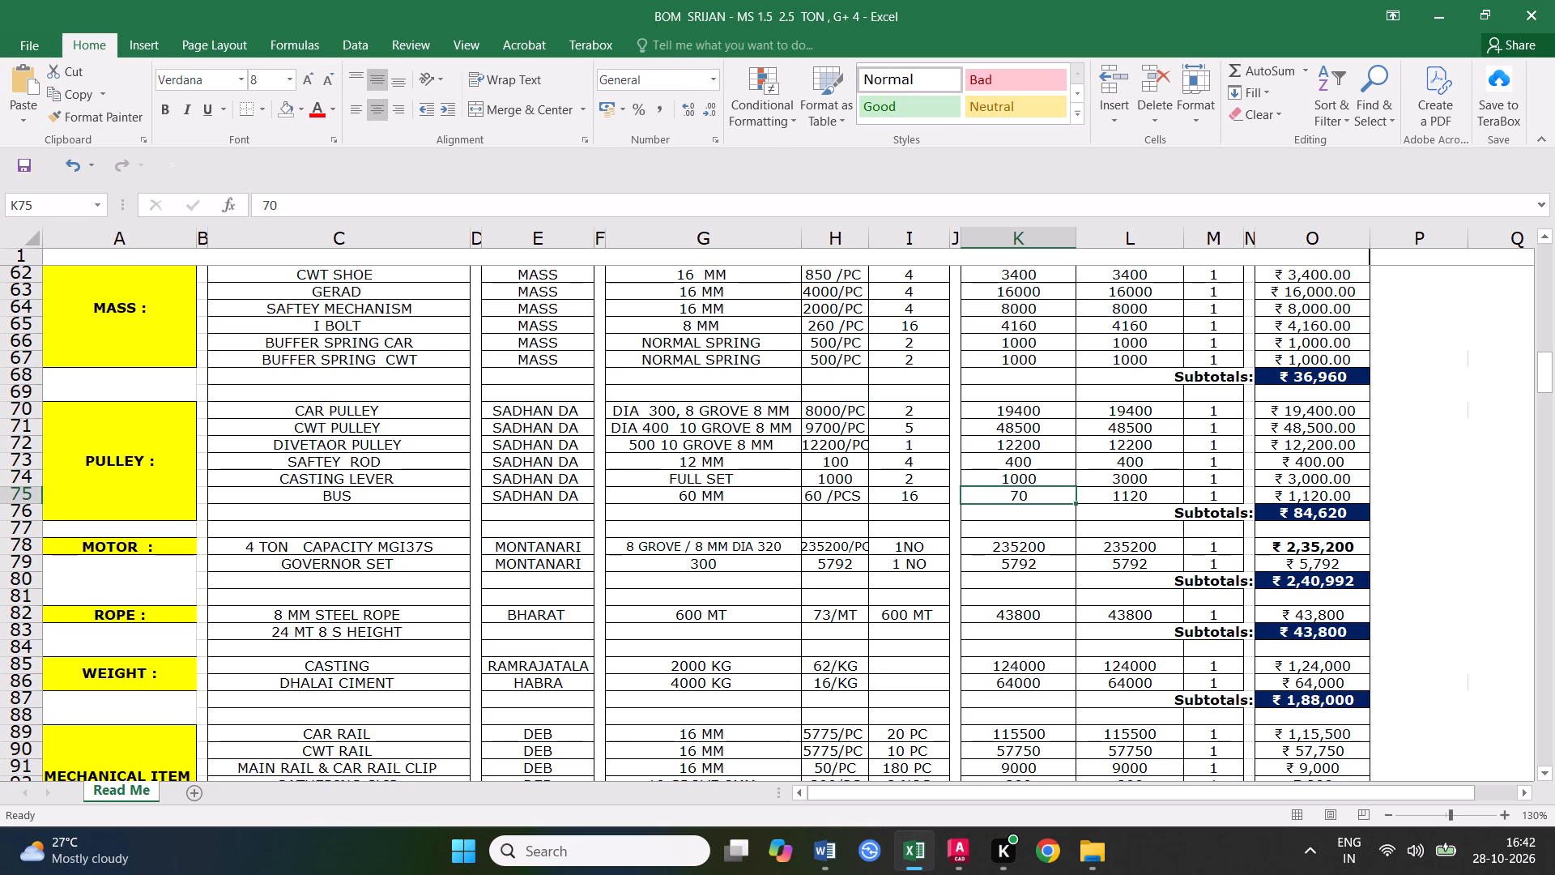
Set the CAR PULLEY amount in column K to 16000 and copy it into column L.
left_click(918, 410)
left_click(1015, 410)
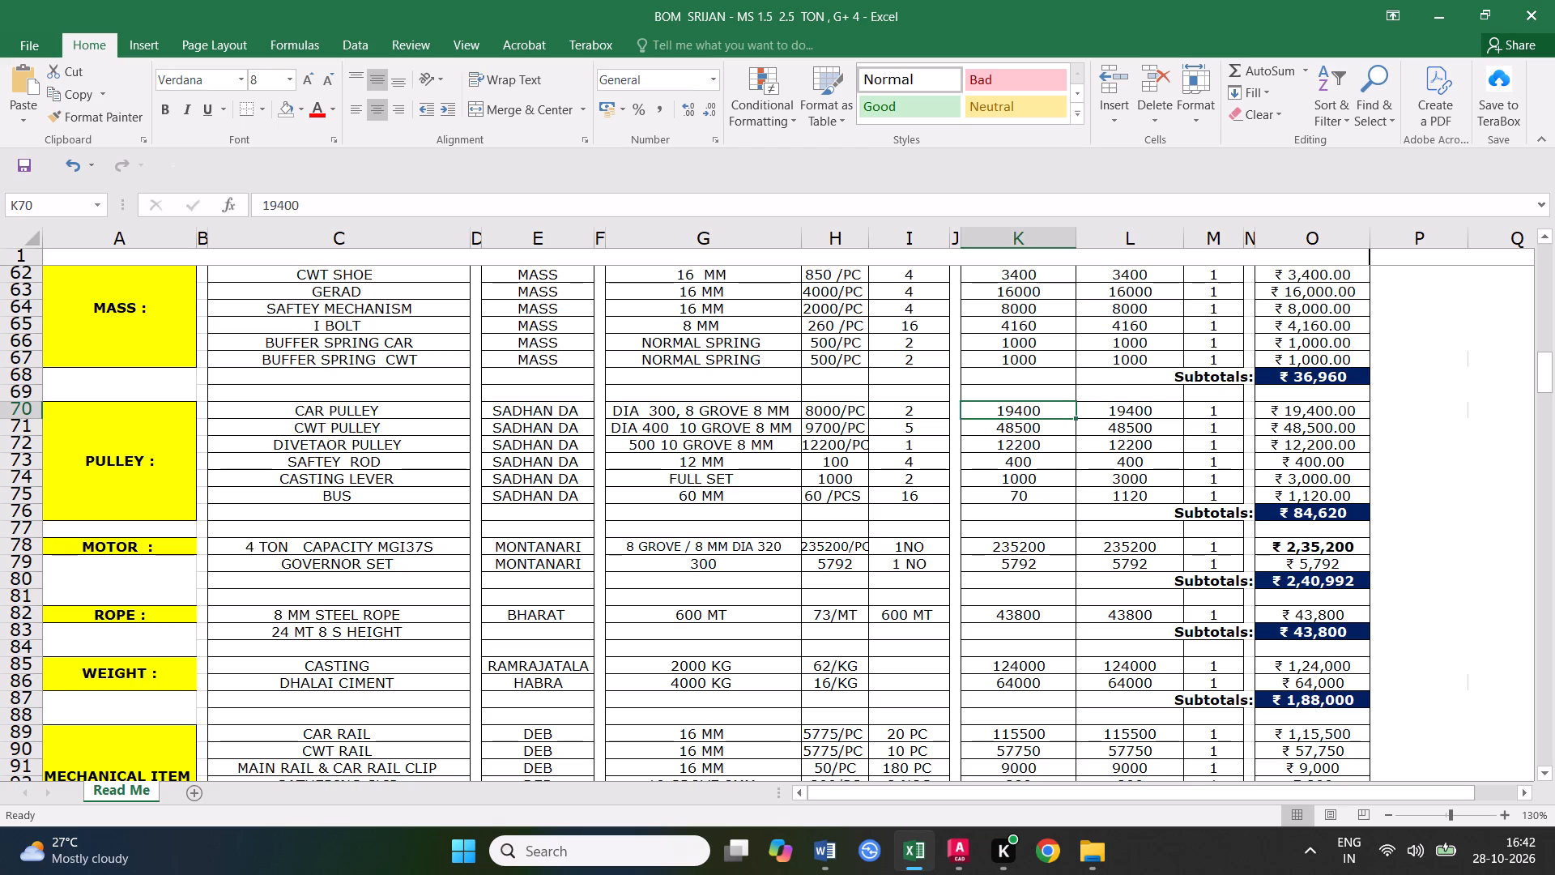
key("8")
key("BackSpace")
type("16000")
left_click(986, 461)
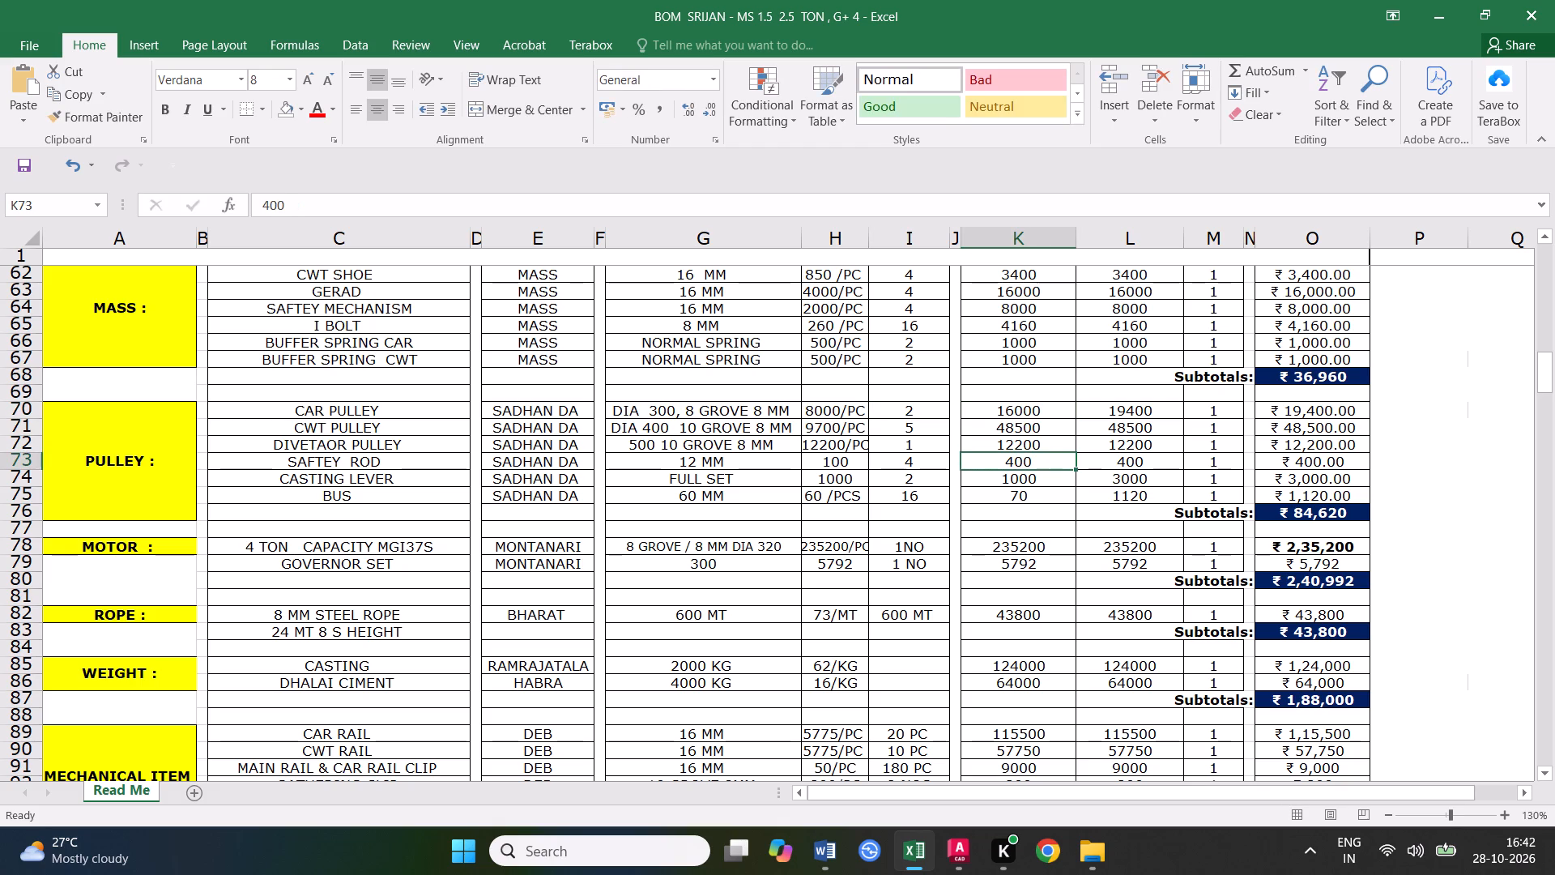
left_click(1025, 413)
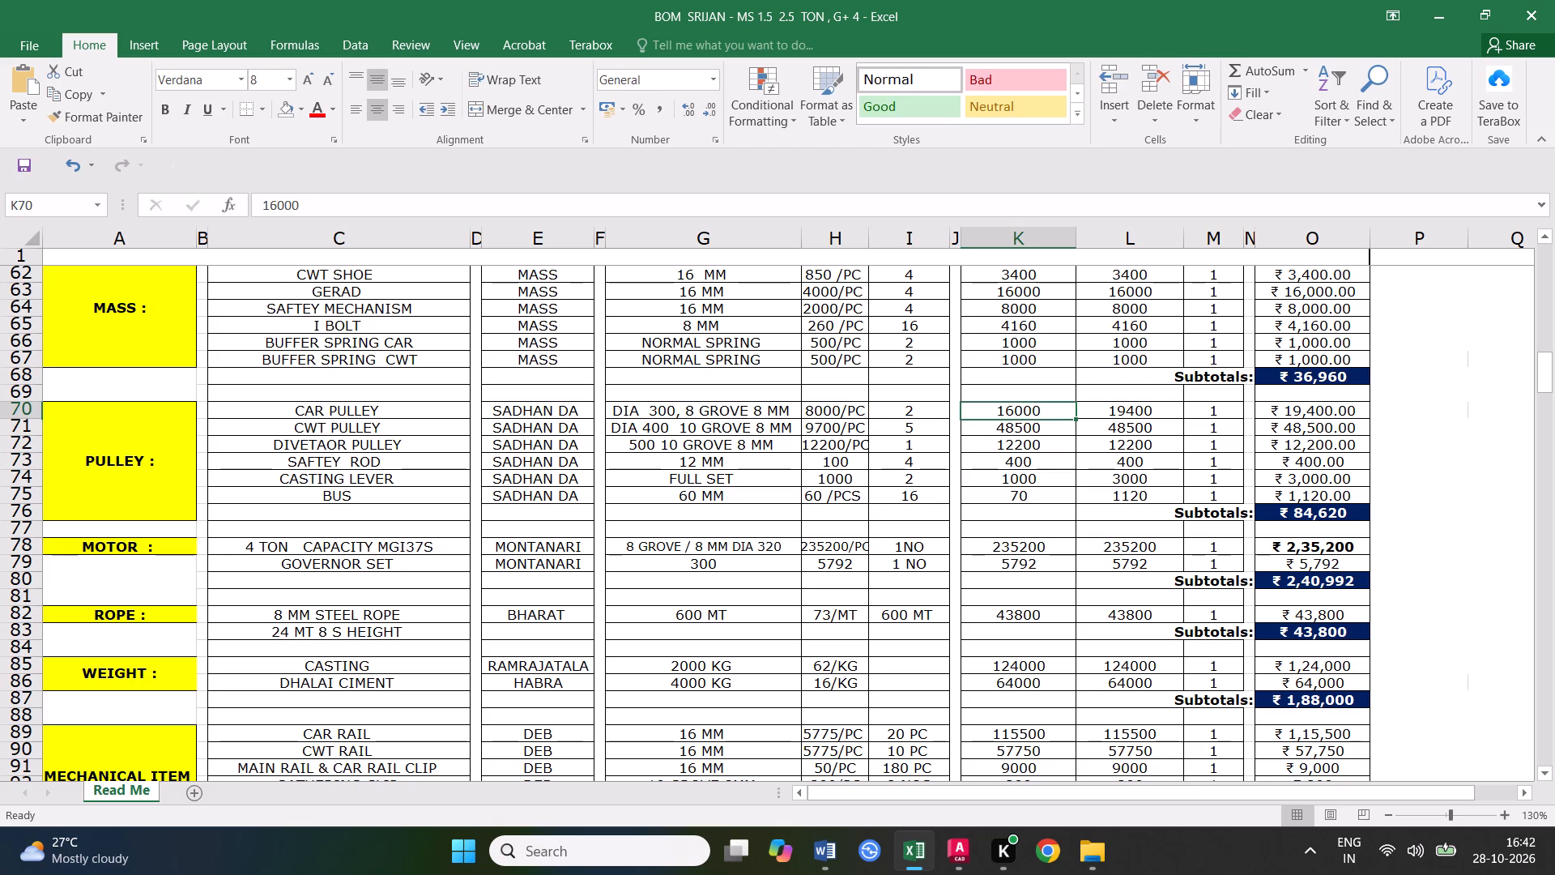
left_click(1033, 414)
left_click_drag(1075, 420, 1140, 415)
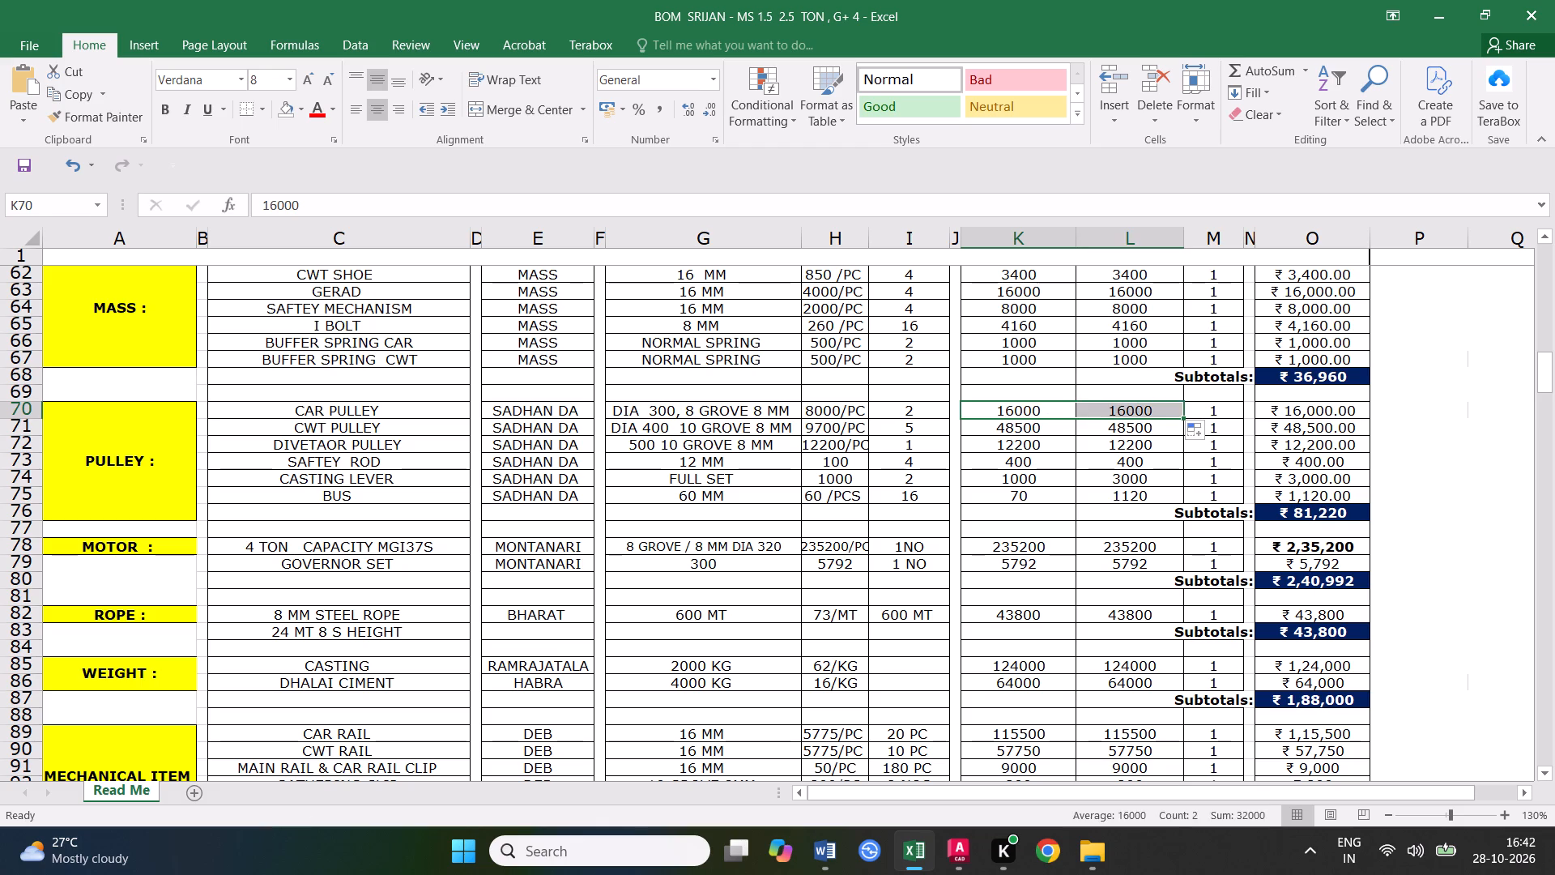
left_click(1129, 429)
left_click(20, 414)
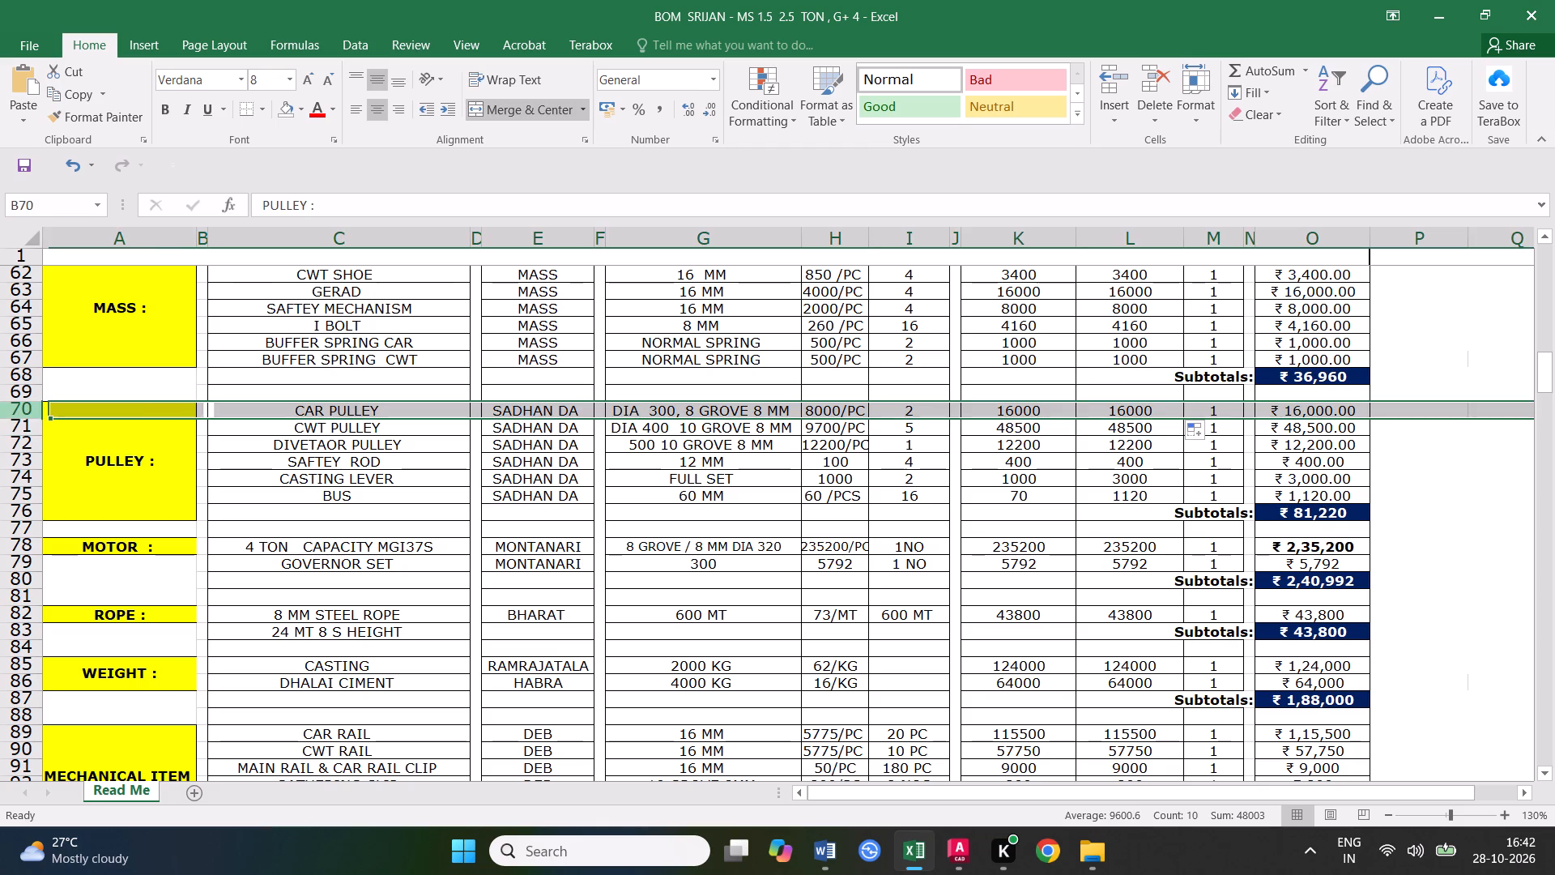
left_click(434, 423)
Change the CWT PULLEY specification to DIA 300 8 GROVE 8 MM.
double_click(665, 428)
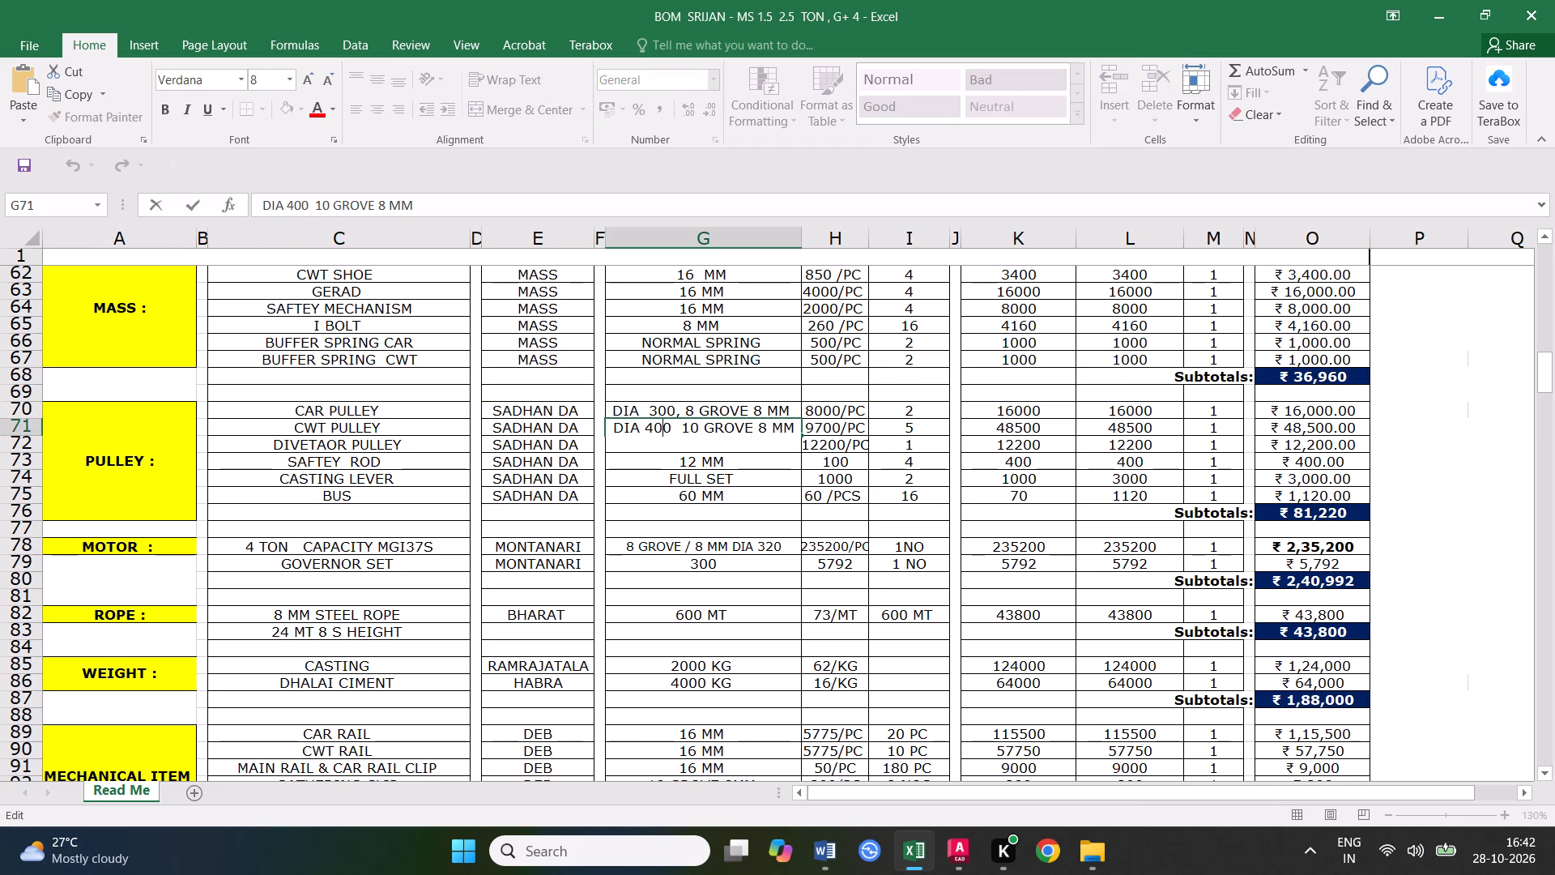
left_click_drag(674, 428, 645, 428)
type("300")
left_click_drag(697, 429, 684, 429)
key("8")
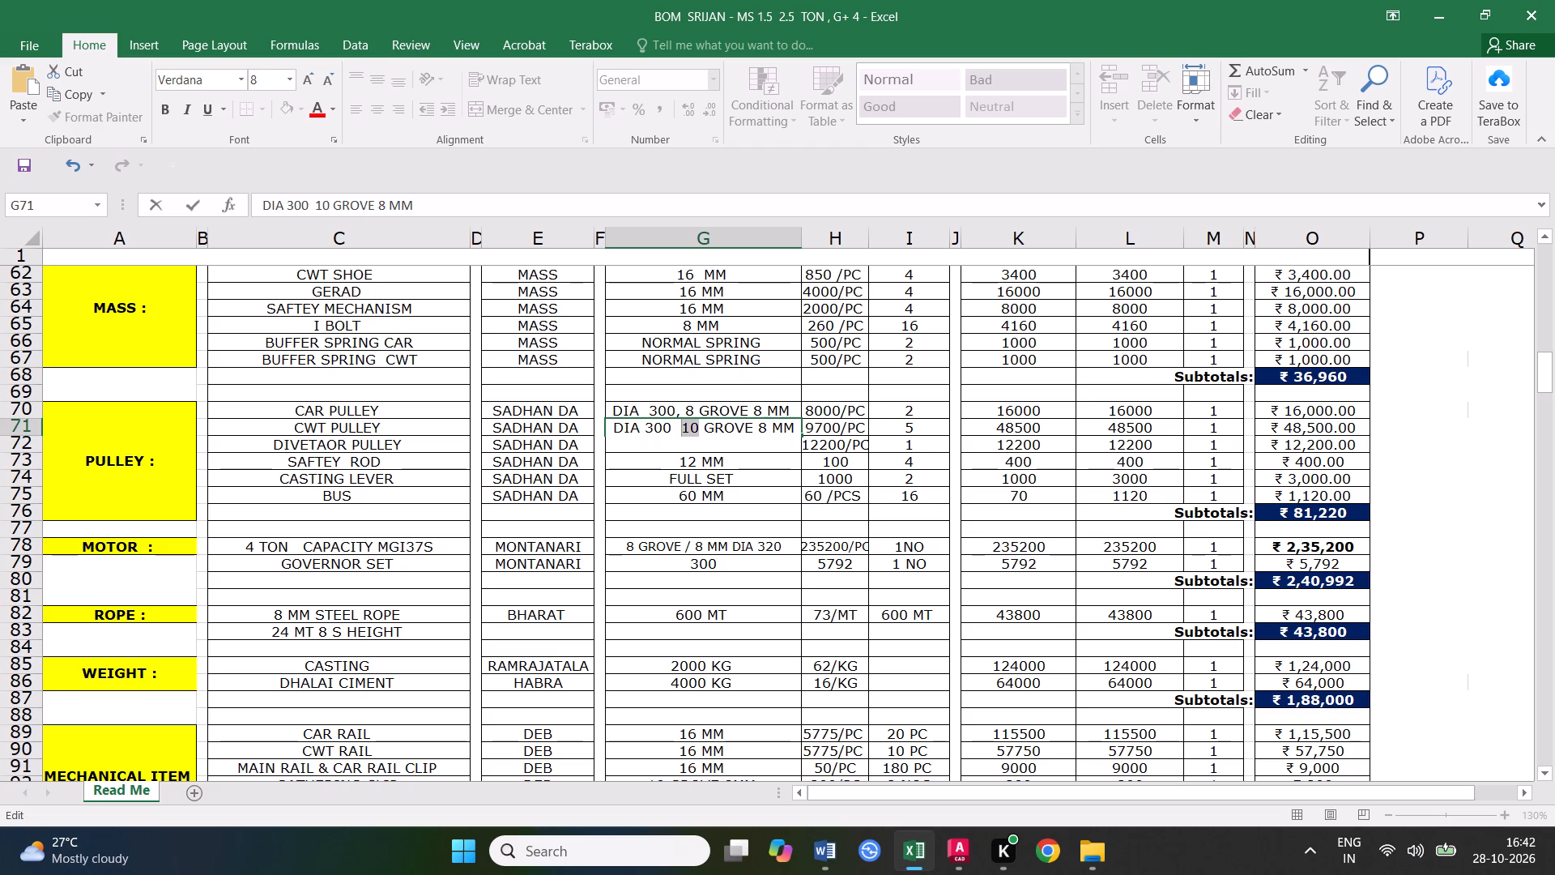
left_click(847, 457)
Set the CWT PULLEY unit price to 8000/PC.
double_click(838, 427)
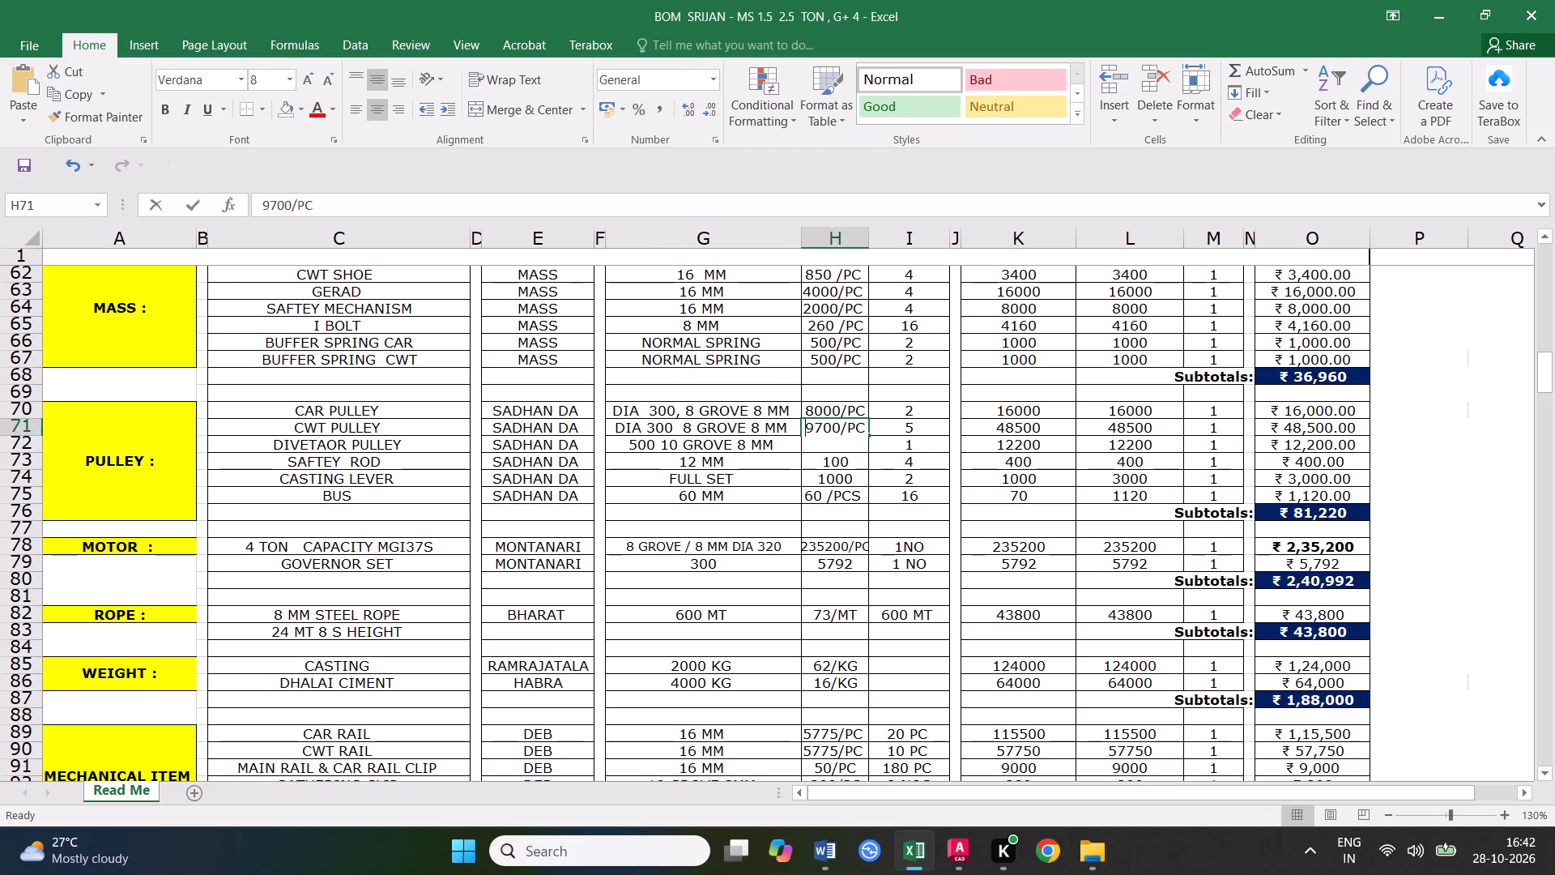
left_click_drag(841, 429, 807, 428)
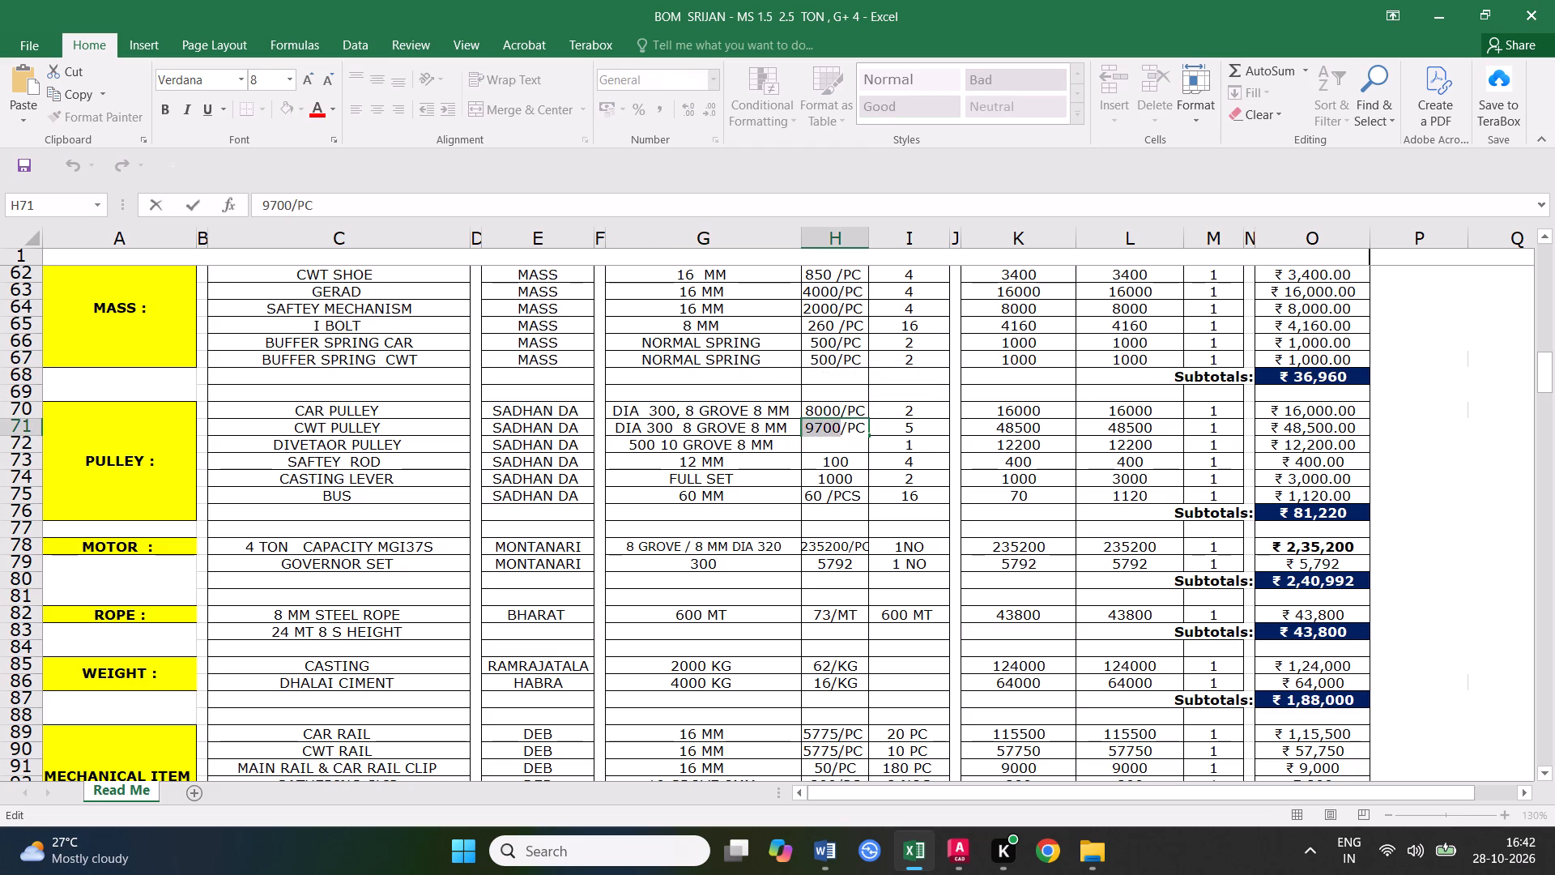
type("8000")
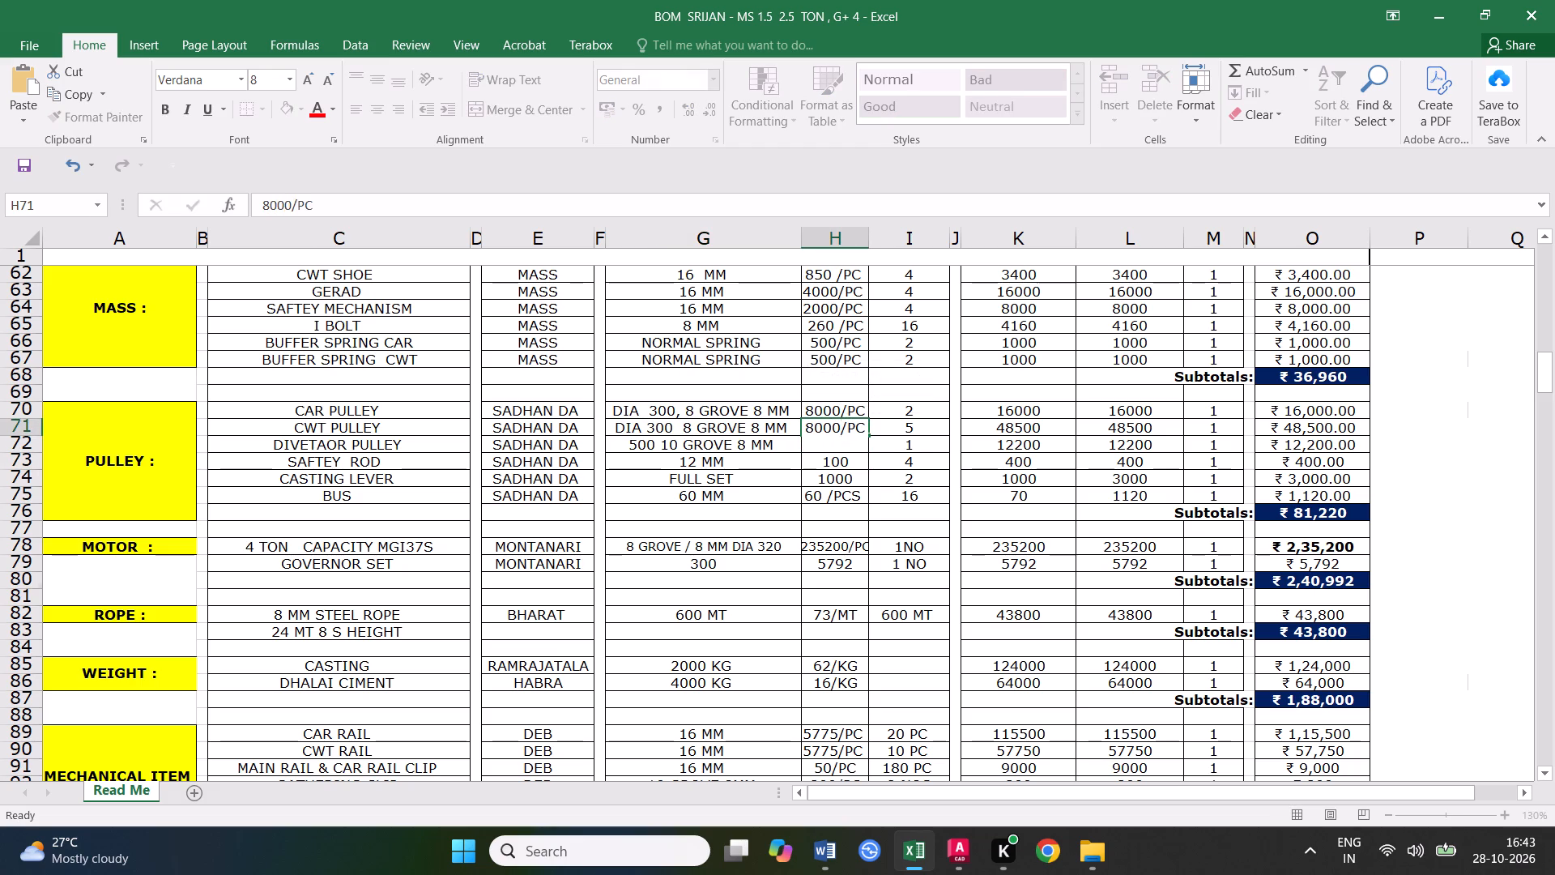
left_click(820, 583)
Set the CWT PULLEY quantity to 2.
left_click(915, 428)
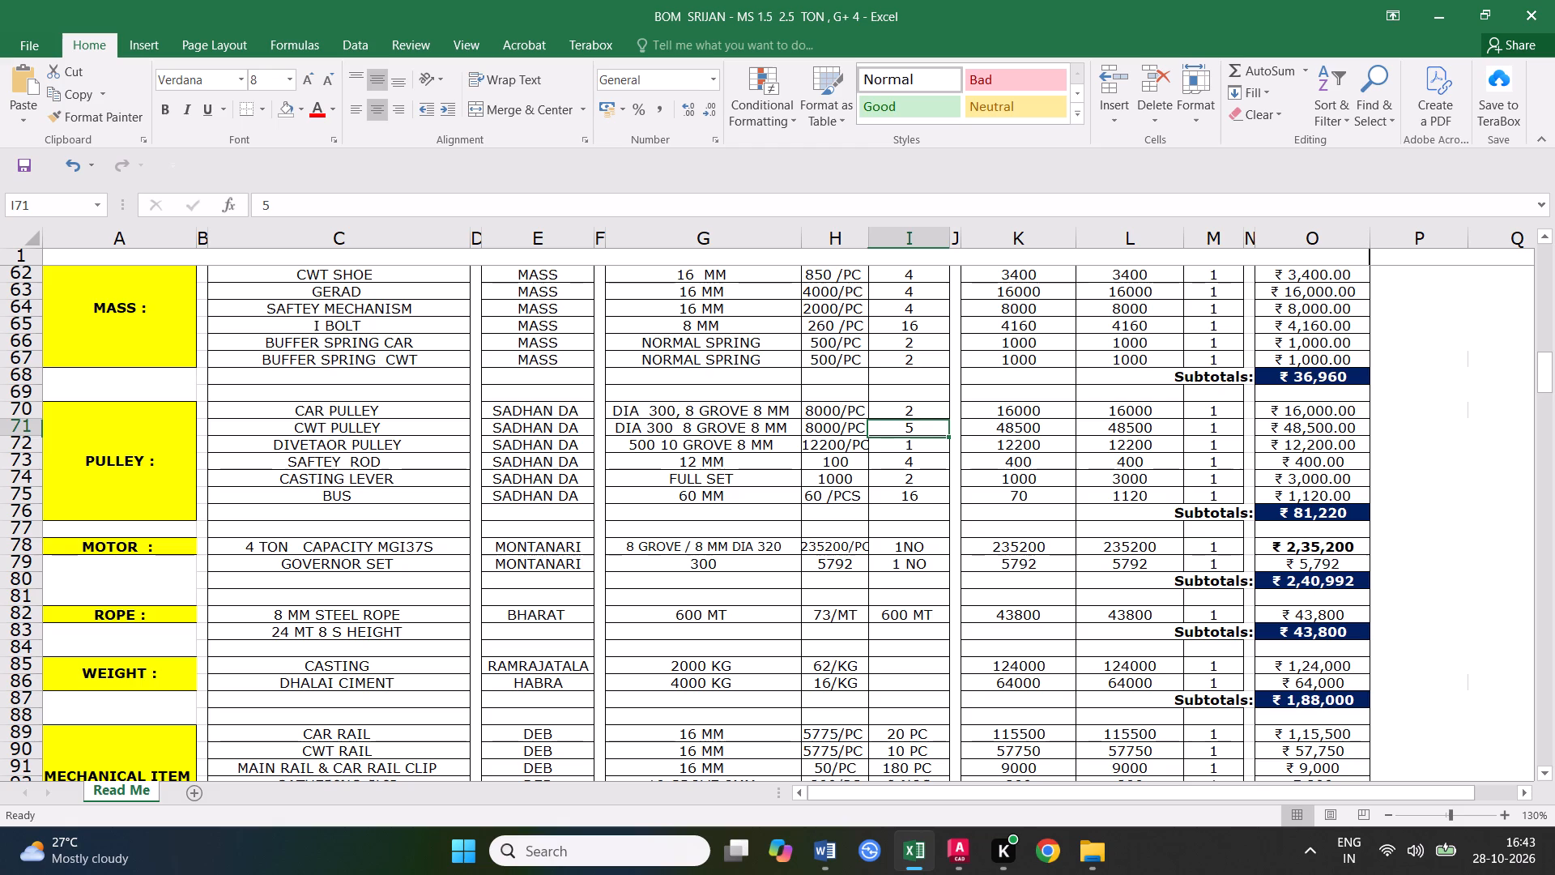
double_click(918, 428)
left_click_drag(918, 428, 904, 428)
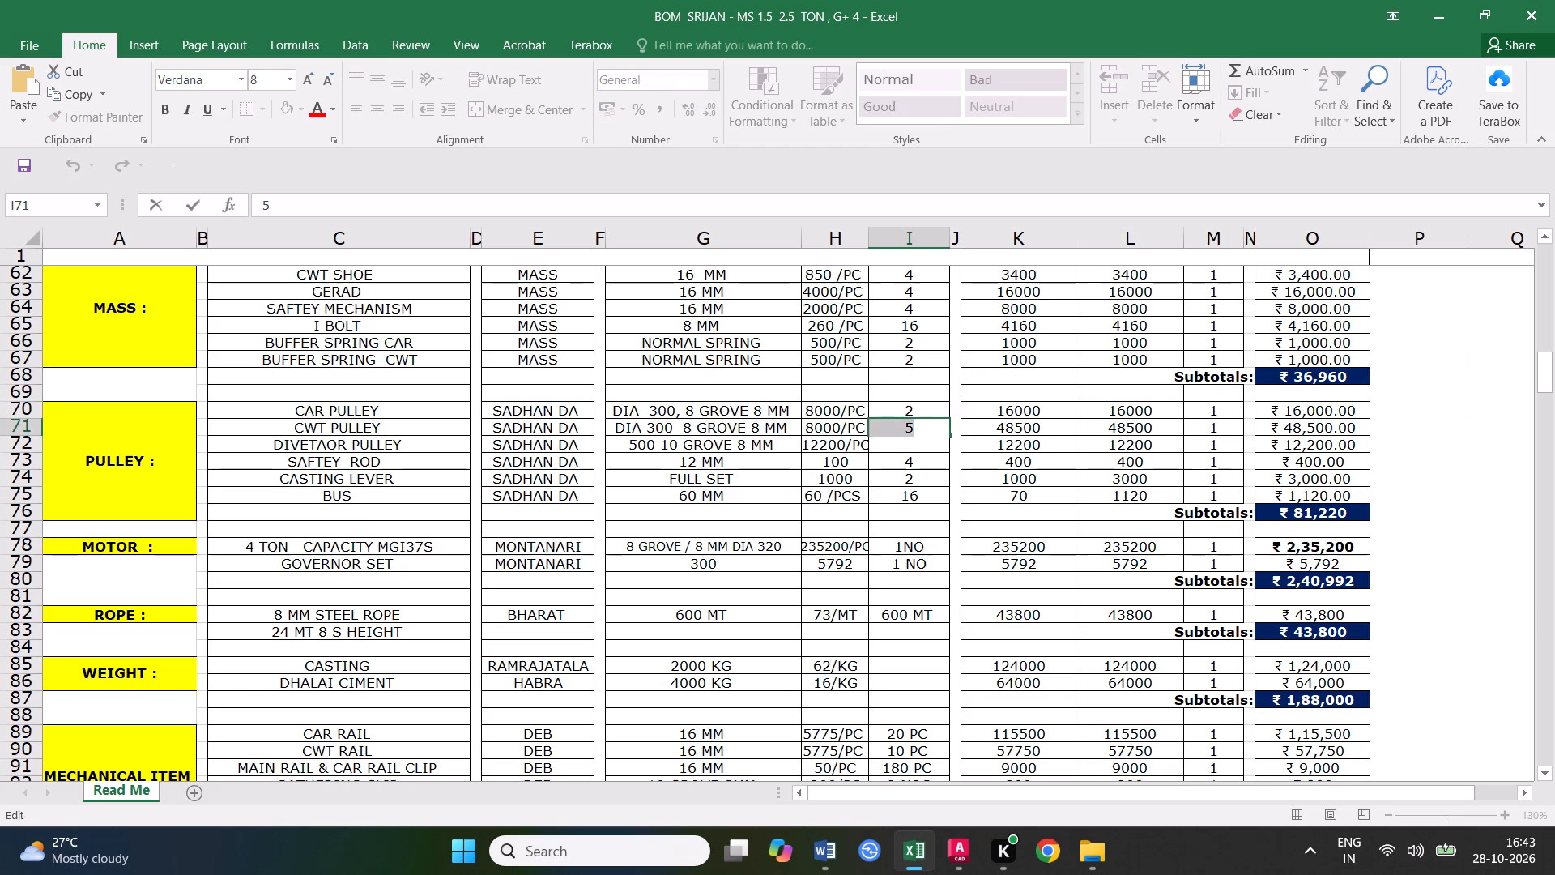
key("2")
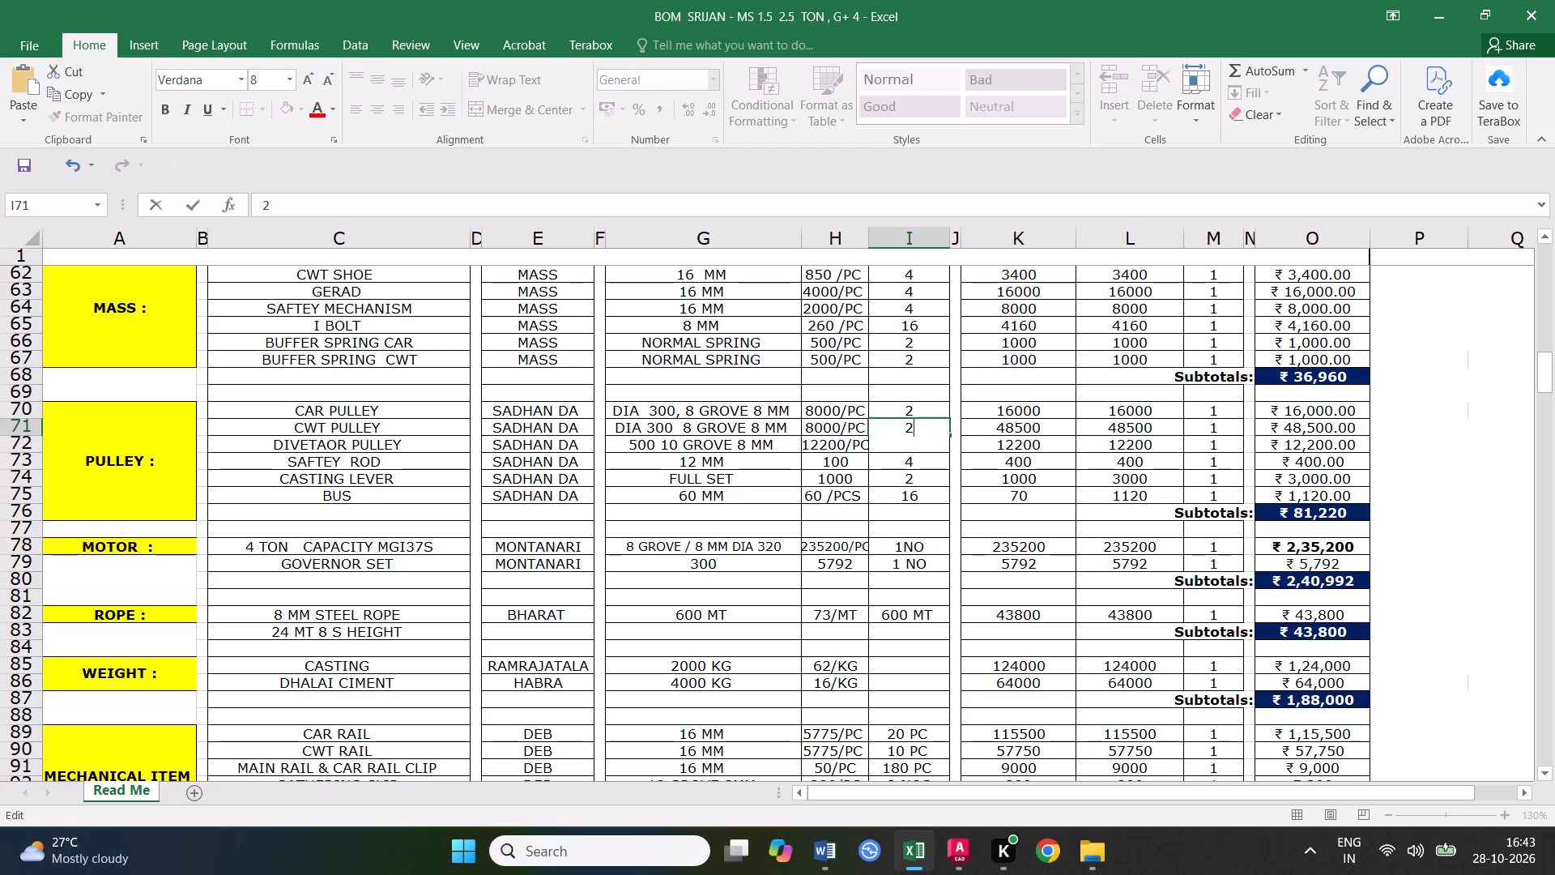
left_click(944, 495)
left_click(920, 412)
left_click(910, 429)
left_click(920, 429)
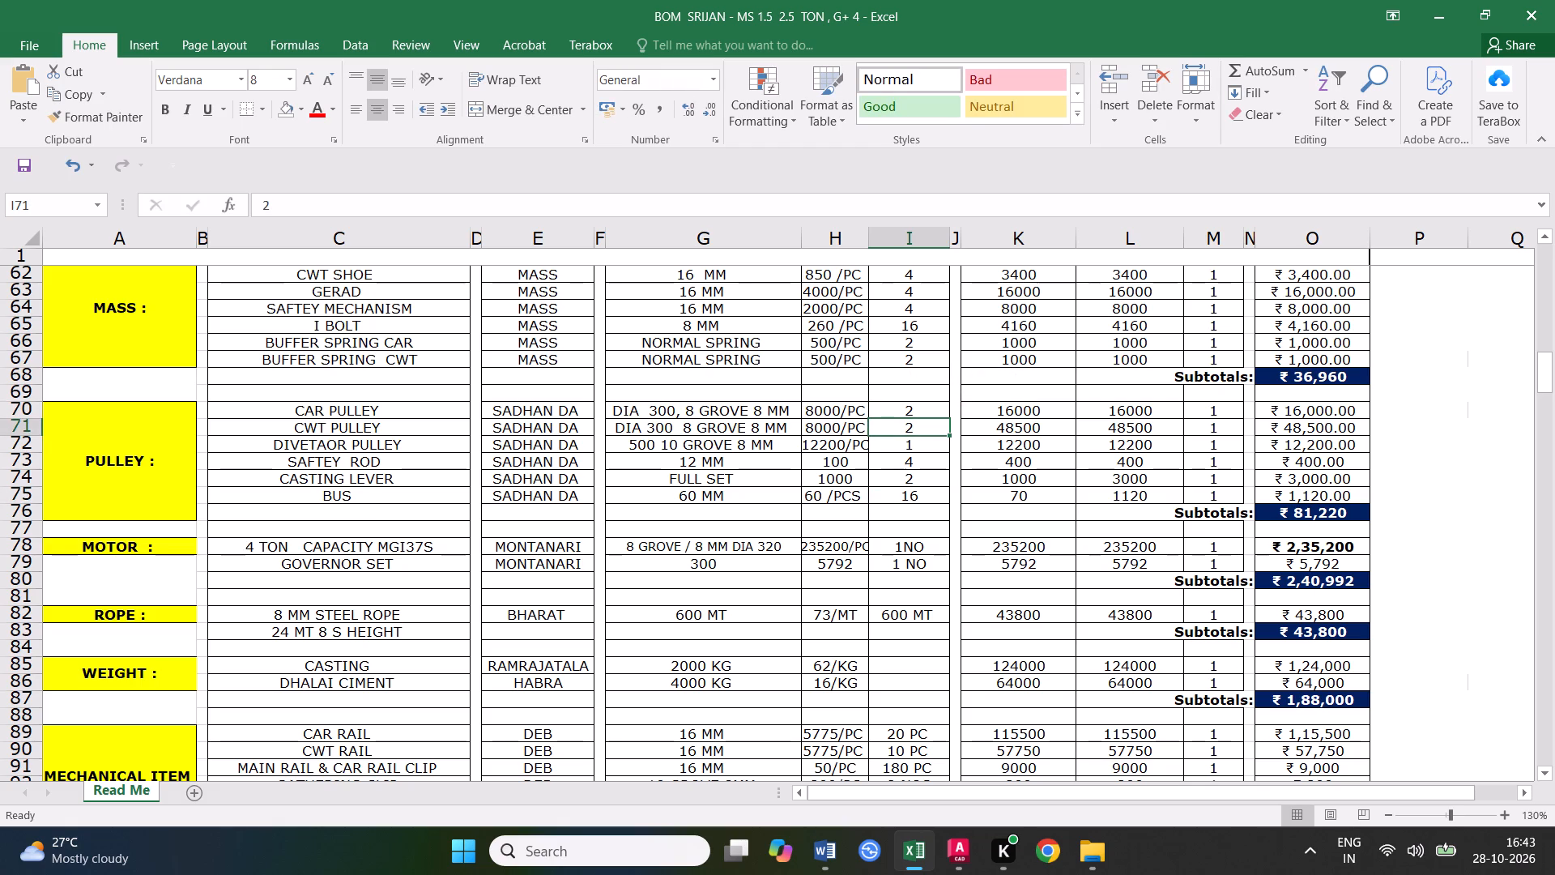
Copy the CAR PULLEY amounts of 16000 in columns K and L down to the CWT PULLEY row.
left_click(1032, 426)
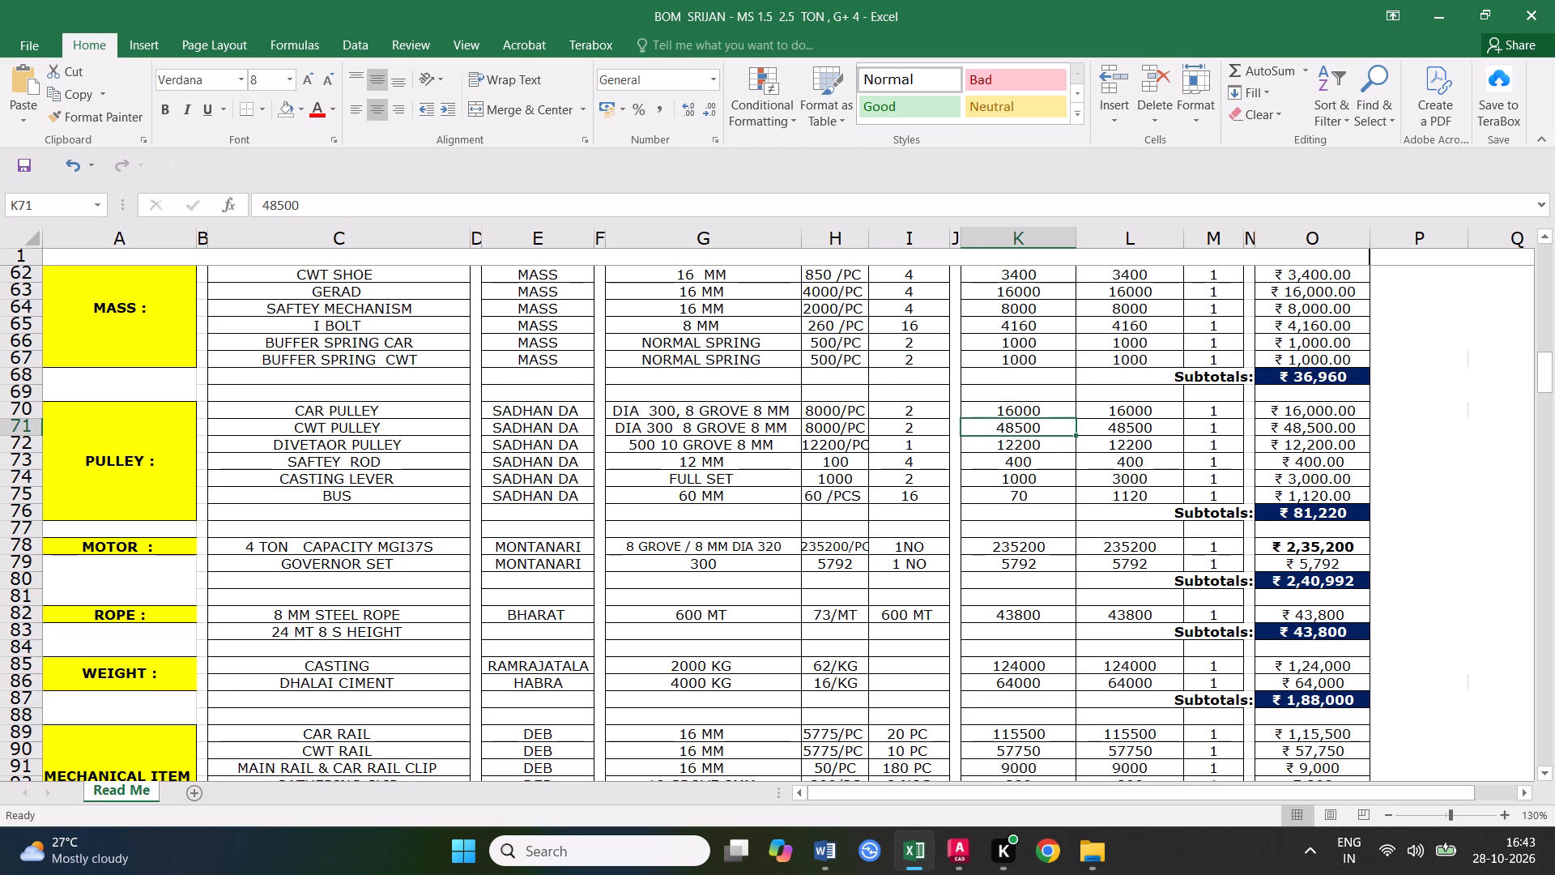
left_click(1031, 412)
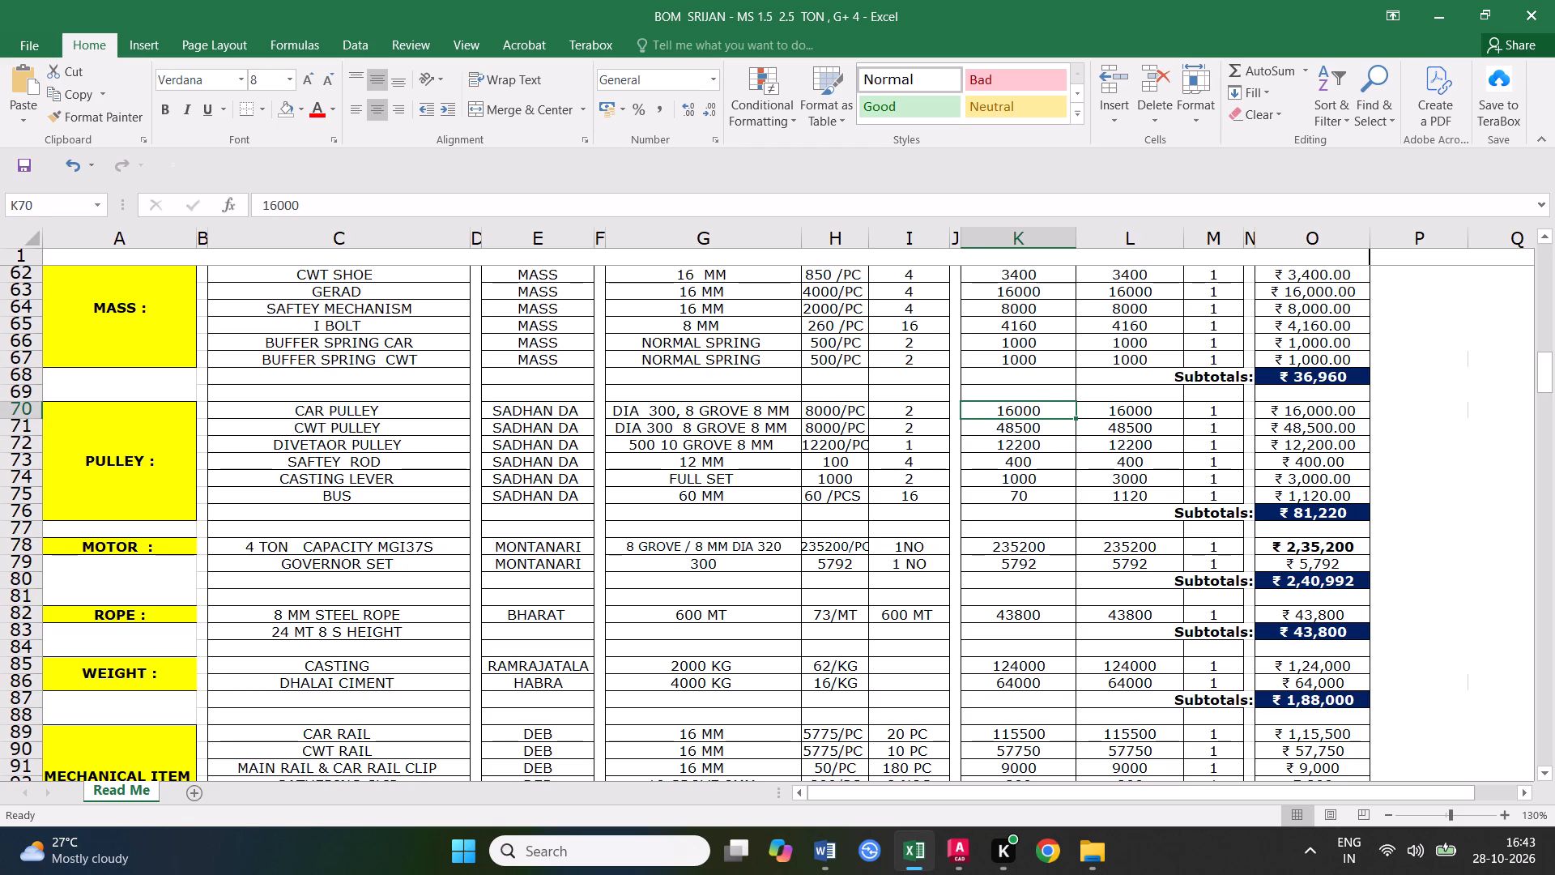
left_click_drag(1076, 420, 1076, 429)
left_click(1110, 407)
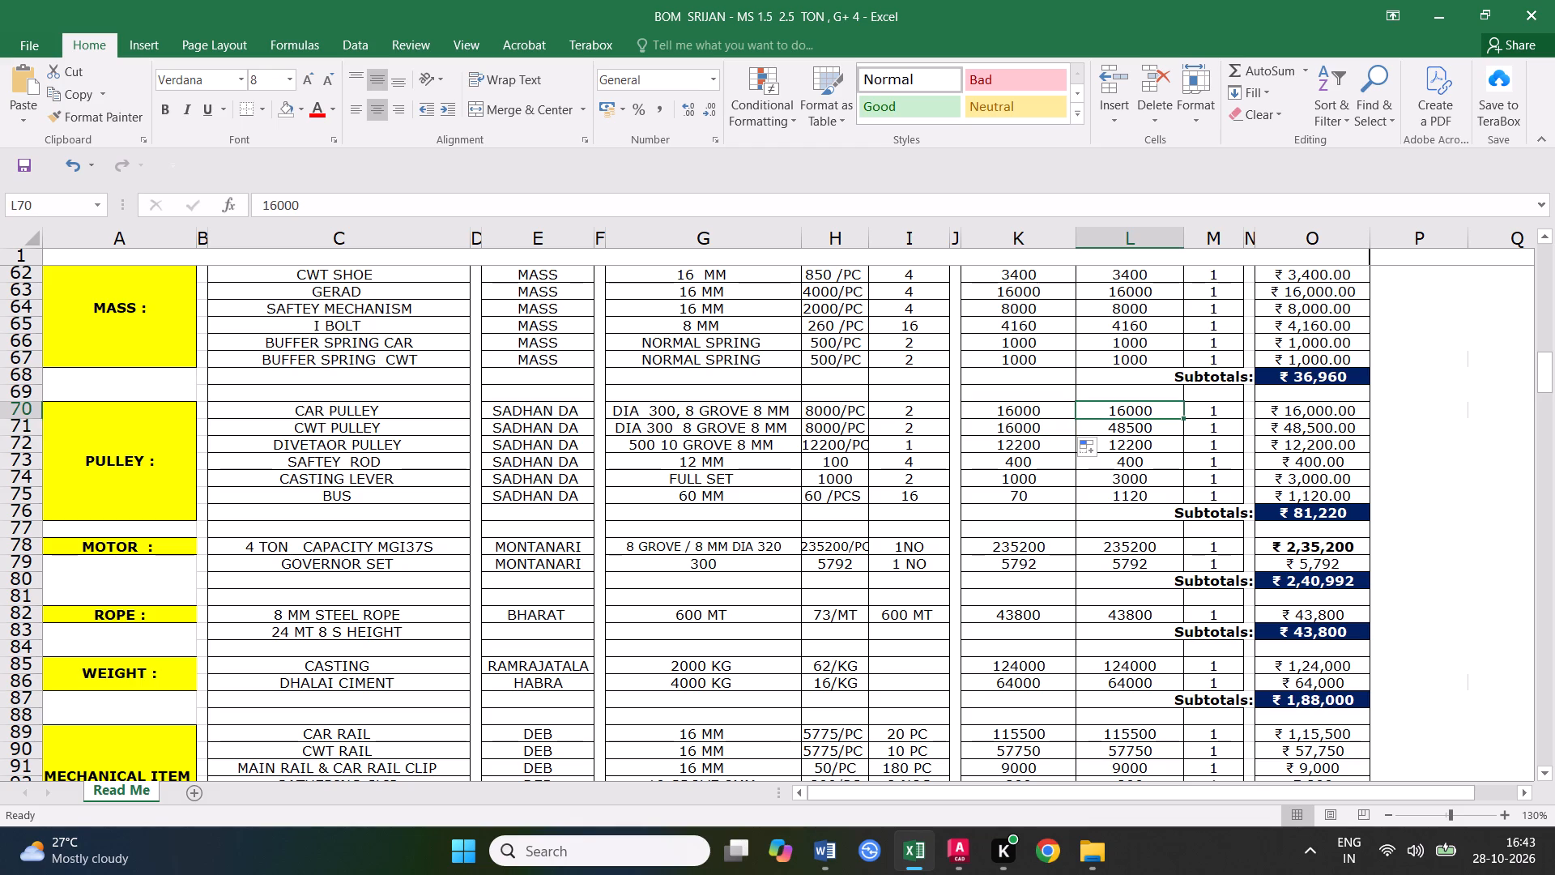
left_click_drag(1181, 417, 1178, 437)
left_click(1152, 433)
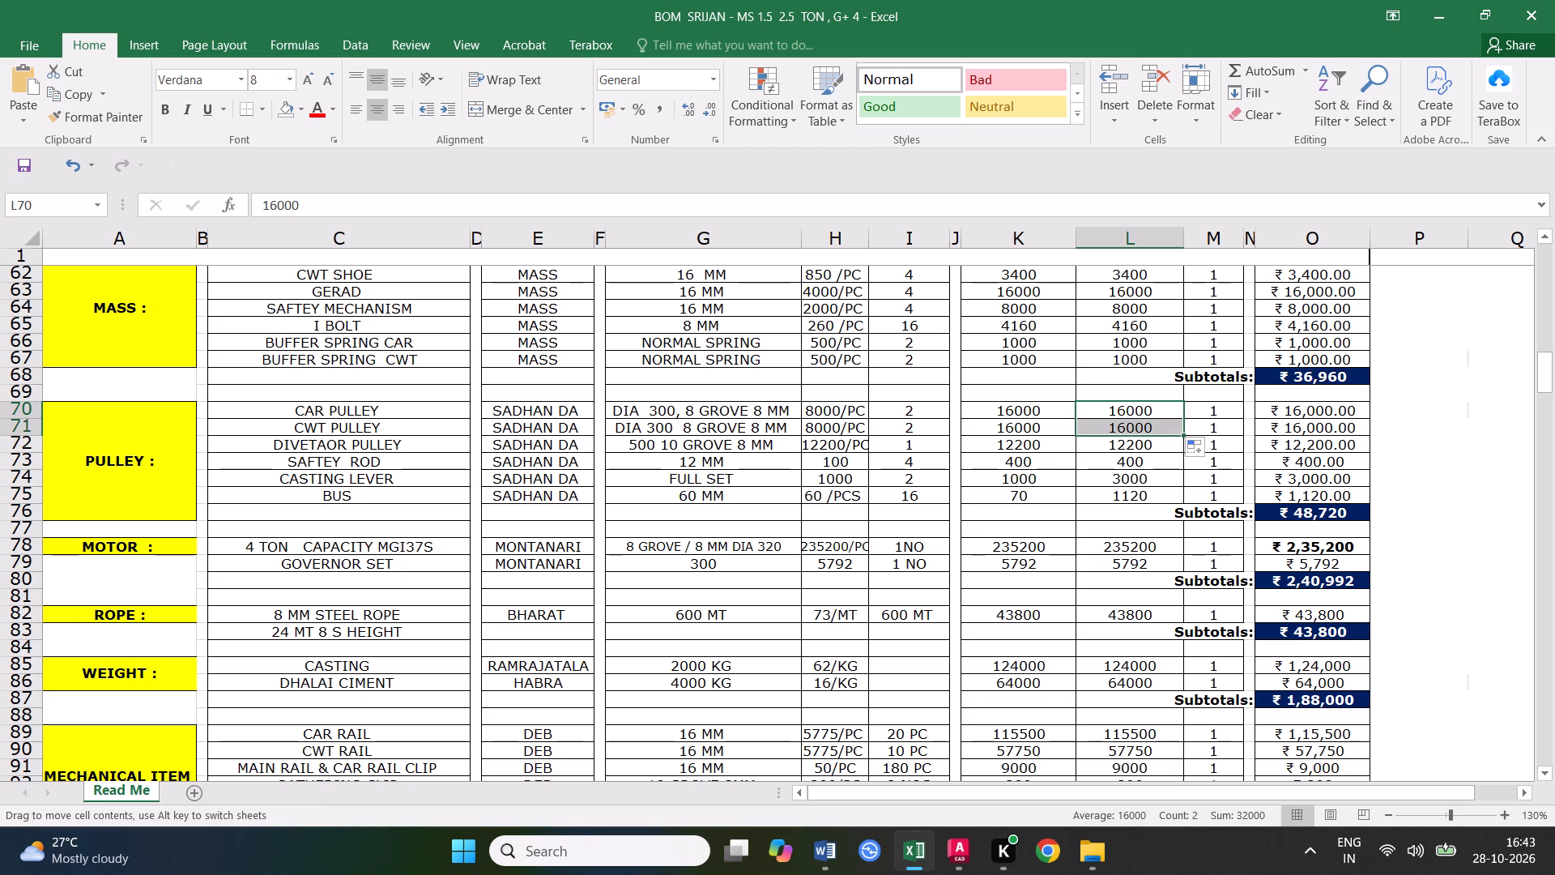
Enter NILL as the DIVETAOR PULLEY amount in column K.
left_click(720, 447)
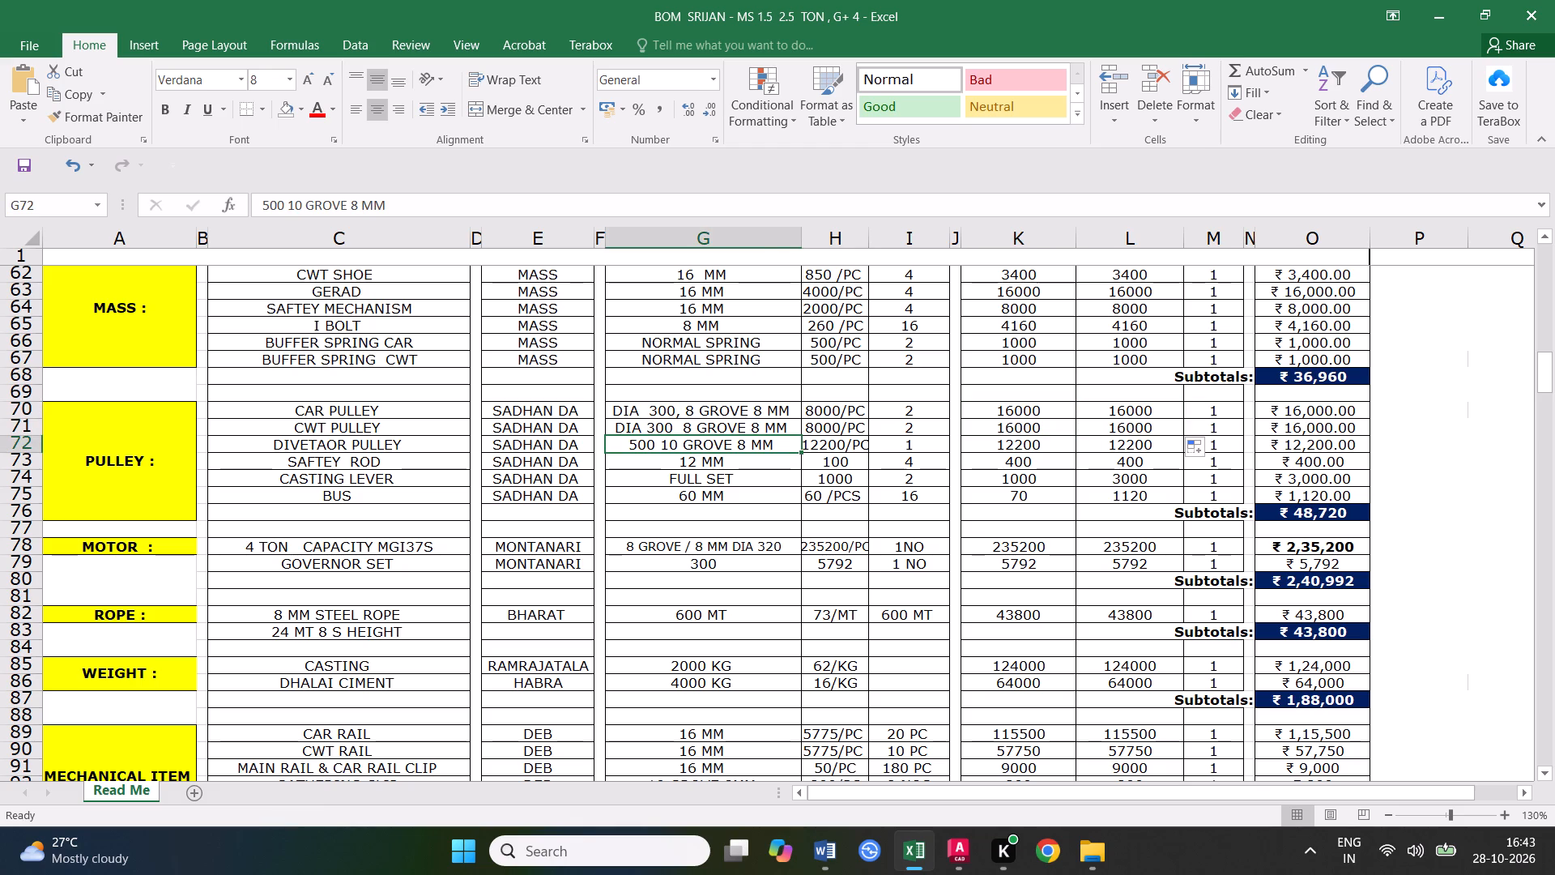
left_click(847, 445)
left_click(927, 444)
left_click(1006, 445)
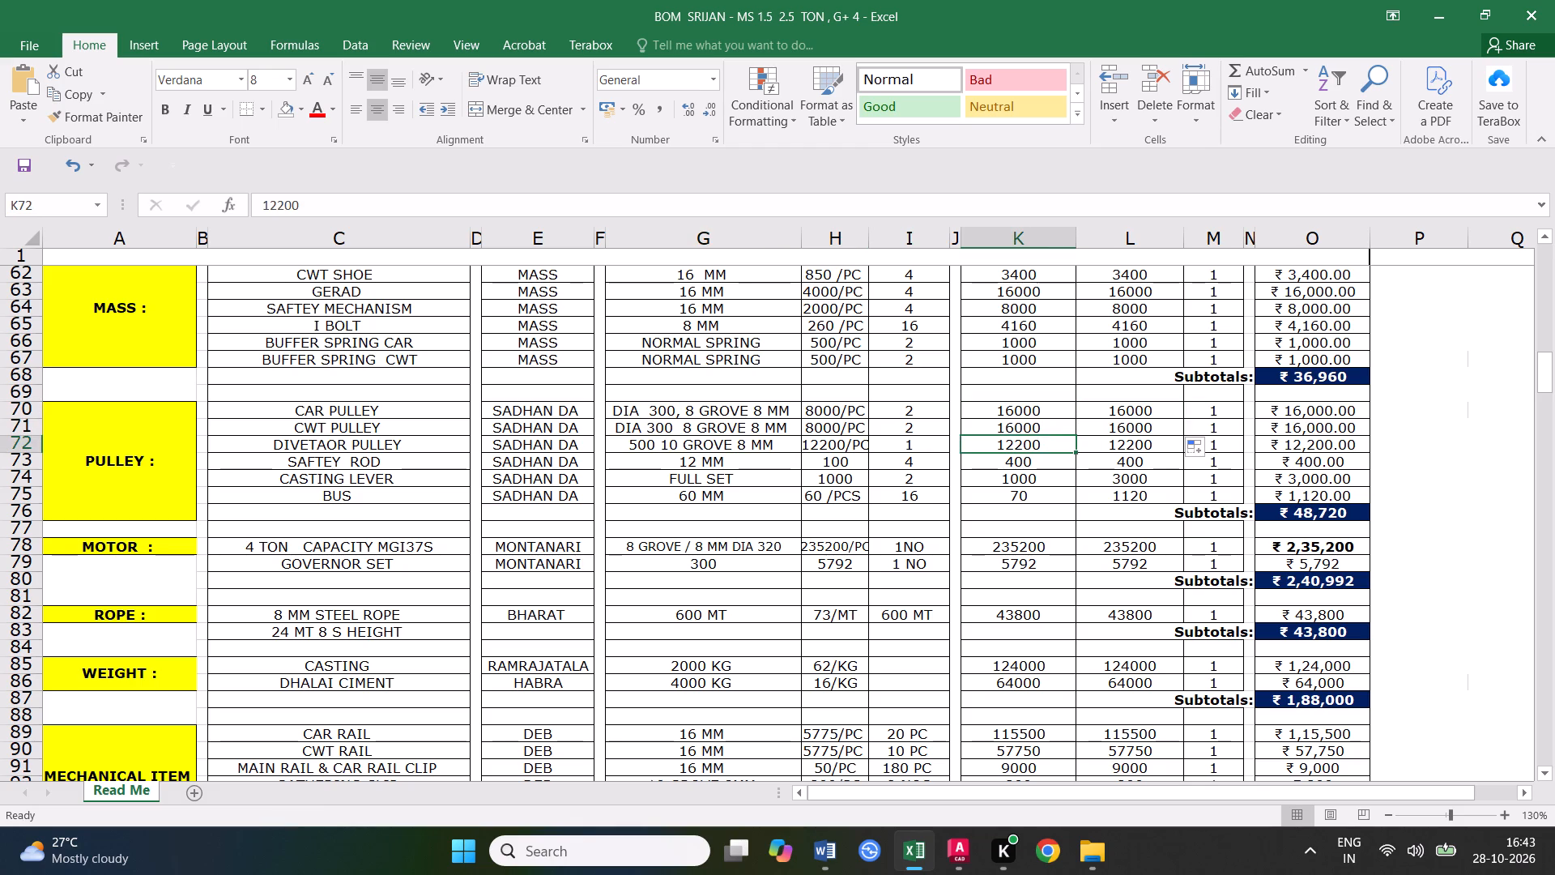
type("NILL")
key("space")
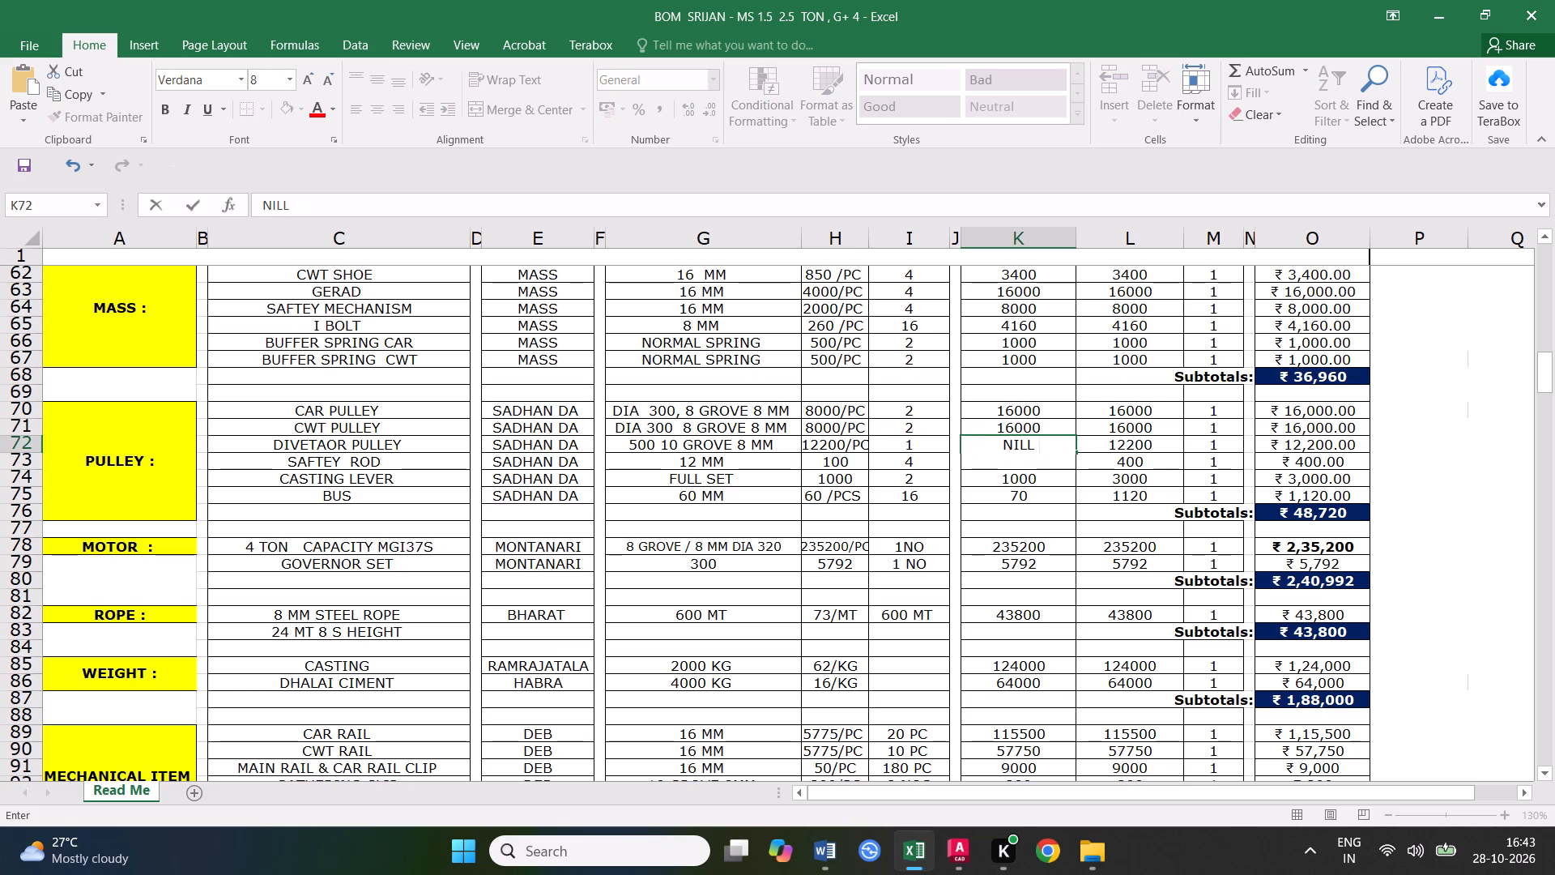
left_click(1027, 477)
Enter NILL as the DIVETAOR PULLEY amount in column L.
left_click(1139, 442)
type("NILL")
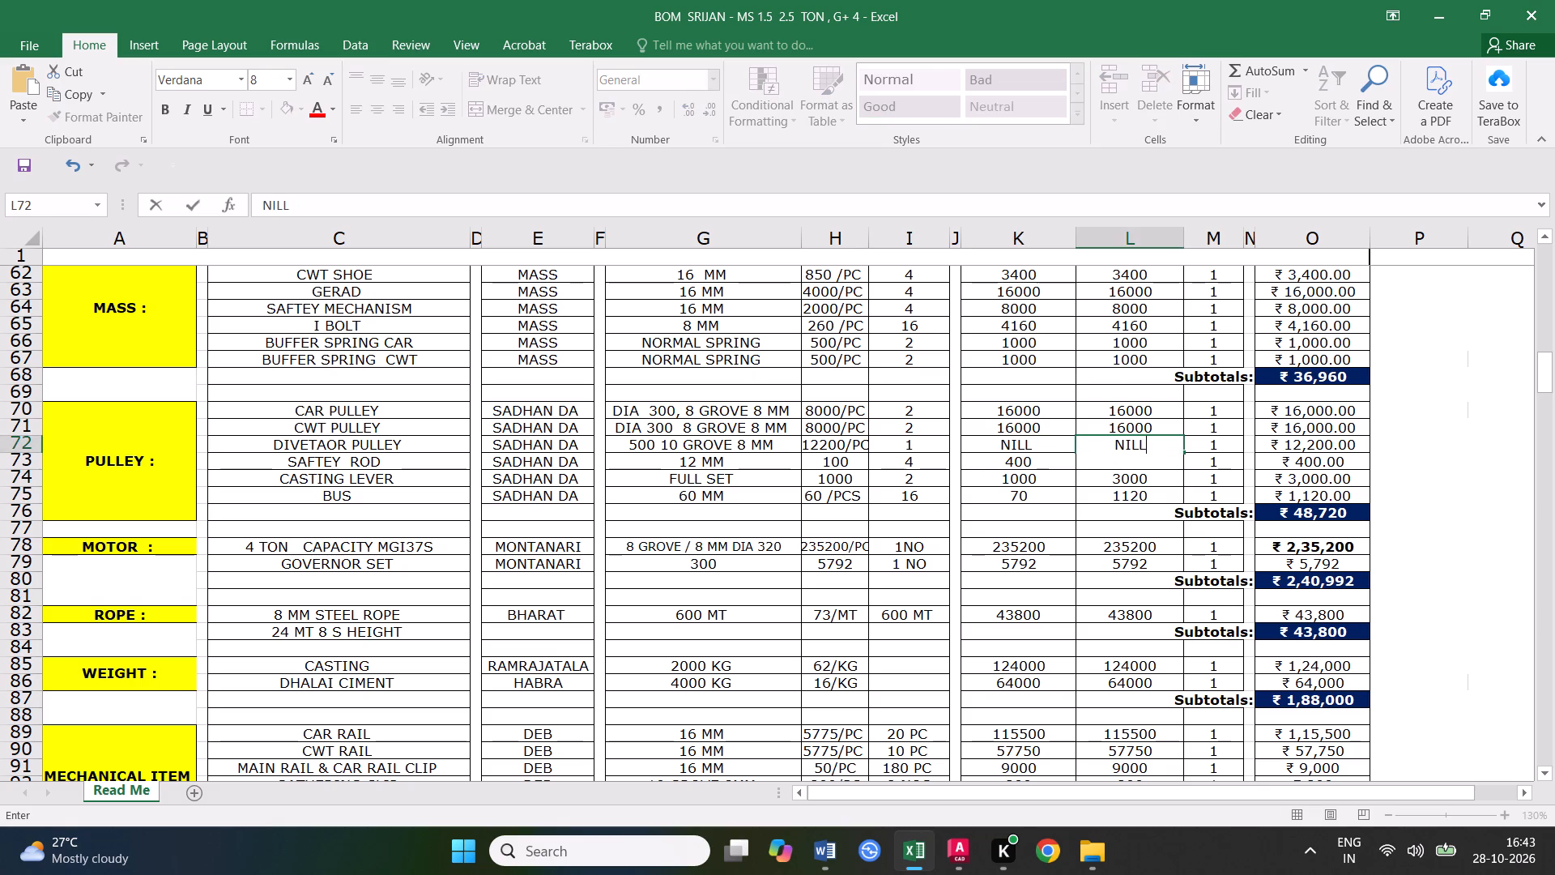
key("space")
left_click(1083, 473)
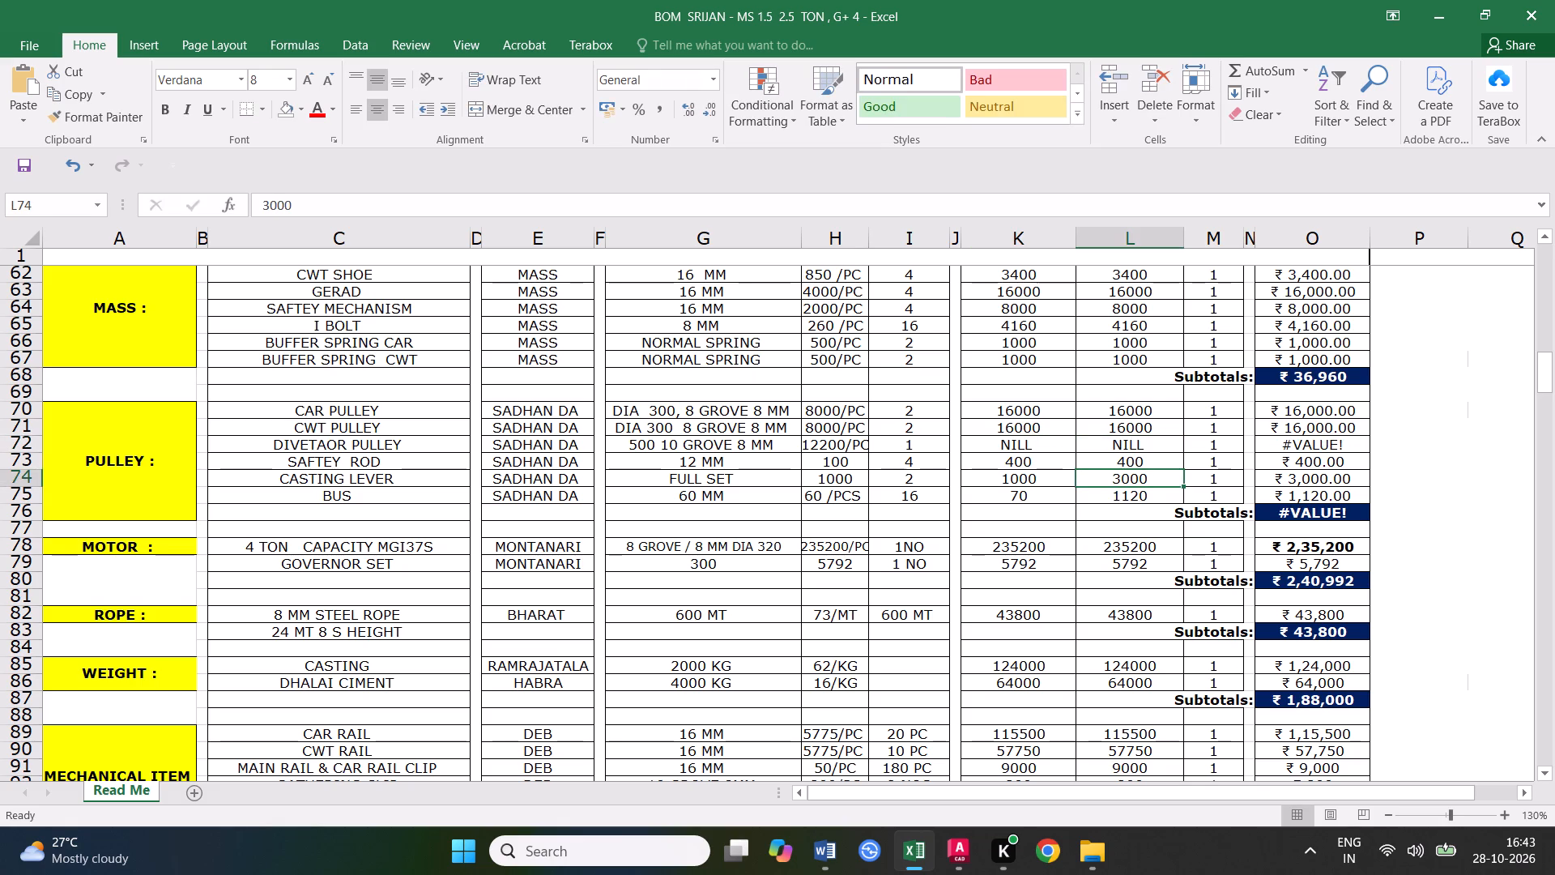
Set the DIVETAOR PULLEY amount in column L to 0.
left_click(1130, 446)
key("0")
left_click_drag(925, 580, 933, 574)
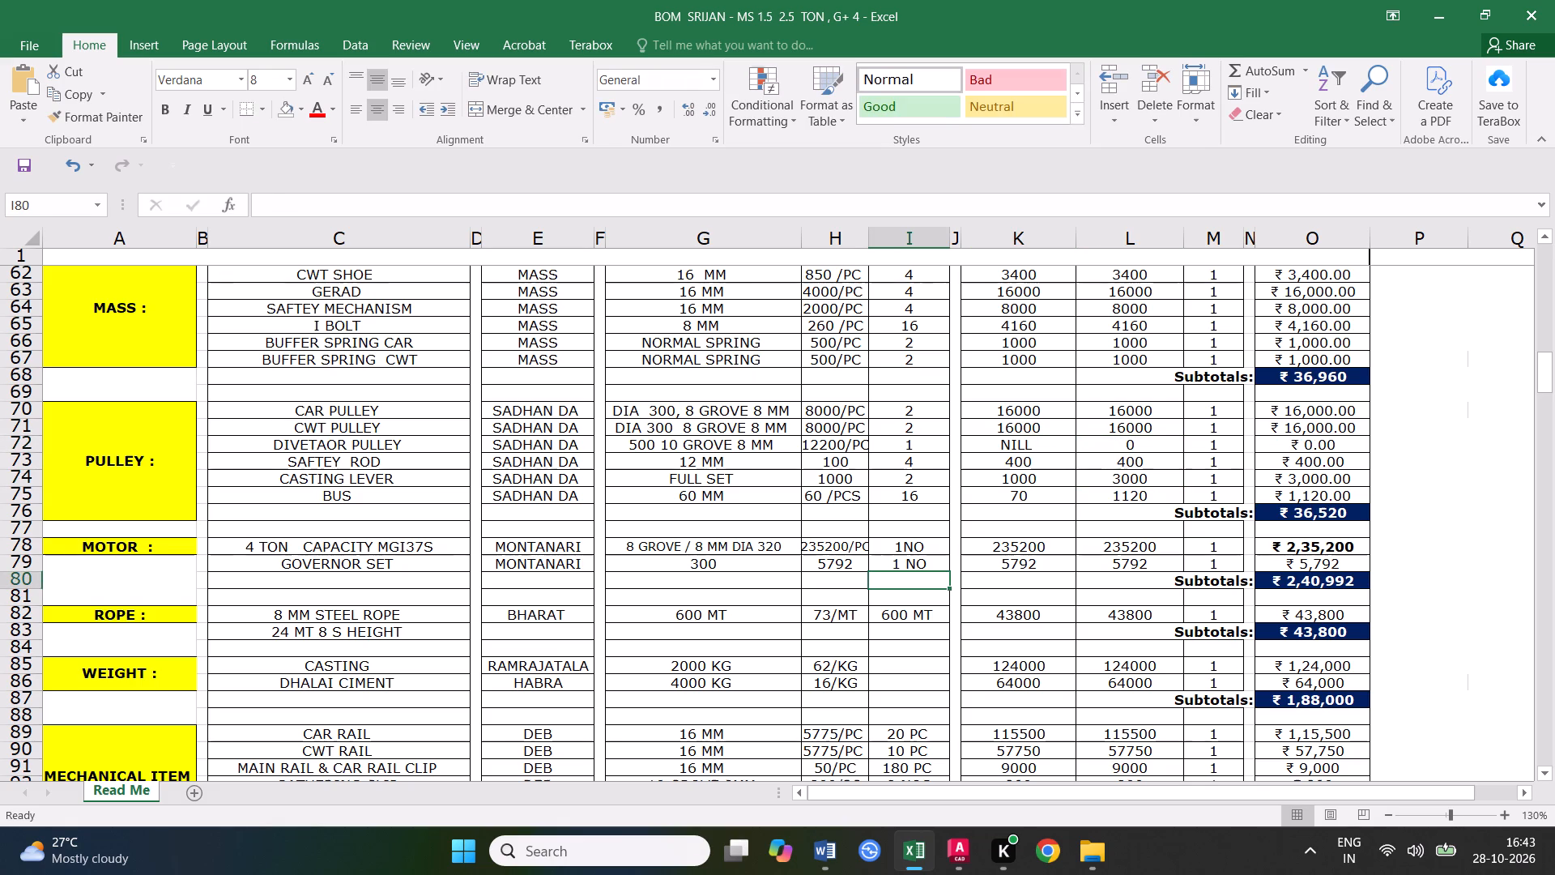
Format the NILL entry in column K of the DIVETAOR PULLEY row in bold red.
left_click(1025, 444)
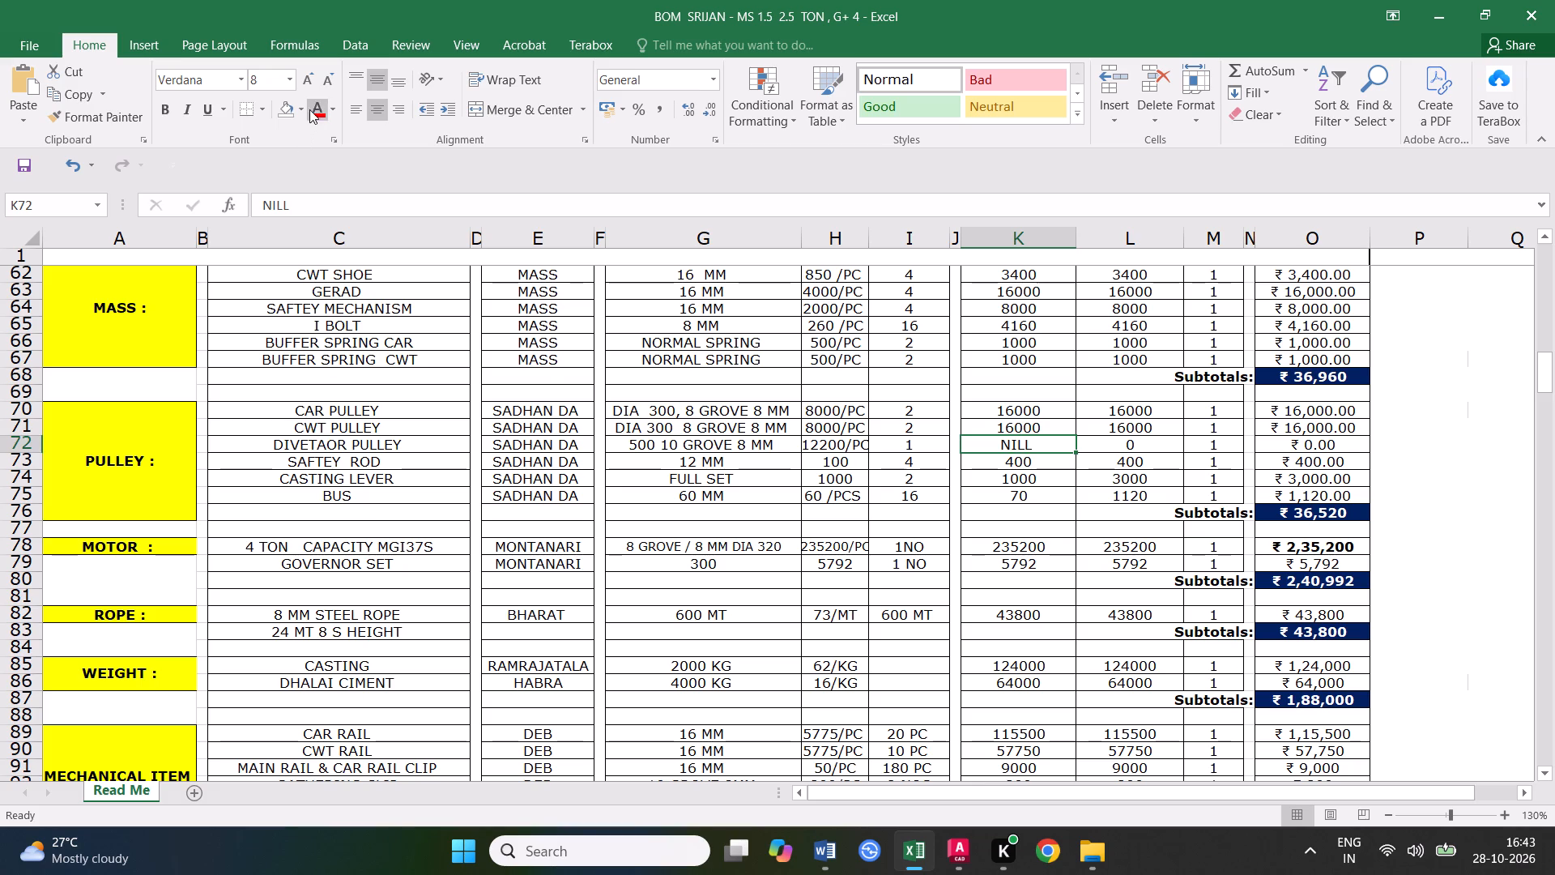
left_click(309, 109)
left_click(836, 523)
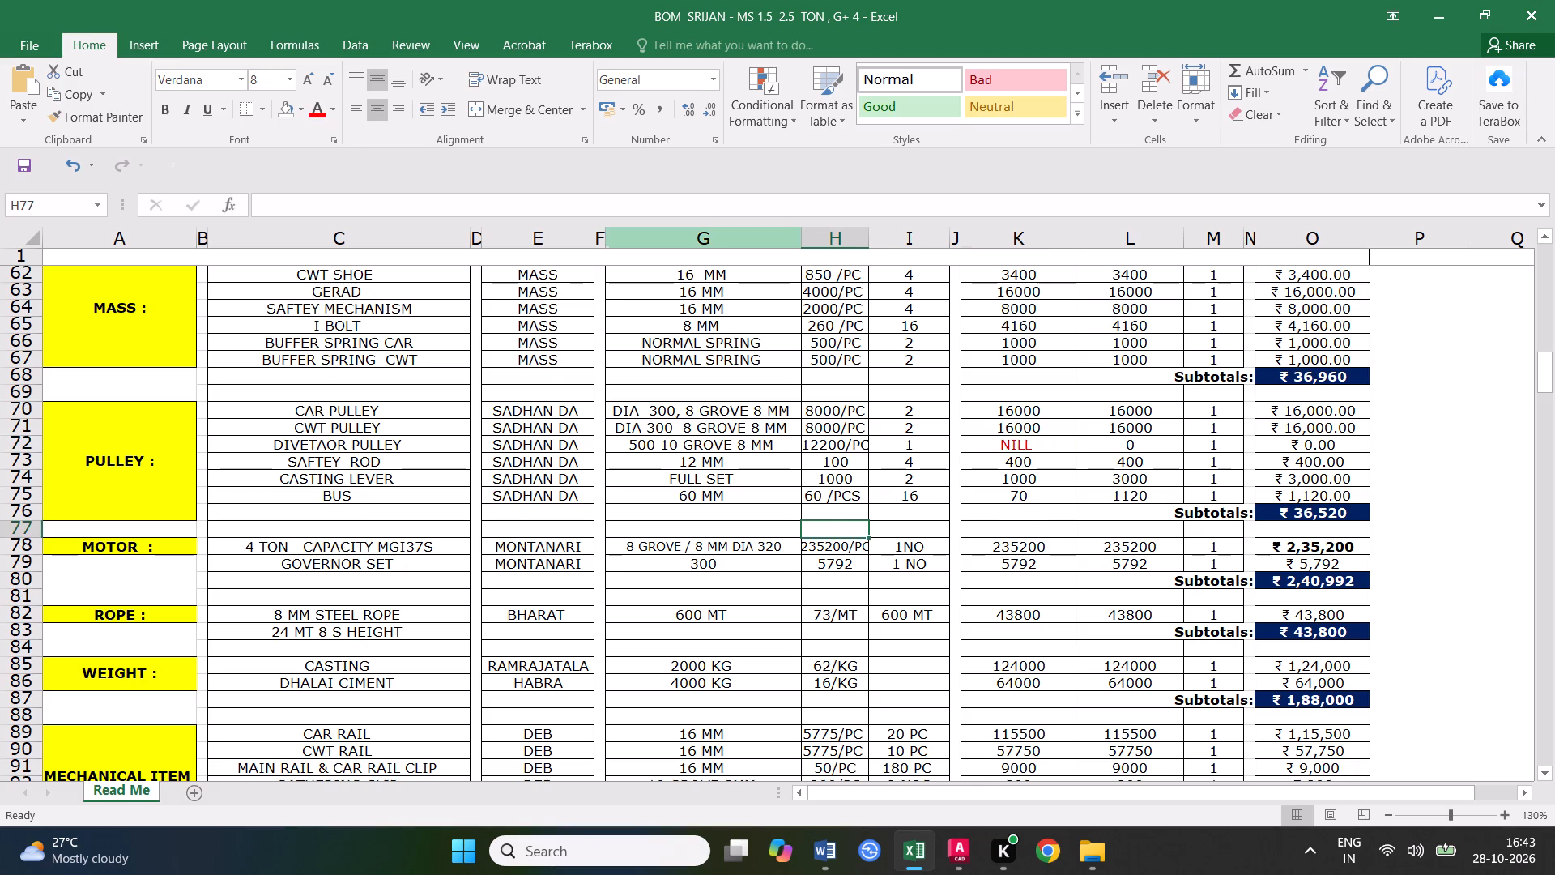
left_click(1008, 525)
left_click(1024, 448)
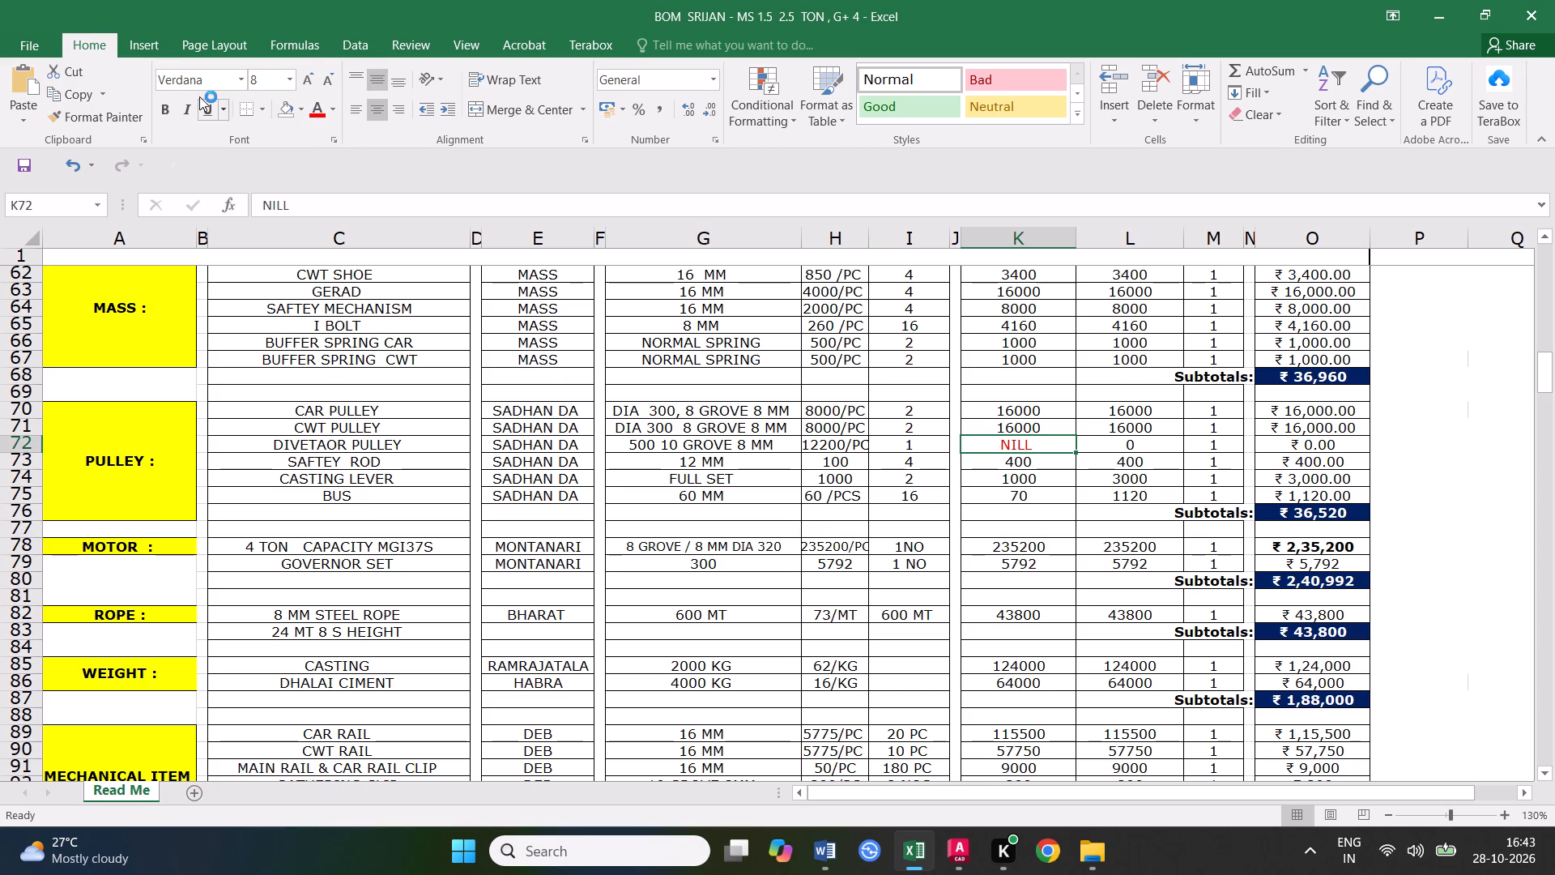
left_click(172, 106)
left_click(832, 540)
Replace the DIVETAOR PULLEY specification in column G with NILL and format it in bold red.
left_click(709, 445)
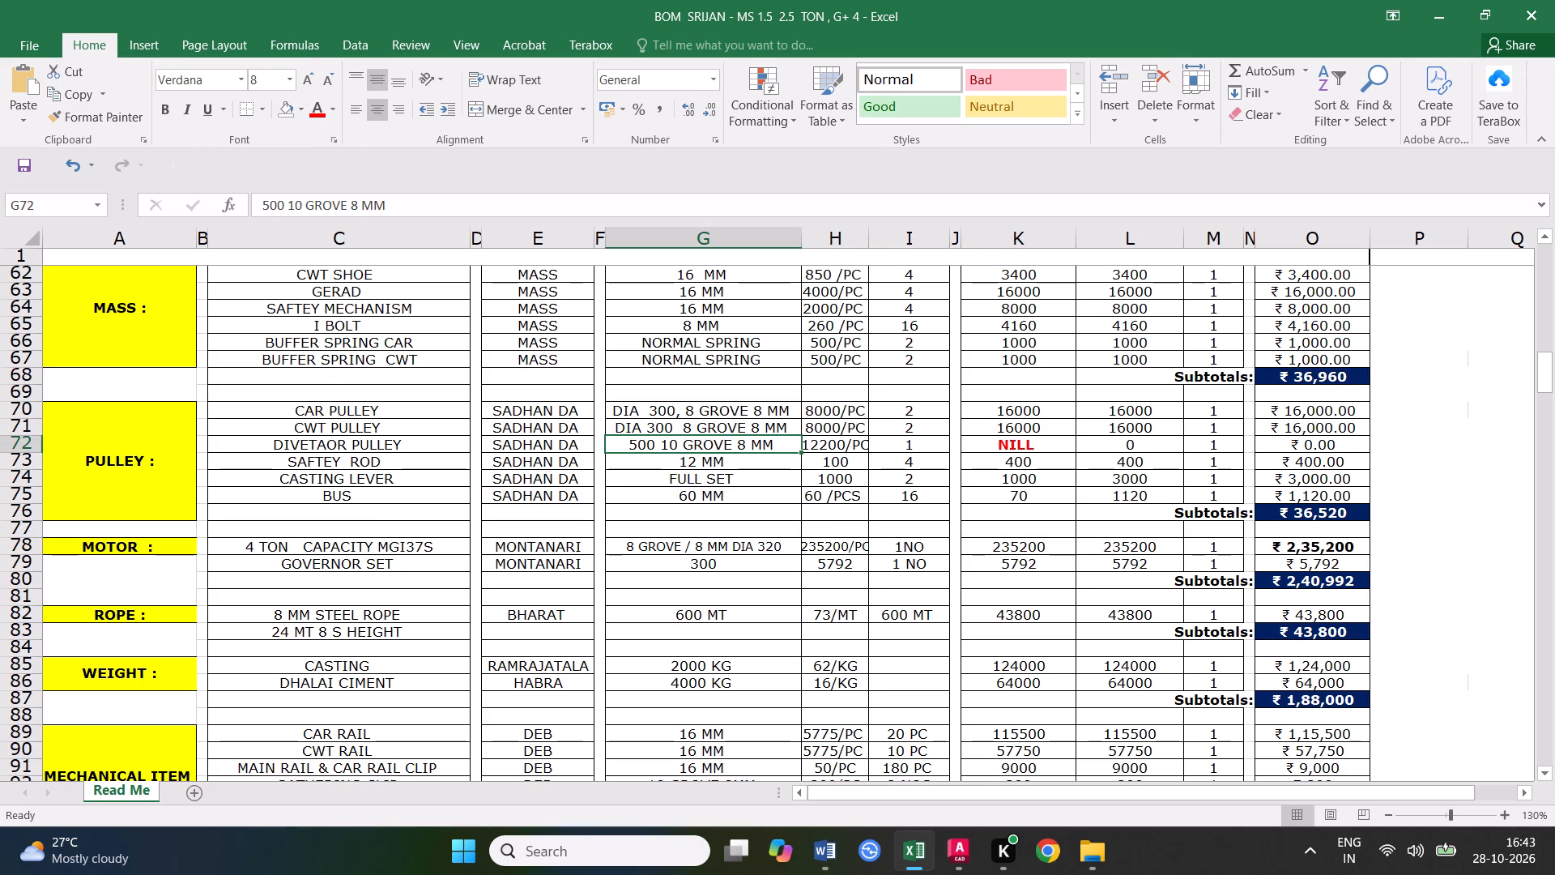
left_click(679, 441)
type("NILL")
key("space")
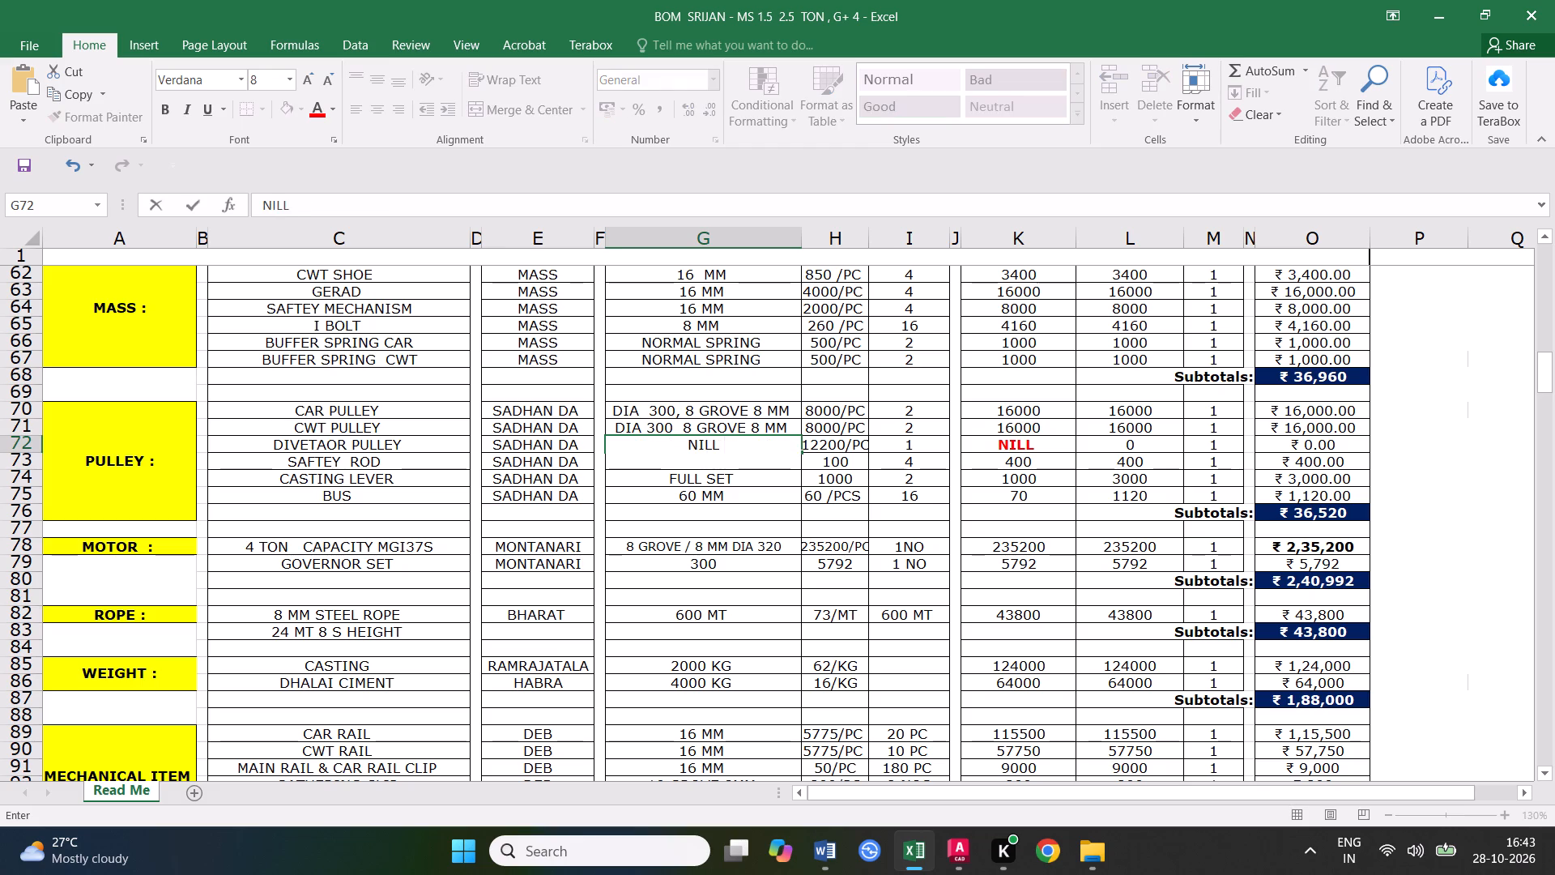
left_click(574, 607)
left_click(732, 444)
left_click(319, 110)
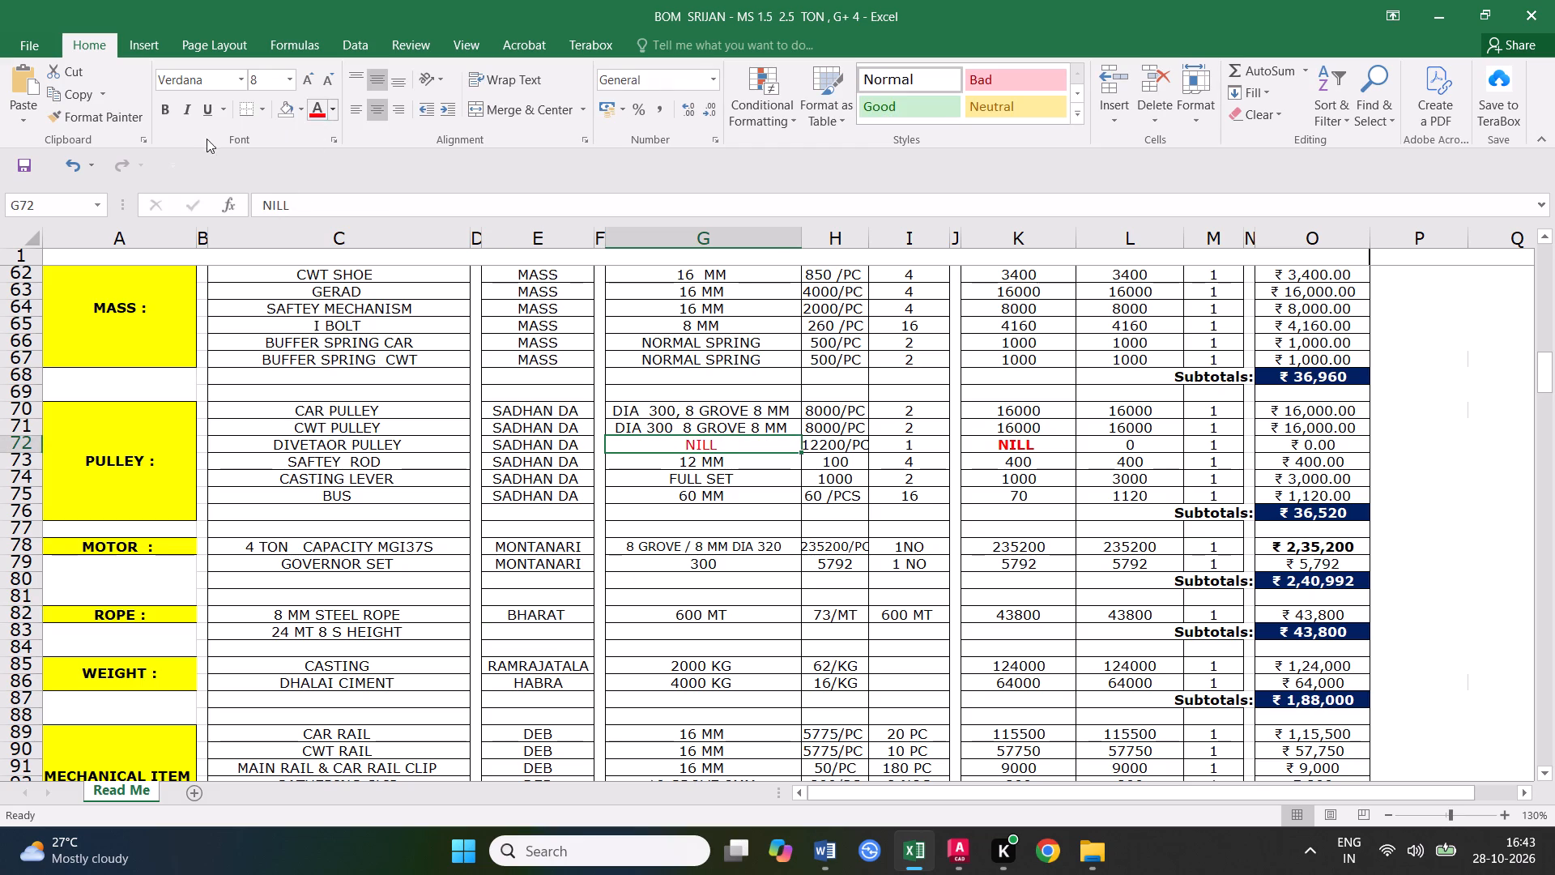
left_click(163, 107)
left_click(555, 338)
Review the SAFTEY ROD and CASTING LEVER entries for specification, rate and quantity.
left_click(671, 479)
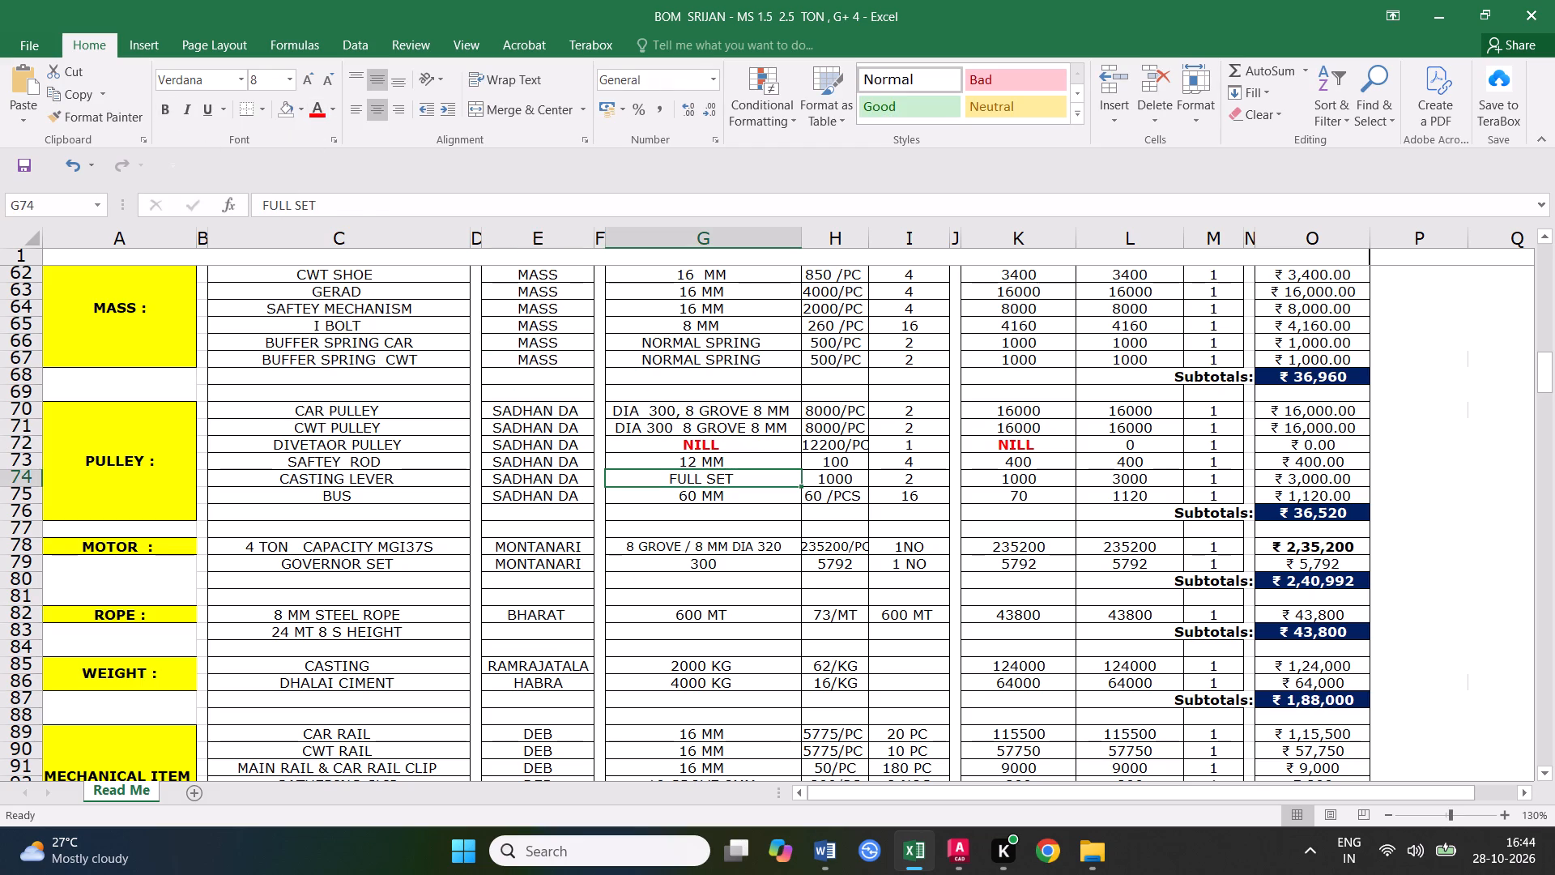
left_click(359, 448)
left_click(370, 463)
left_click(706, 462)
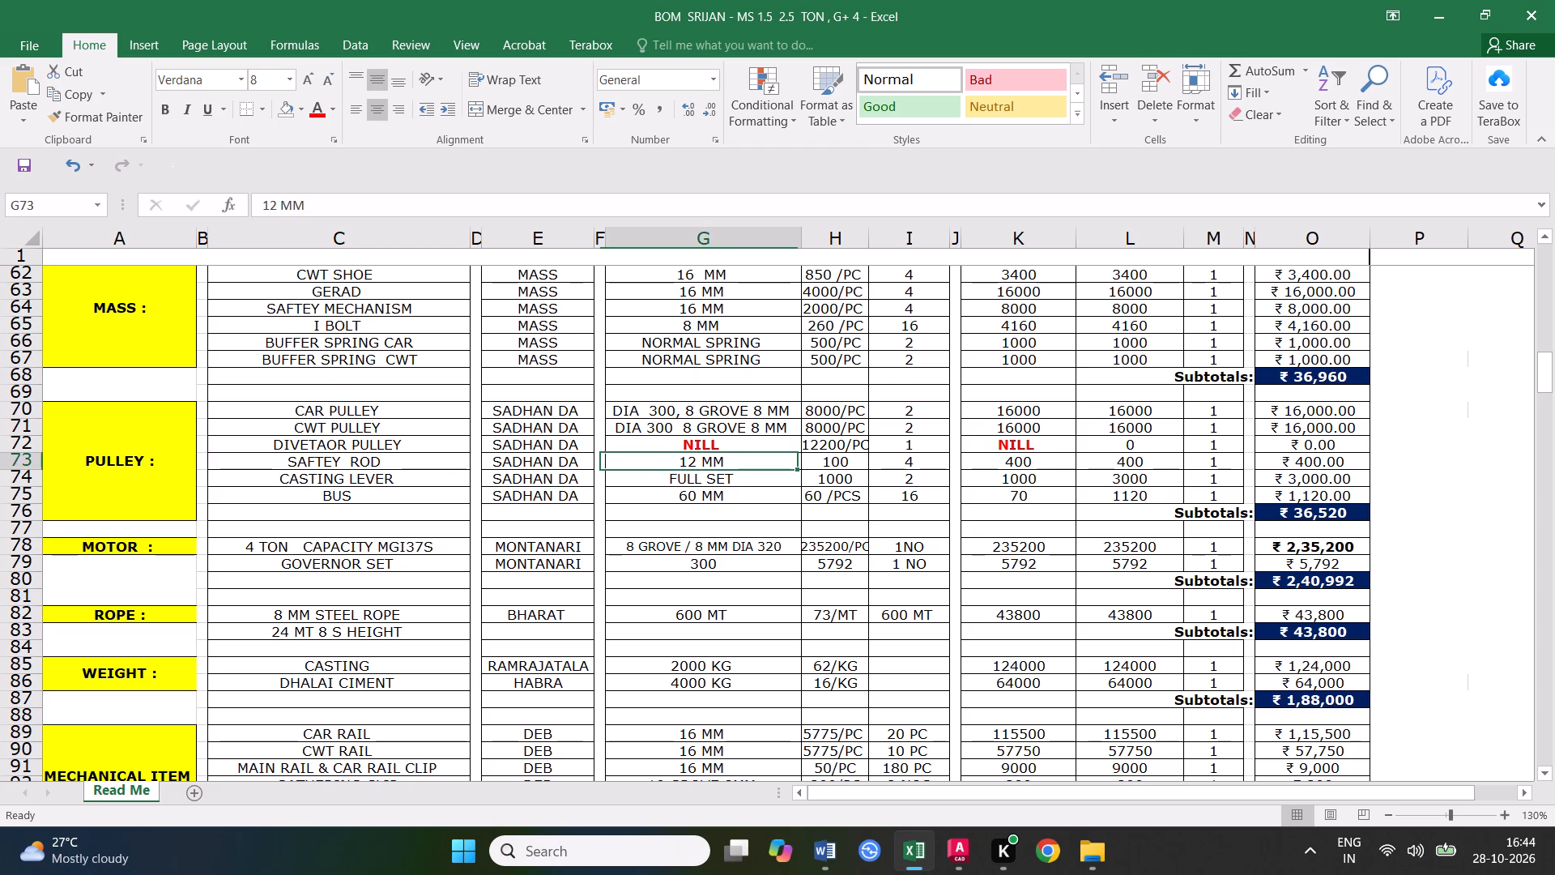
left_click(858, 459)
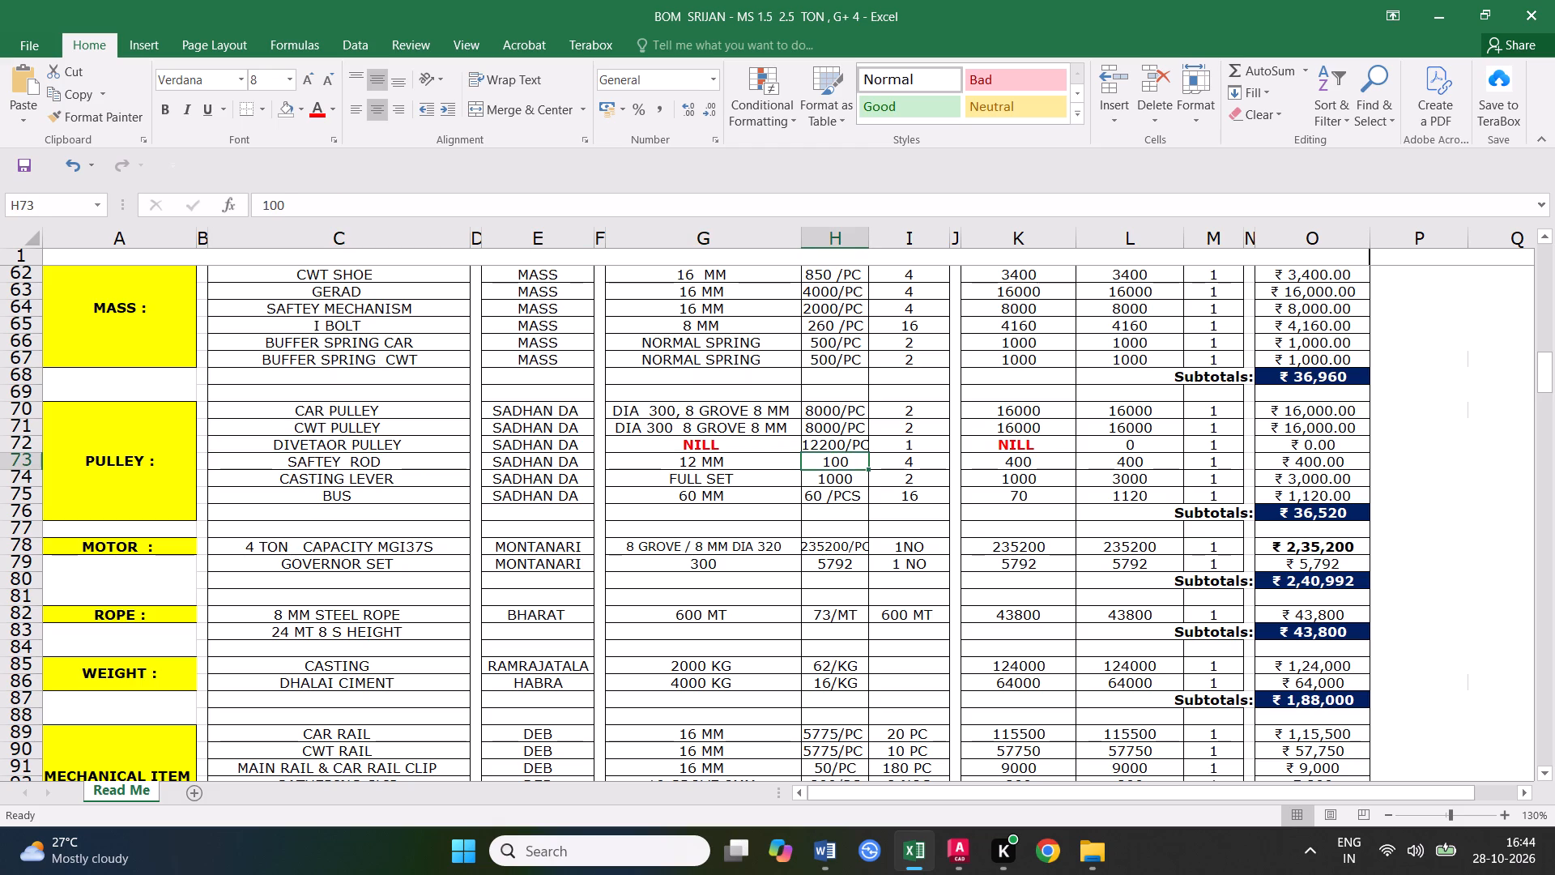
left_click(921, 460)
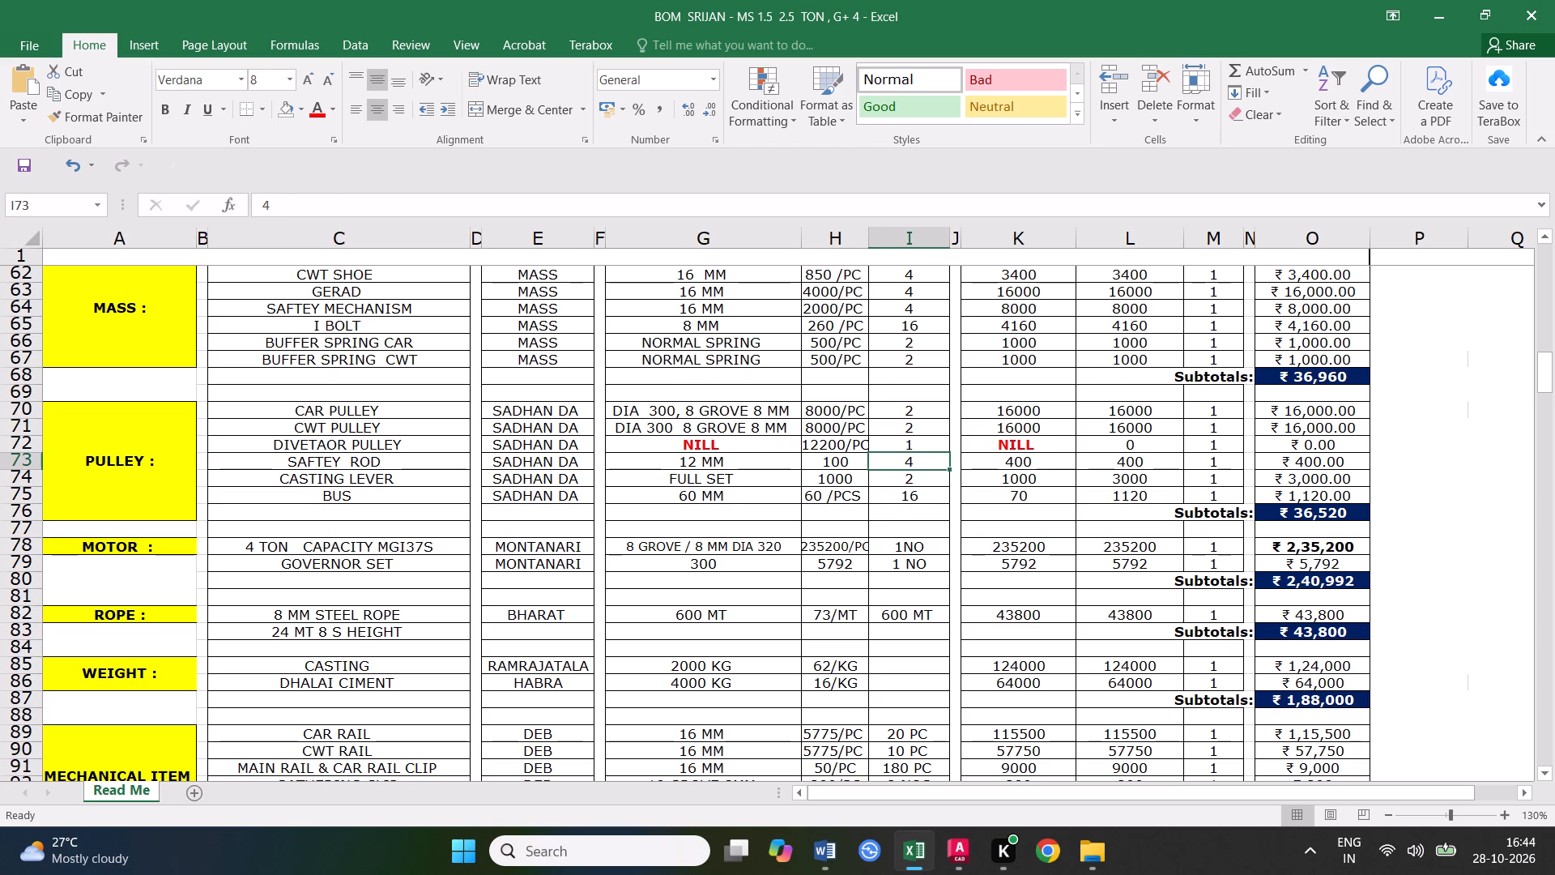
left_click(555, 482)
left_click(423, 479)
left_click(709, 484)
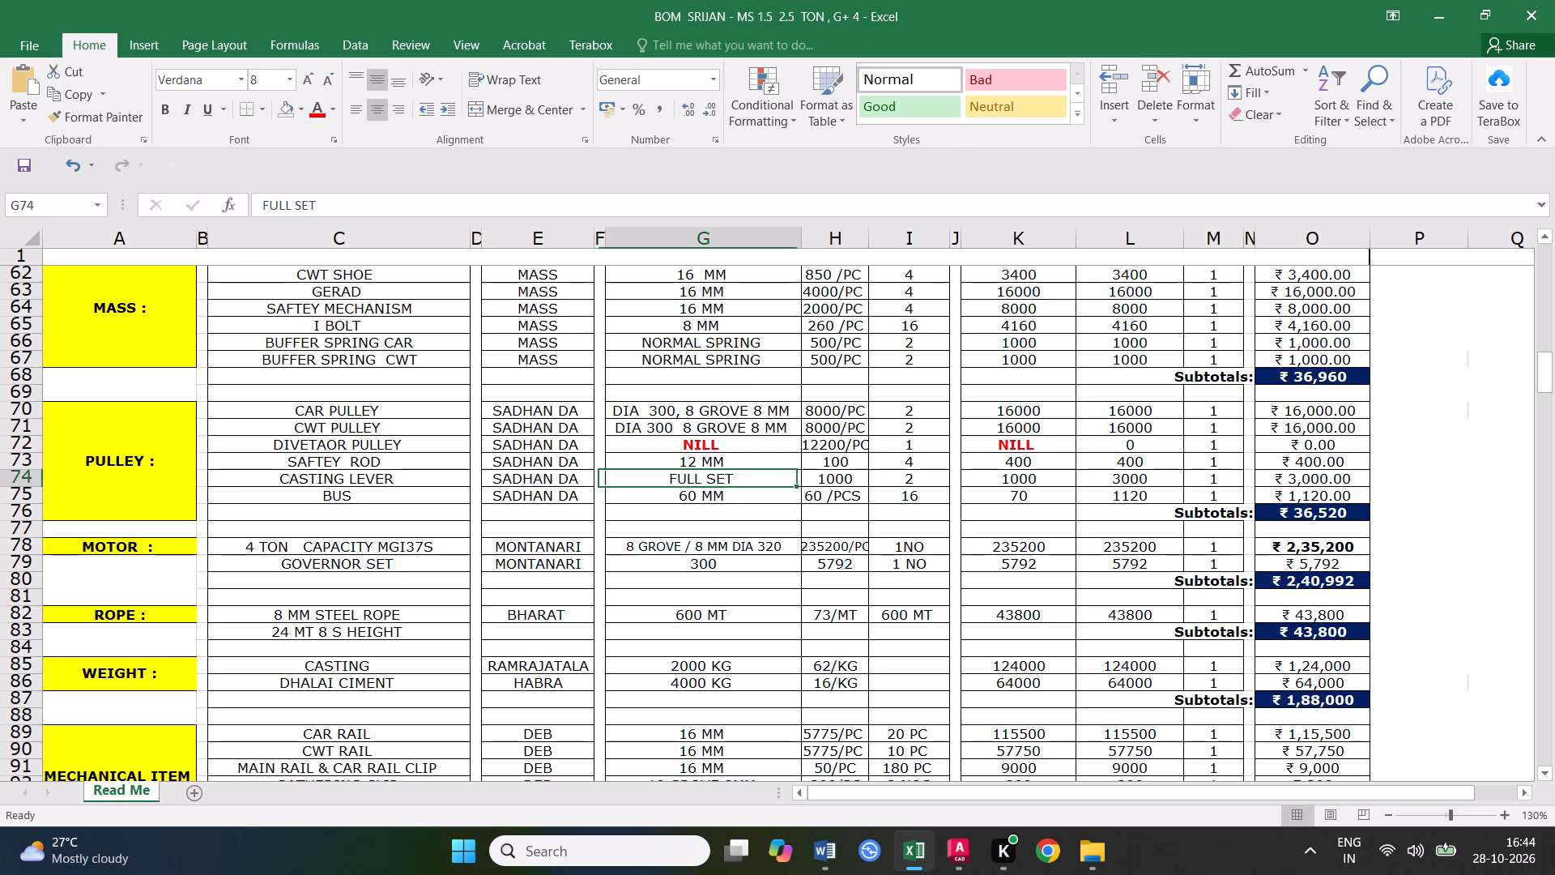
Set the CASTING LEVER rate in column H to 0.
left_click(842, 480)
key("0")
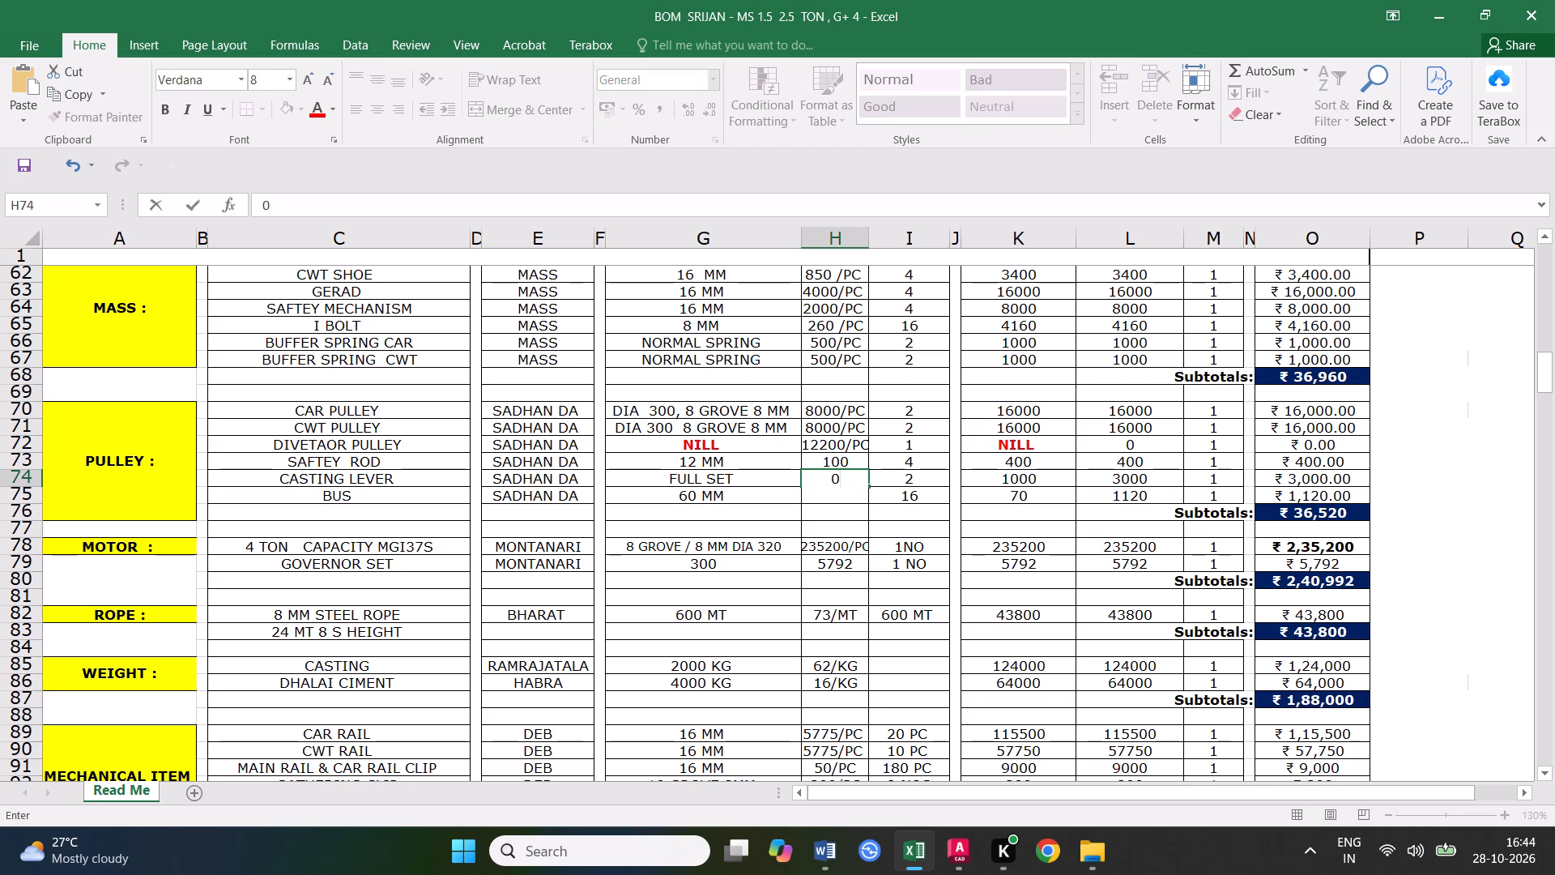
left_click(910, 526)
Replace the CASTING LEVER specification in column G with NILL and format it in bold red.
left_click(725, 476)
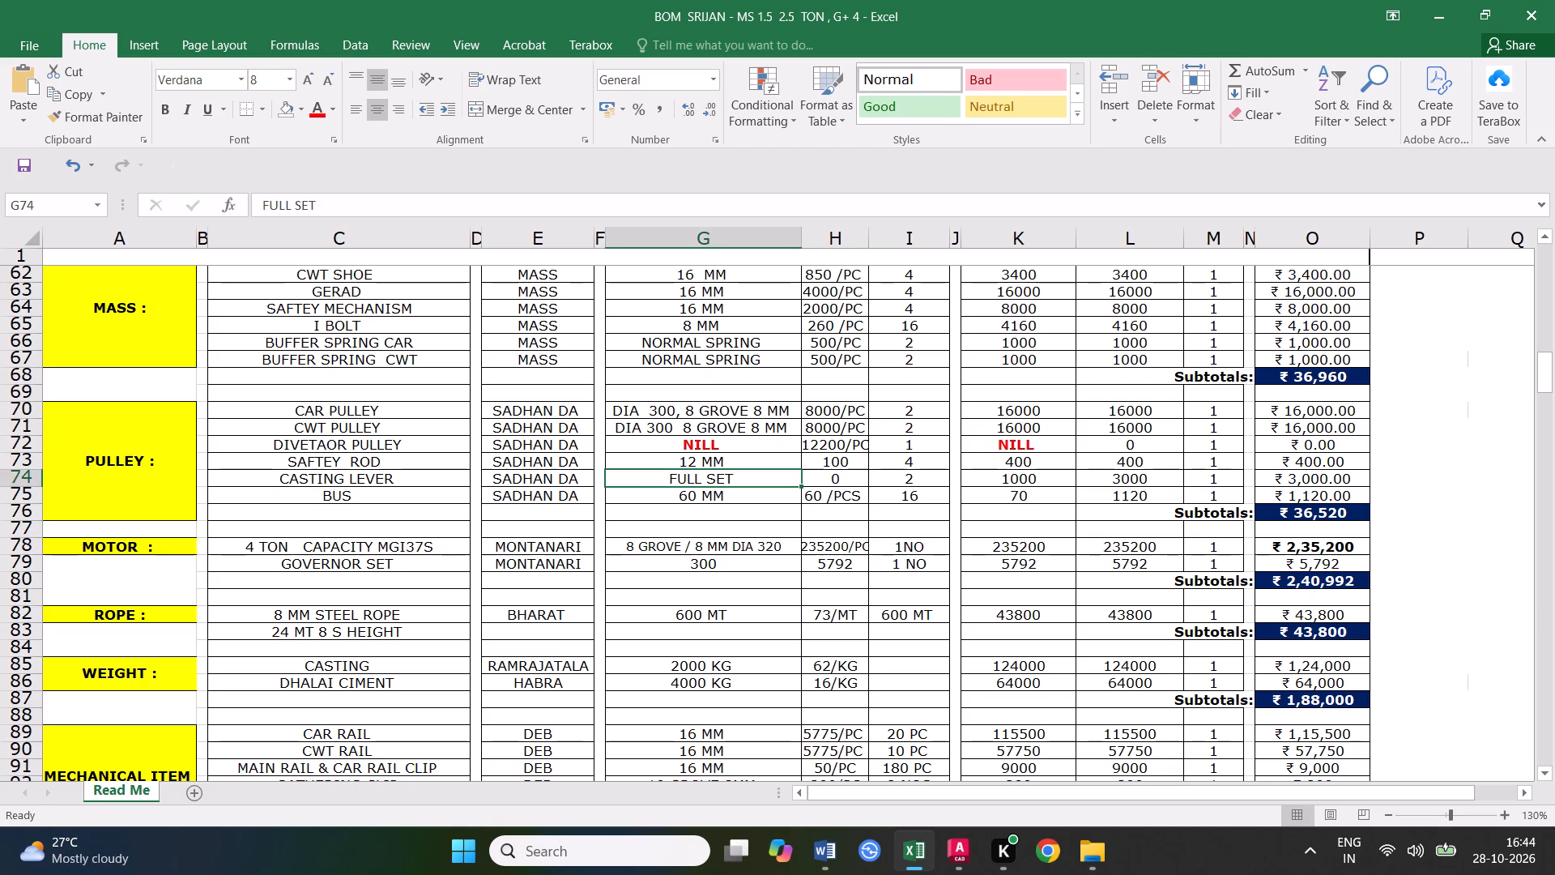
type("NILL")
key("space")
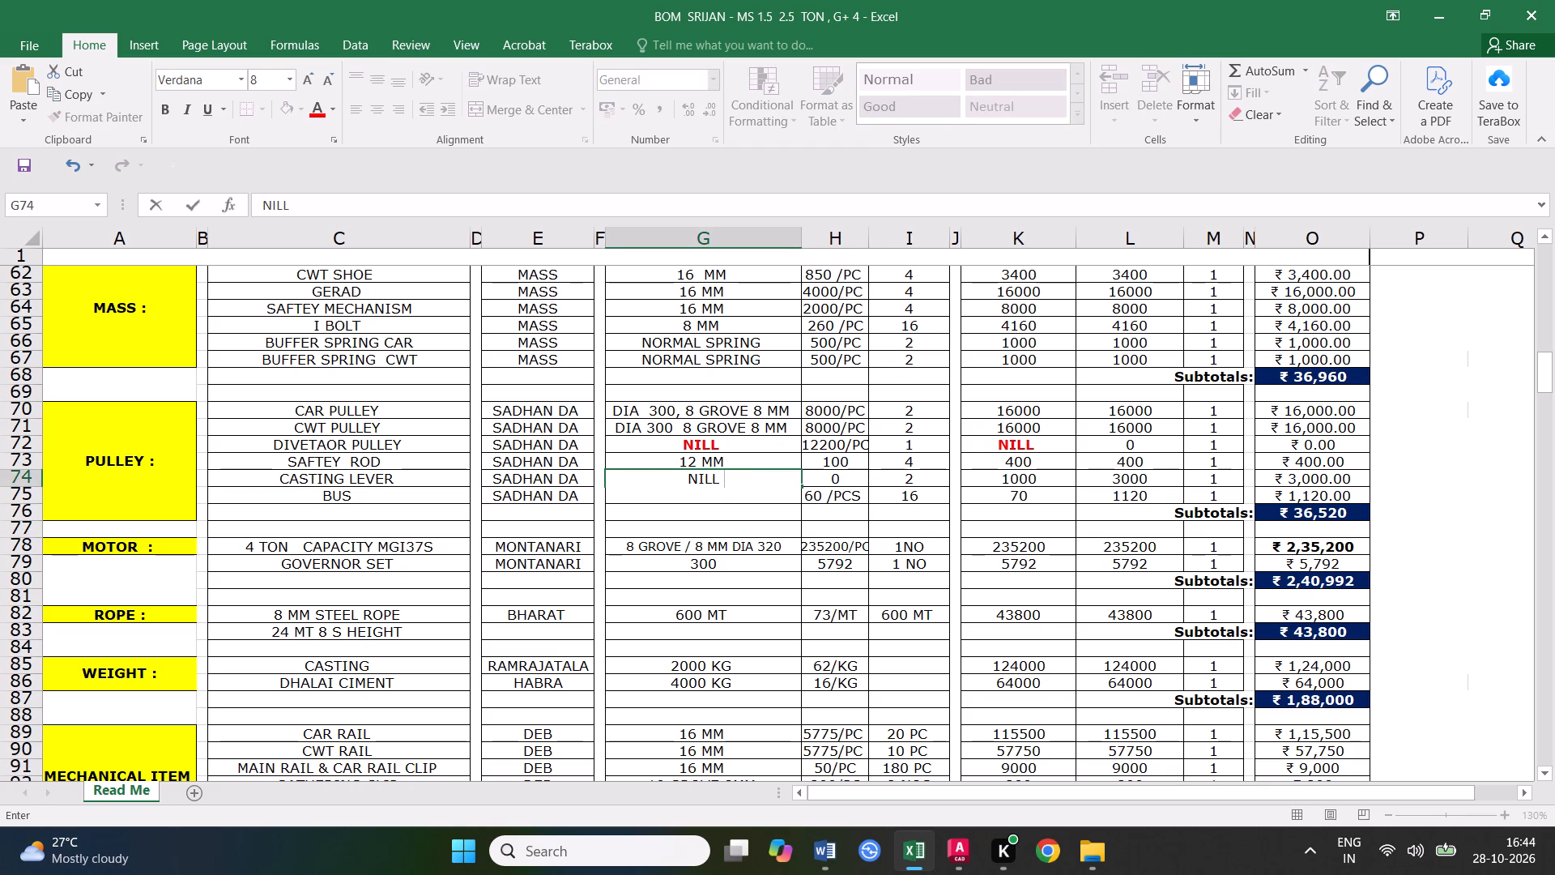
left_click(659, 555)
left_click(703, 484)
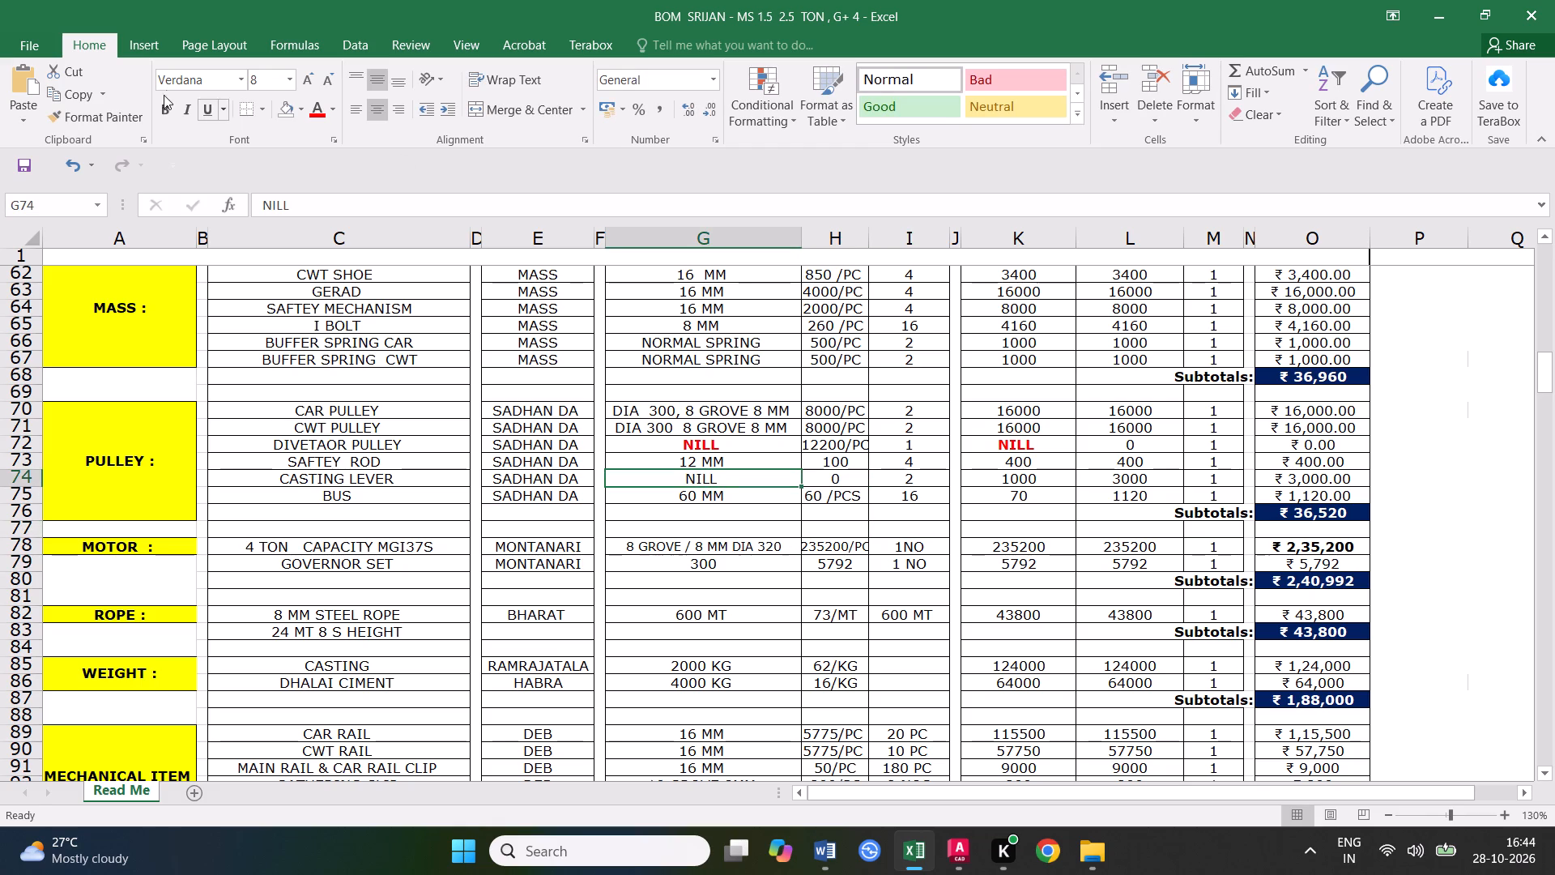
left_click(163, 105)
left_click(319, 116)
left_click(793, 535)
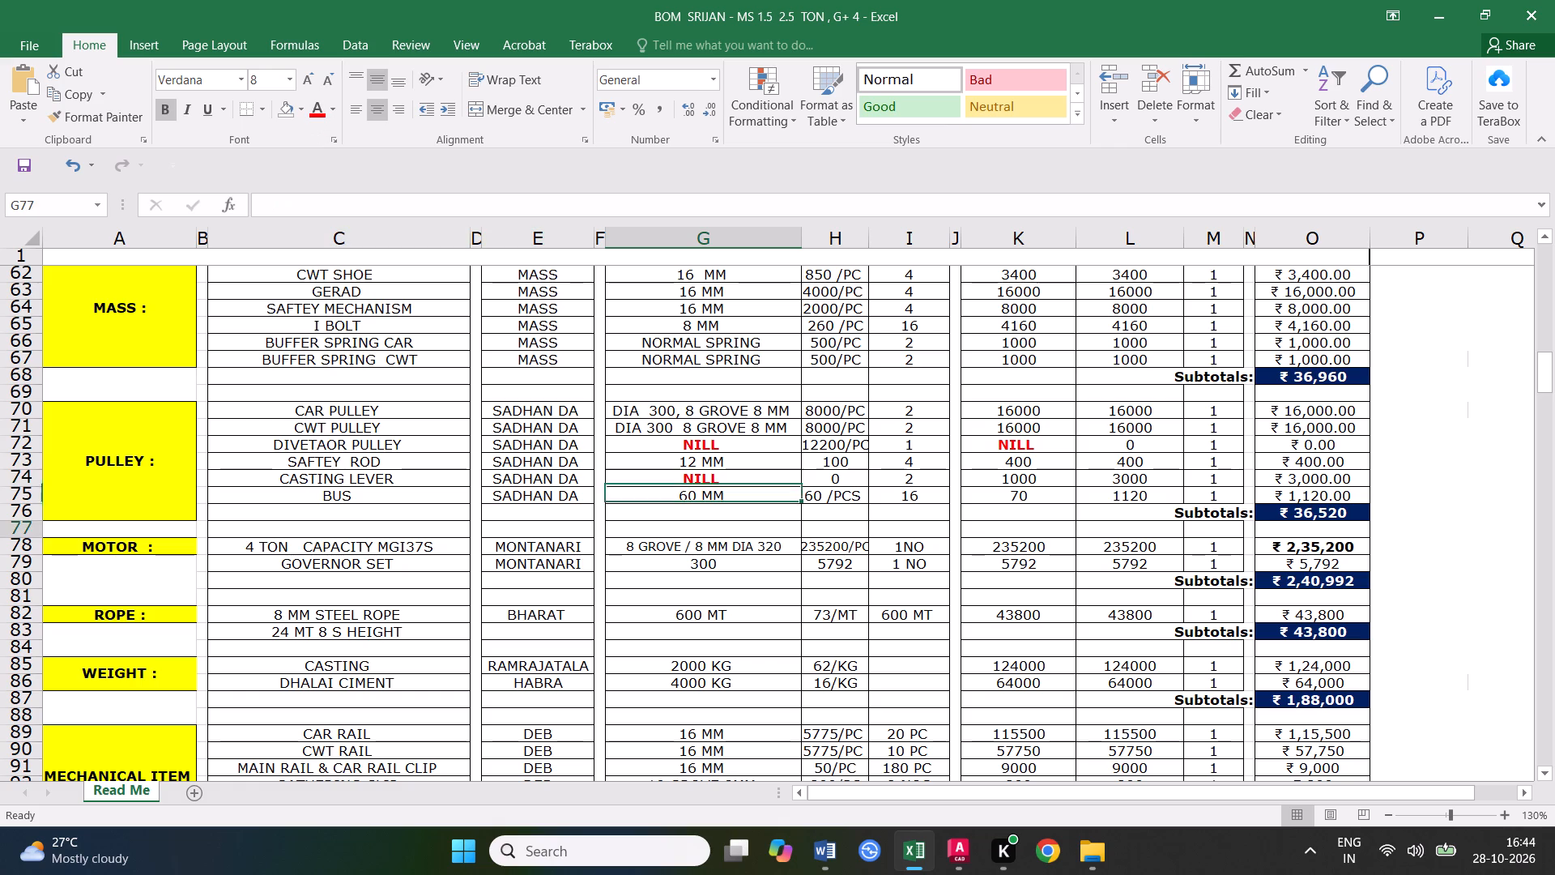
Set the CASTING LEVER amounts in columns K and L to 0.
left_click(1015, 483)
key("0")
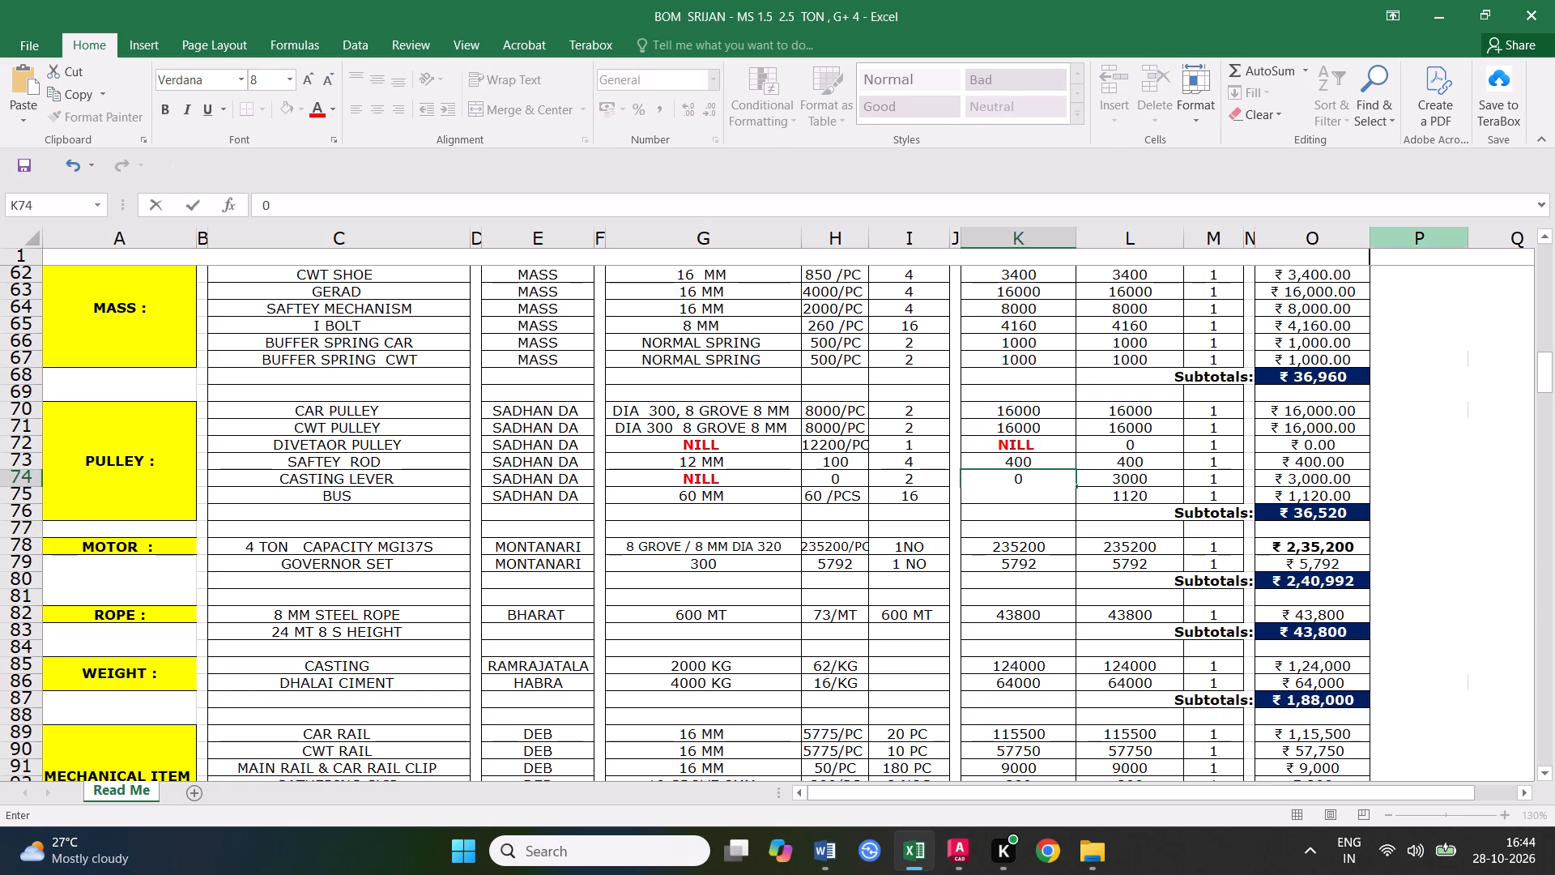
left_click(1070, 508)
left_click(1144, 479)
key("0")
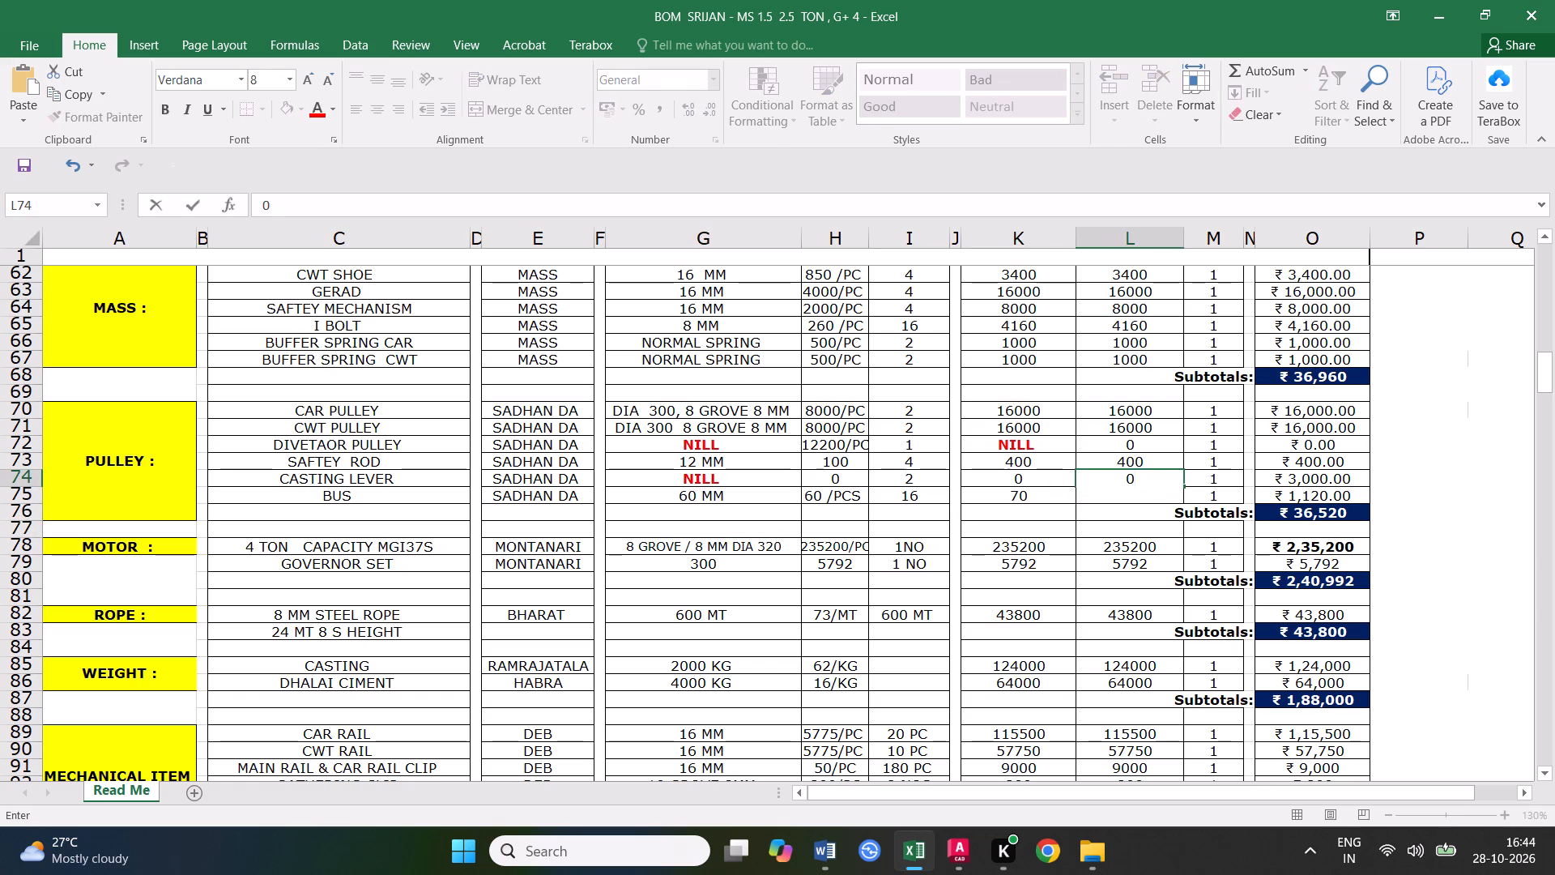
left_click(1040, 593)
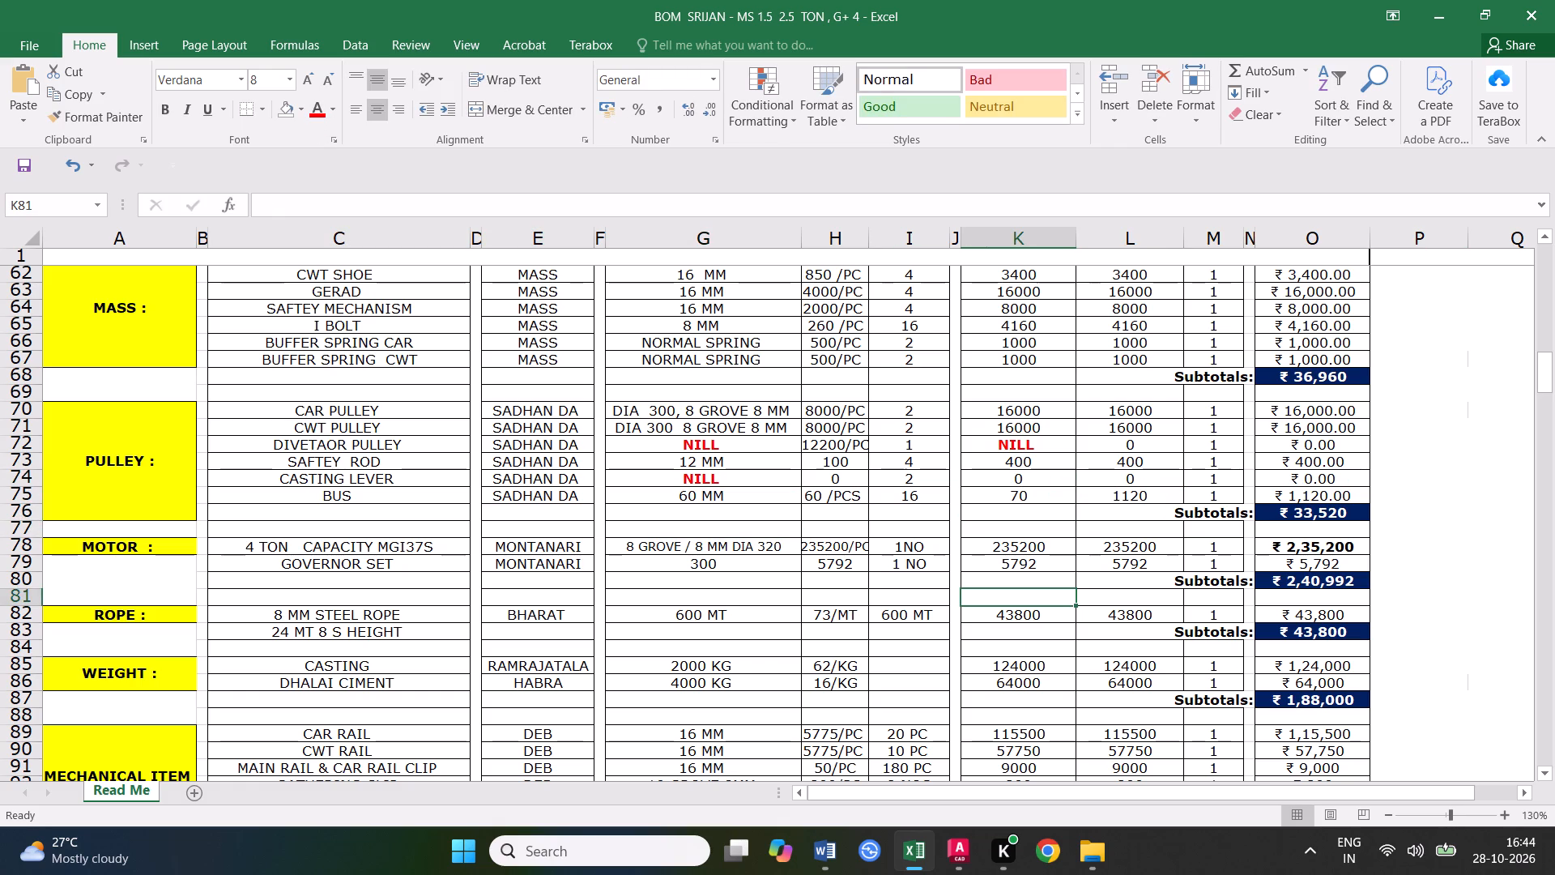
Set the BUS quantity in column I to 8.
left_click(364, 493)
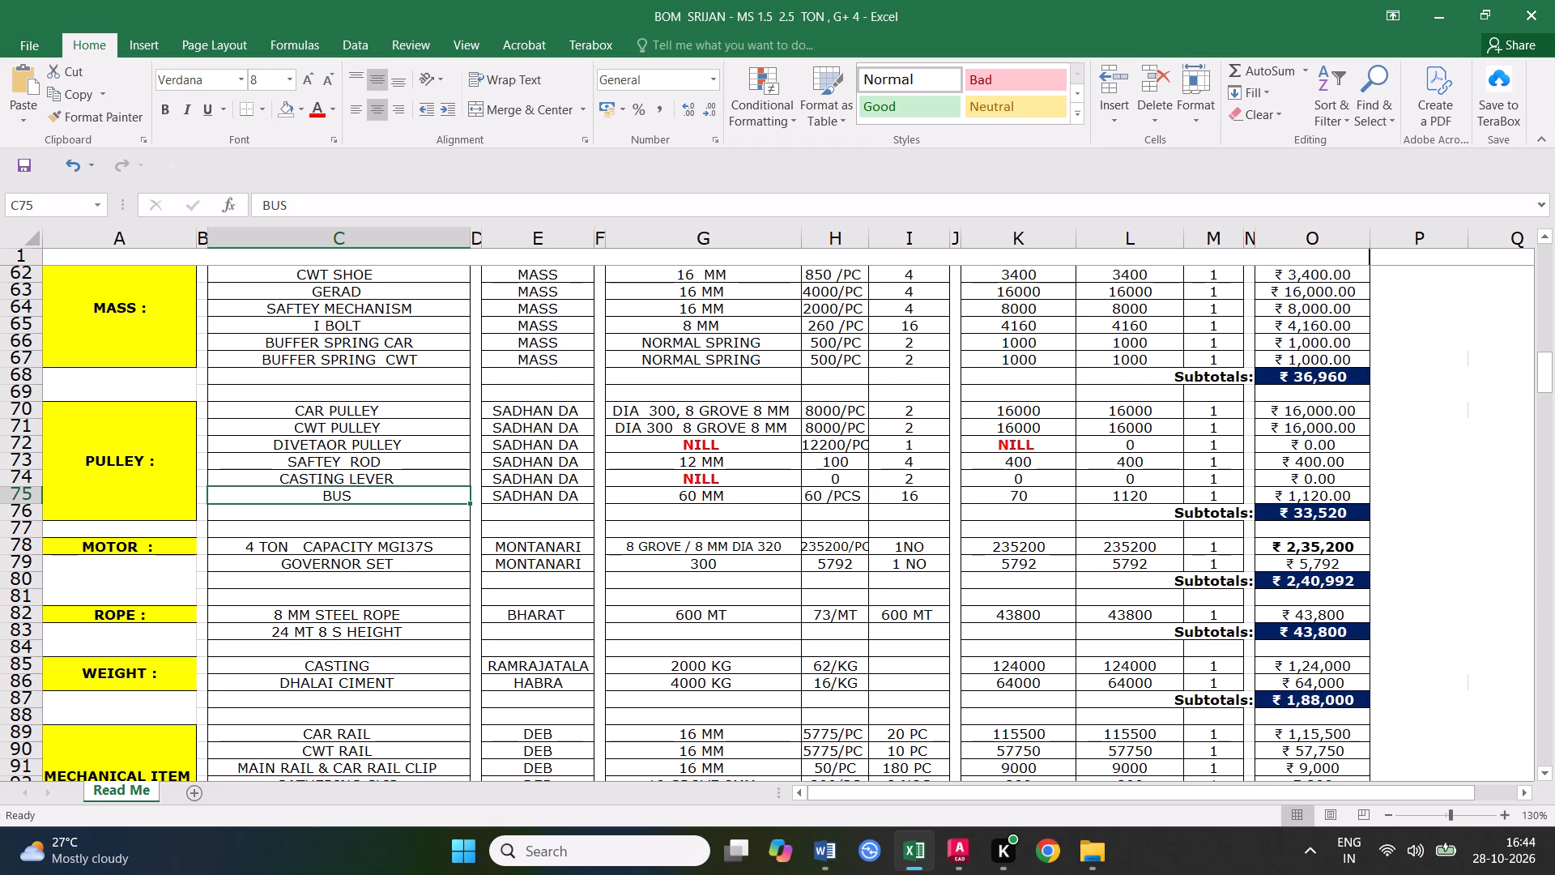
left_click(916, 499)
key("8")
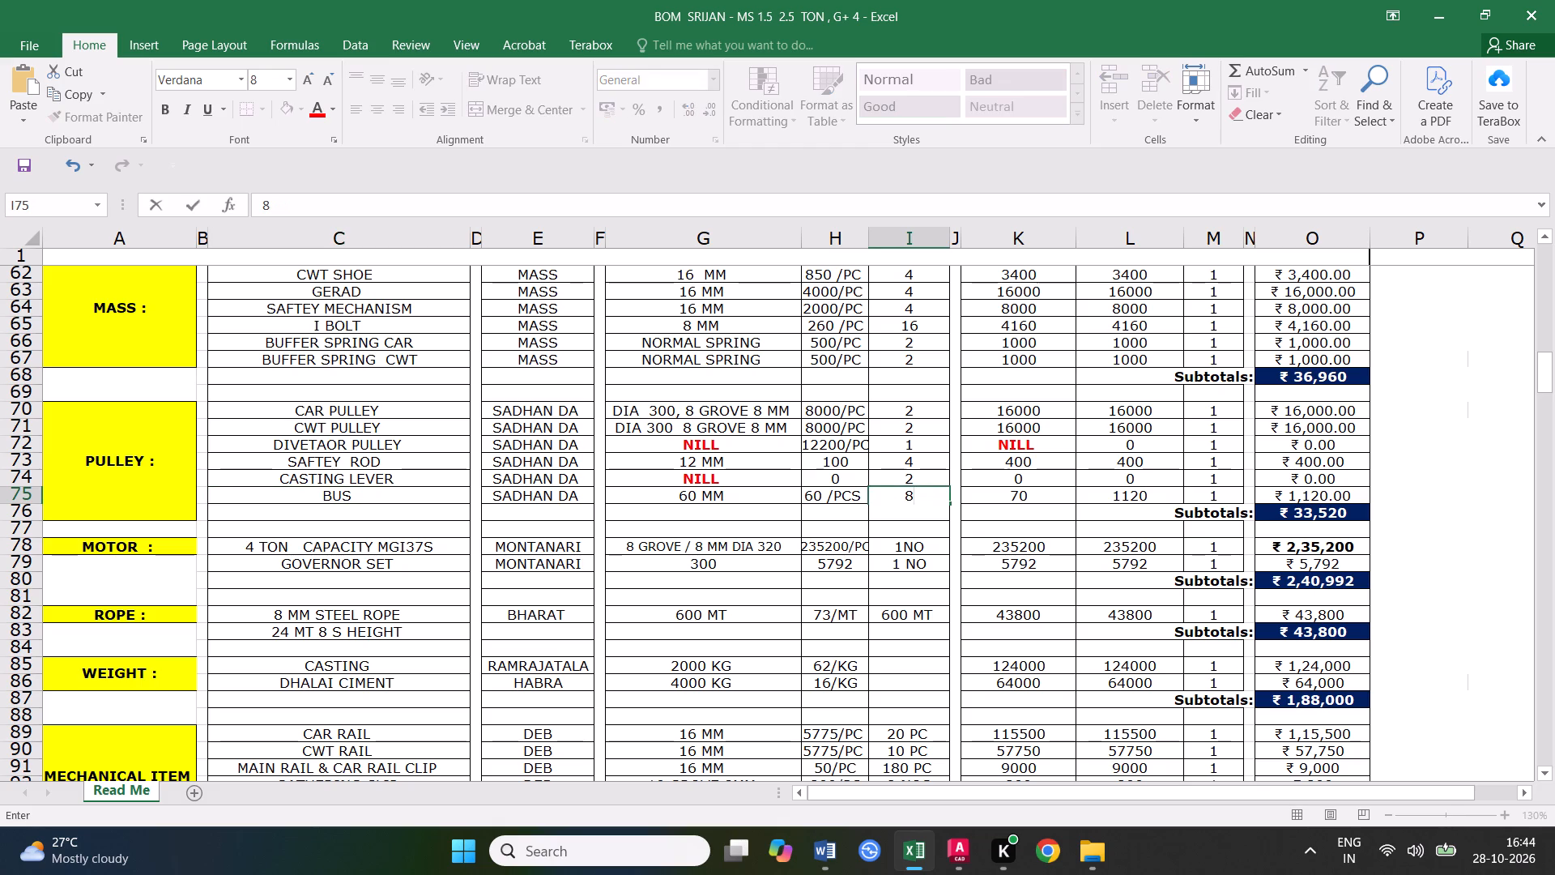
left_click(767, 583)
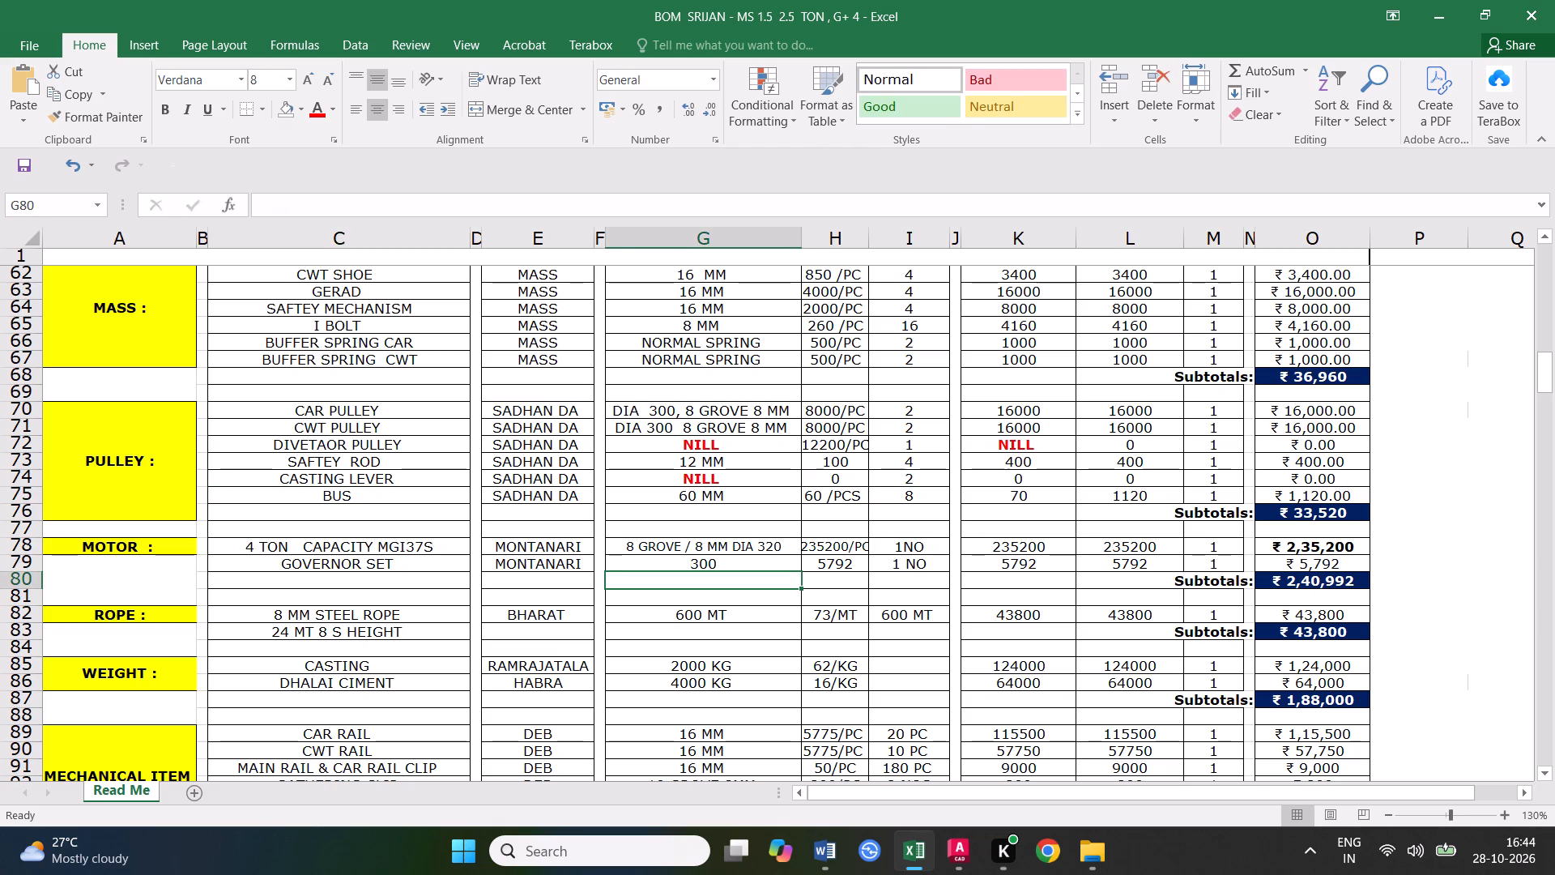
Set the BUS amounts in columns K and L to 480.
left_click(1020, 495)
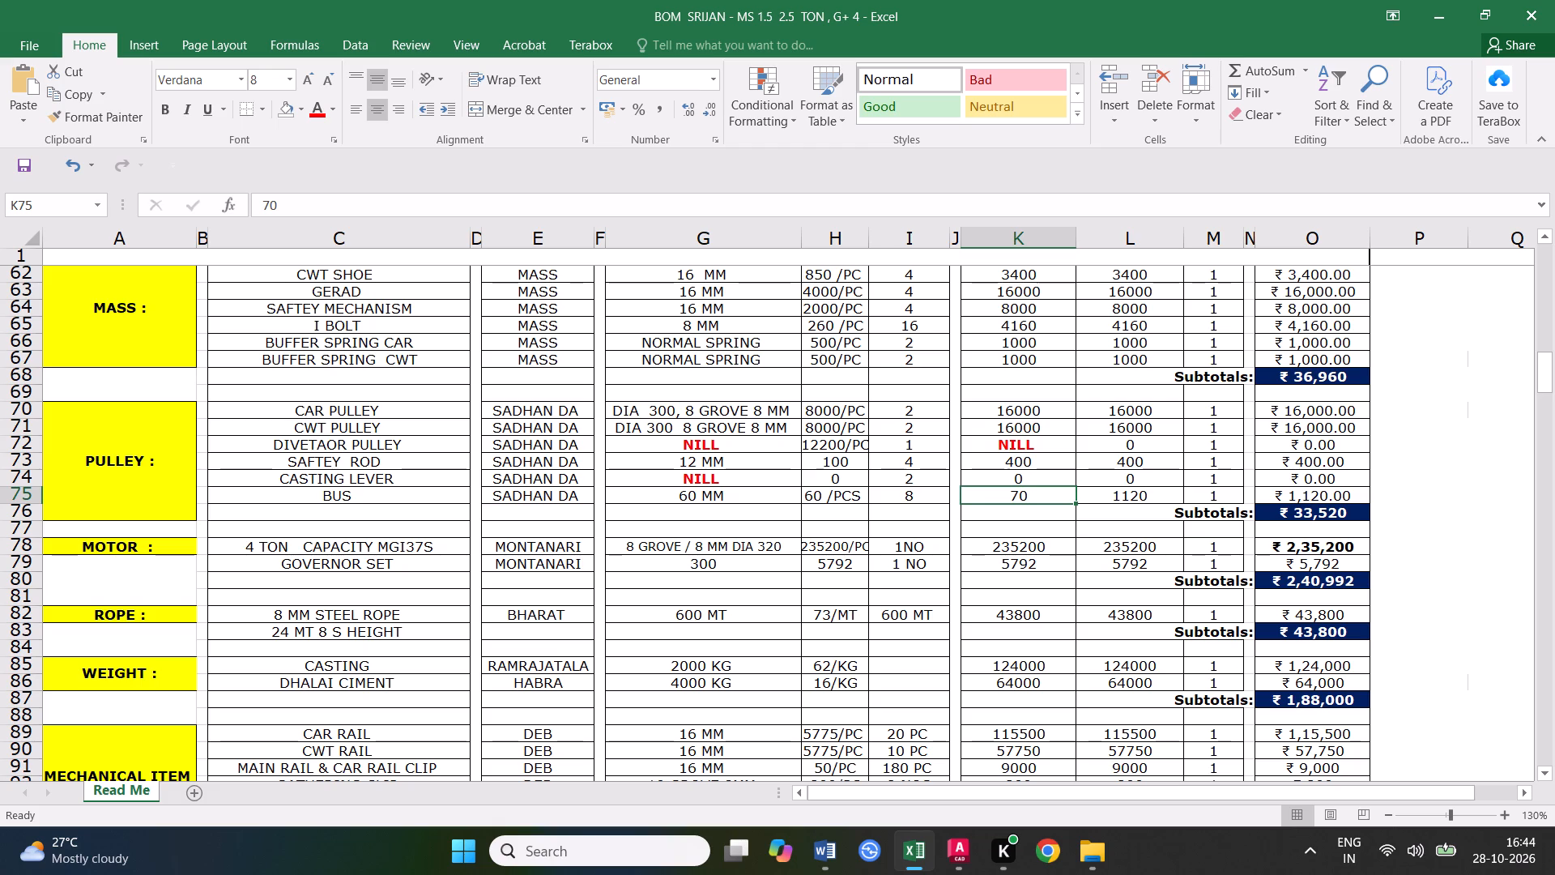
left_click(1135, 497)
type("480")
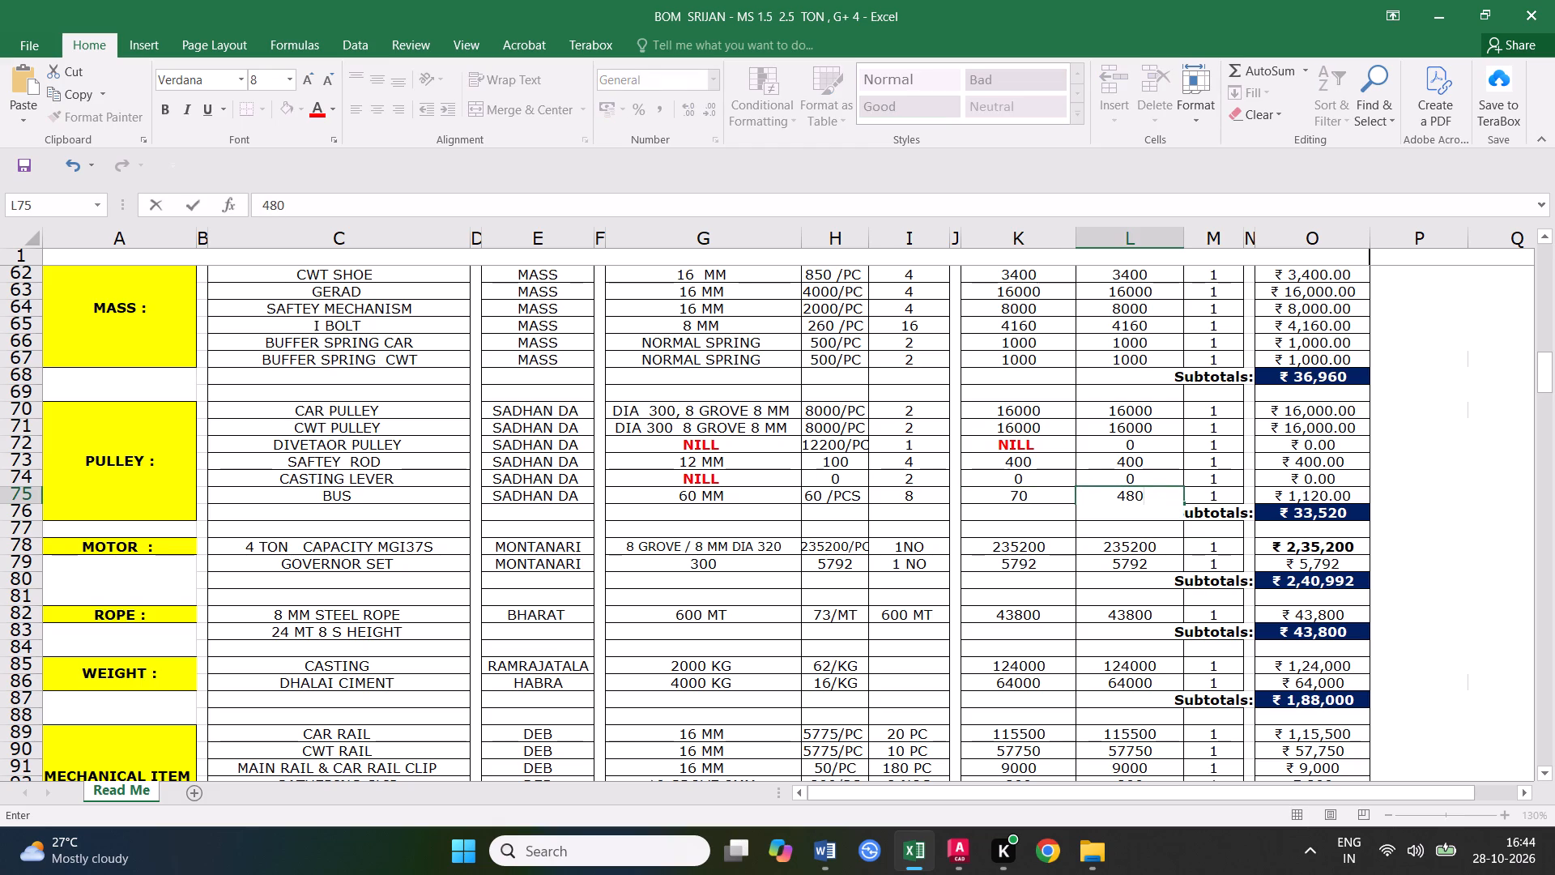
left_click(1083, 549)
left_click(1042, 500)
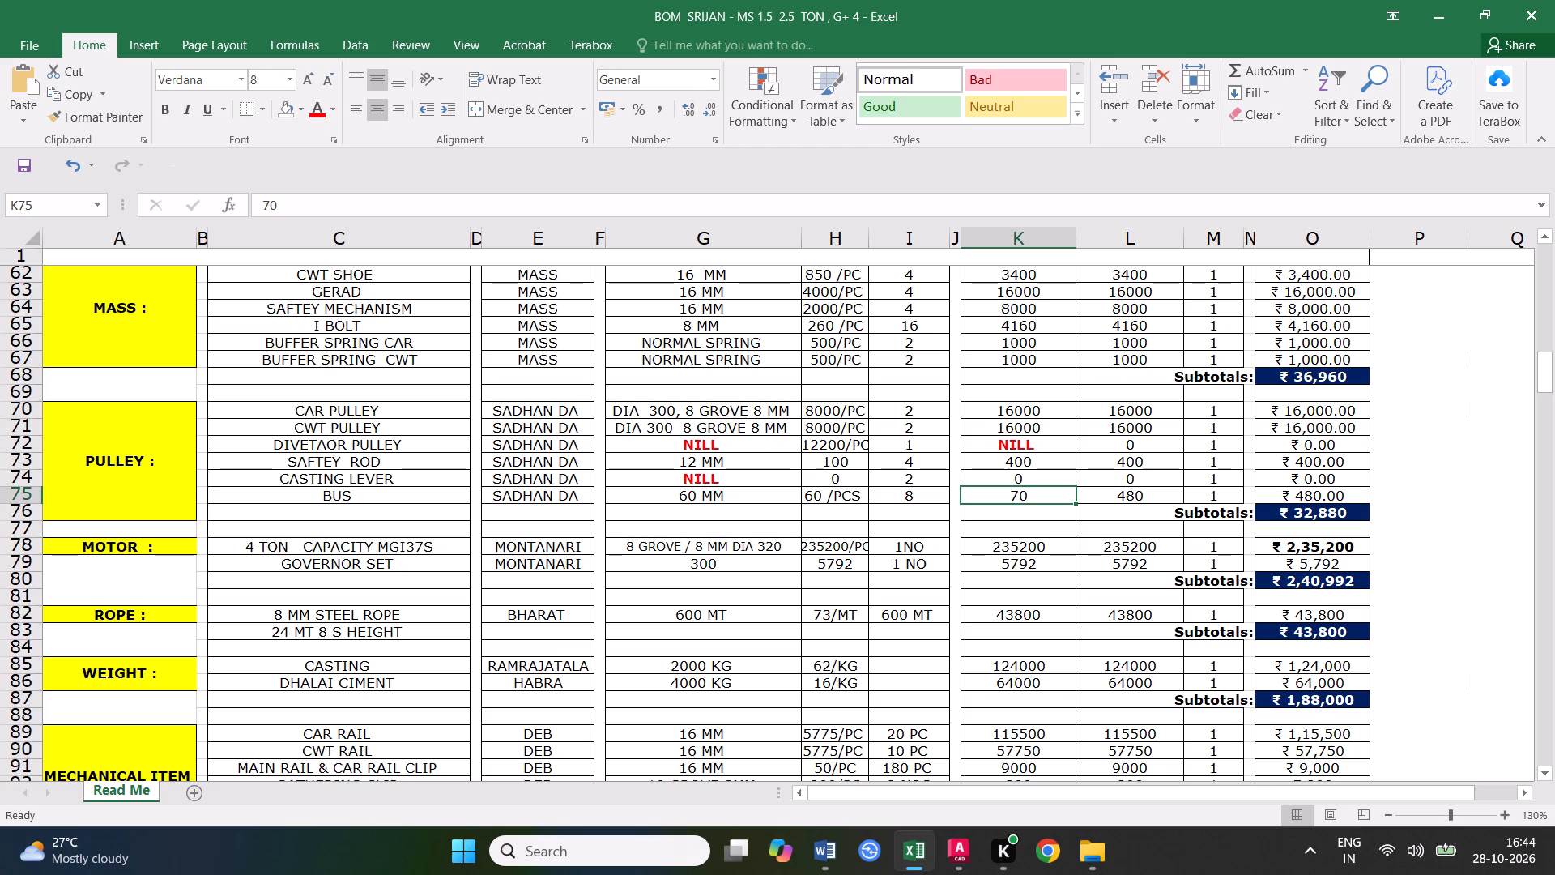
type("480")
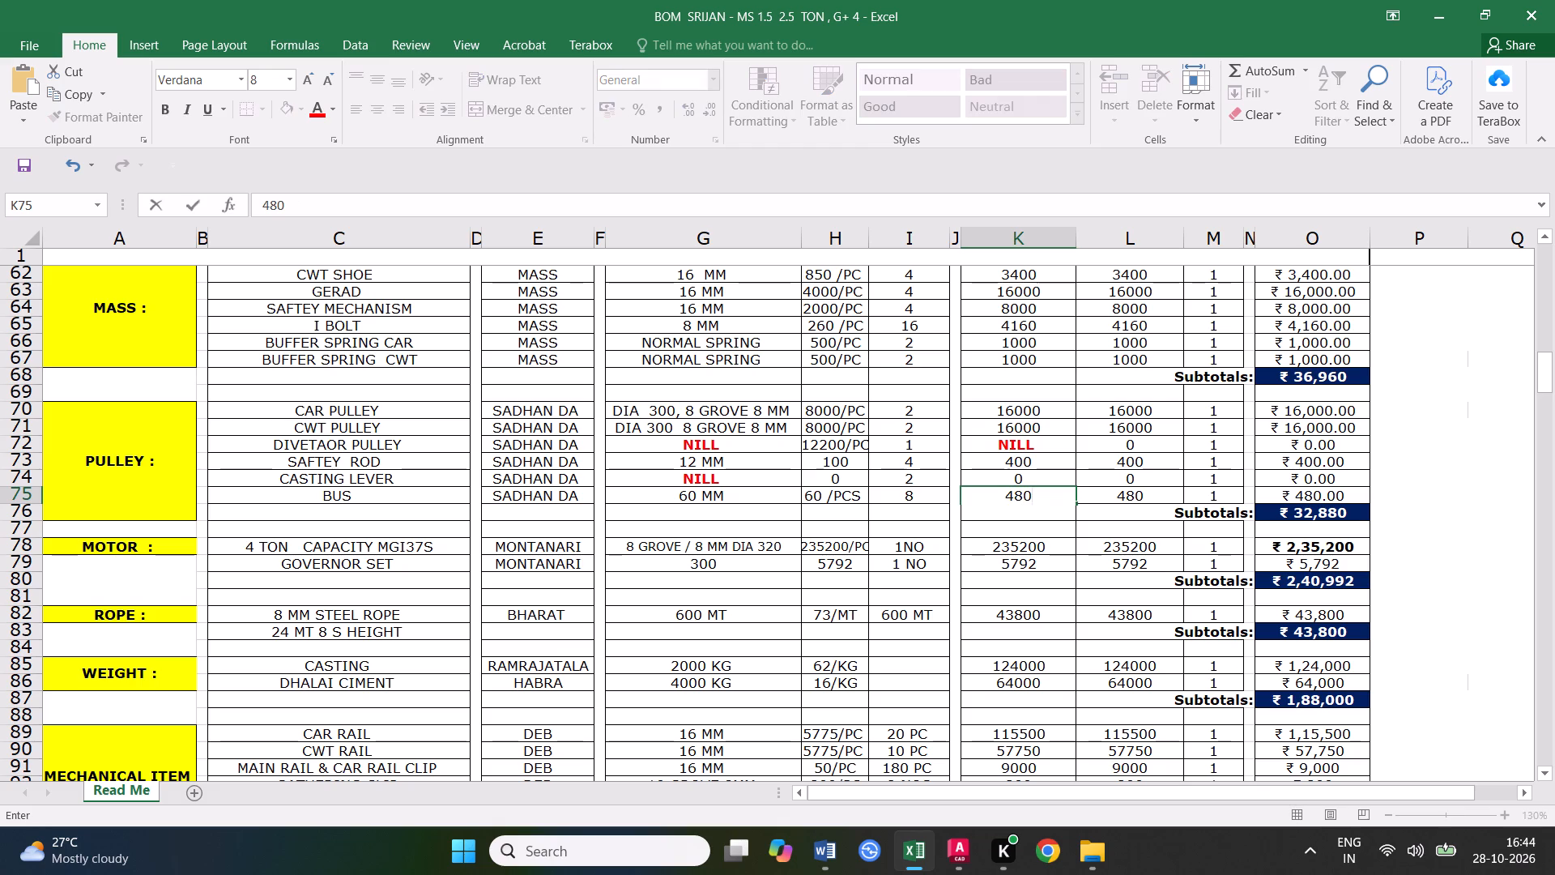
left_click(1001, 525)
Save the workbook after rechecking the BUS row.
left_click(1029, 495)
left_click(946, 493)
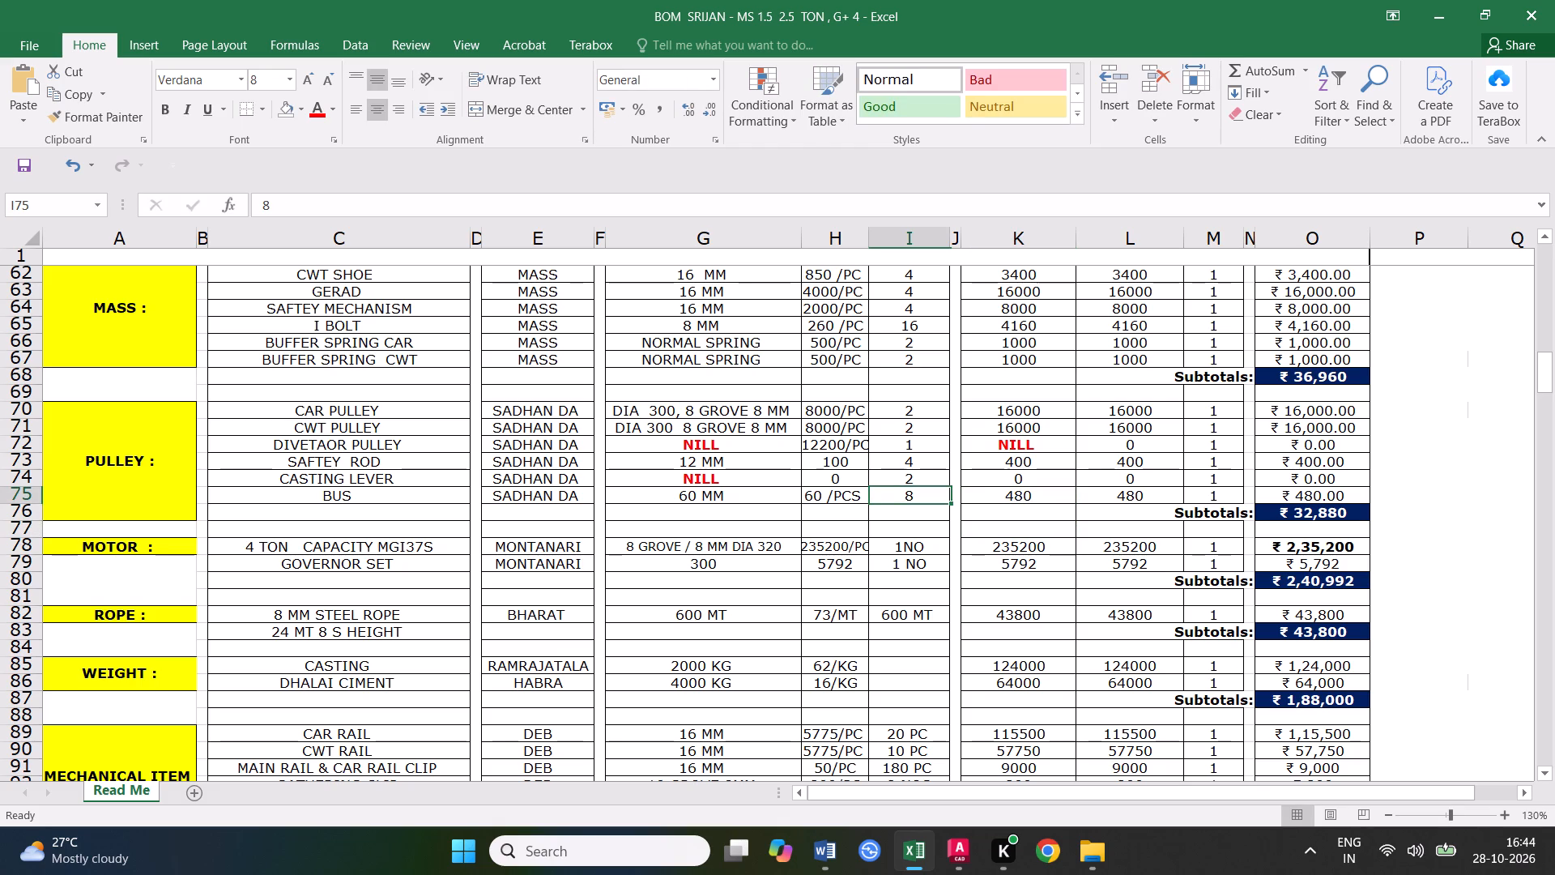
left_click(339, 490)
left_click(23, 494)
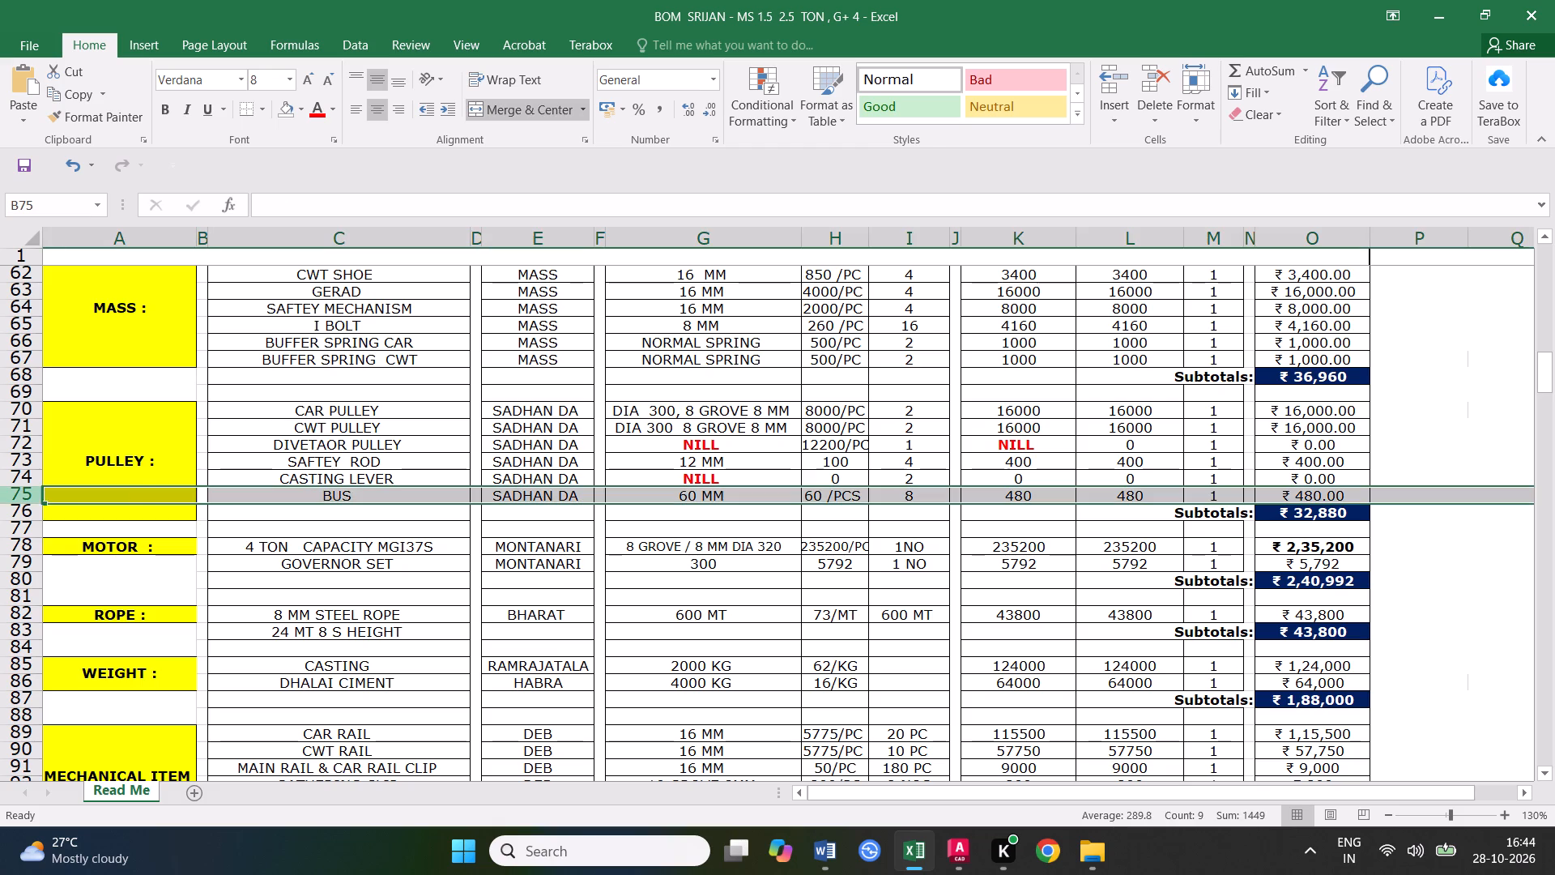
left_click(26, 156)
Review the MOTOR, GOVERNOR SET and ROPE rows, including how the motor's total is calculated.
scroll(506, 565, "down", 3)
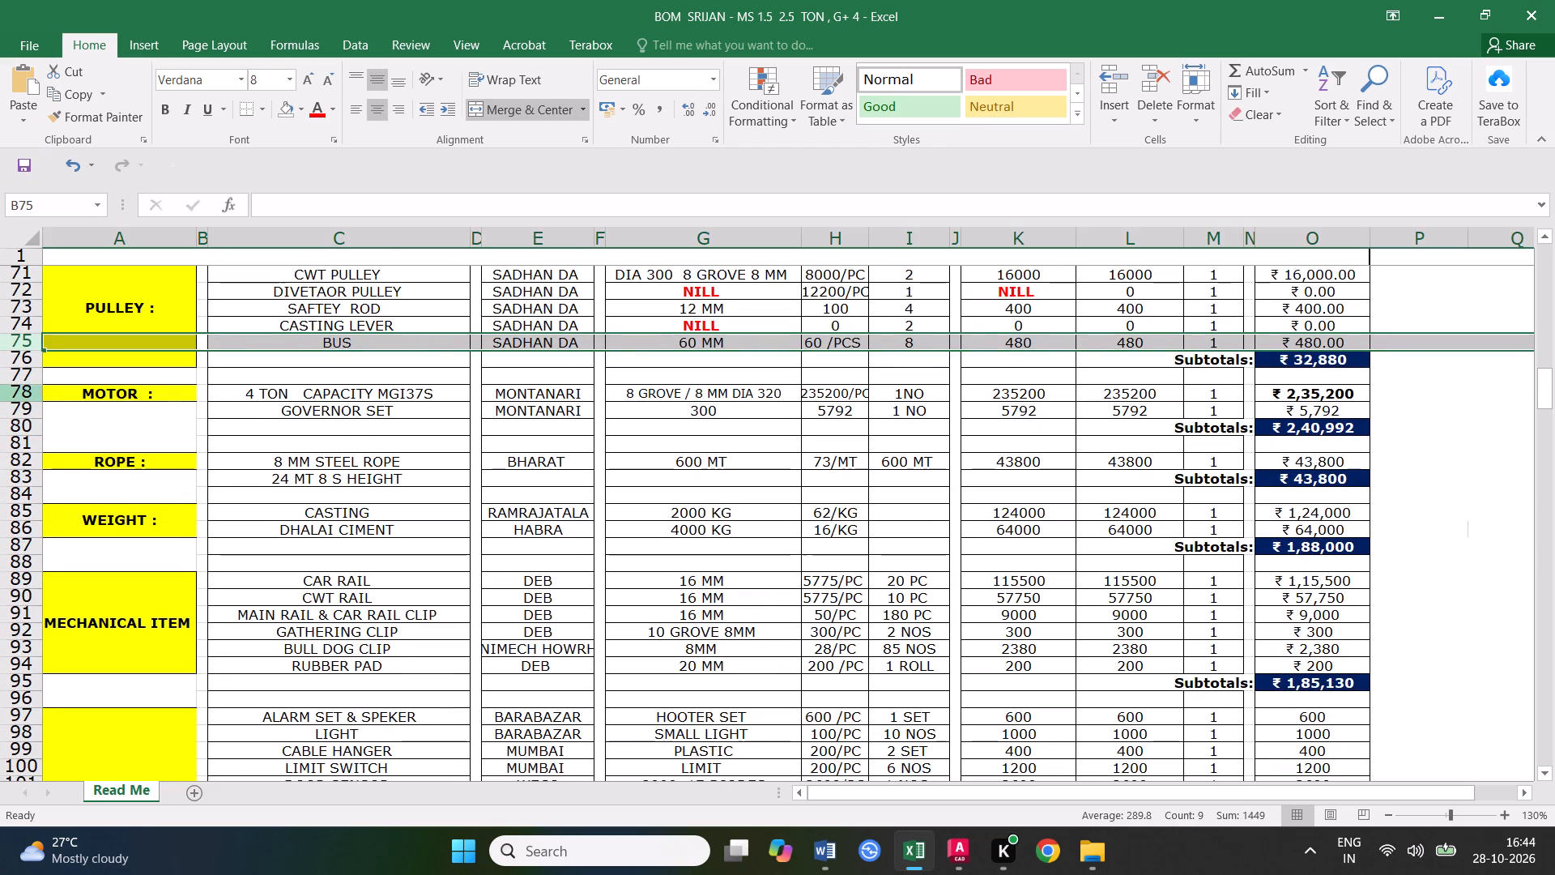
left_click(19, 391)
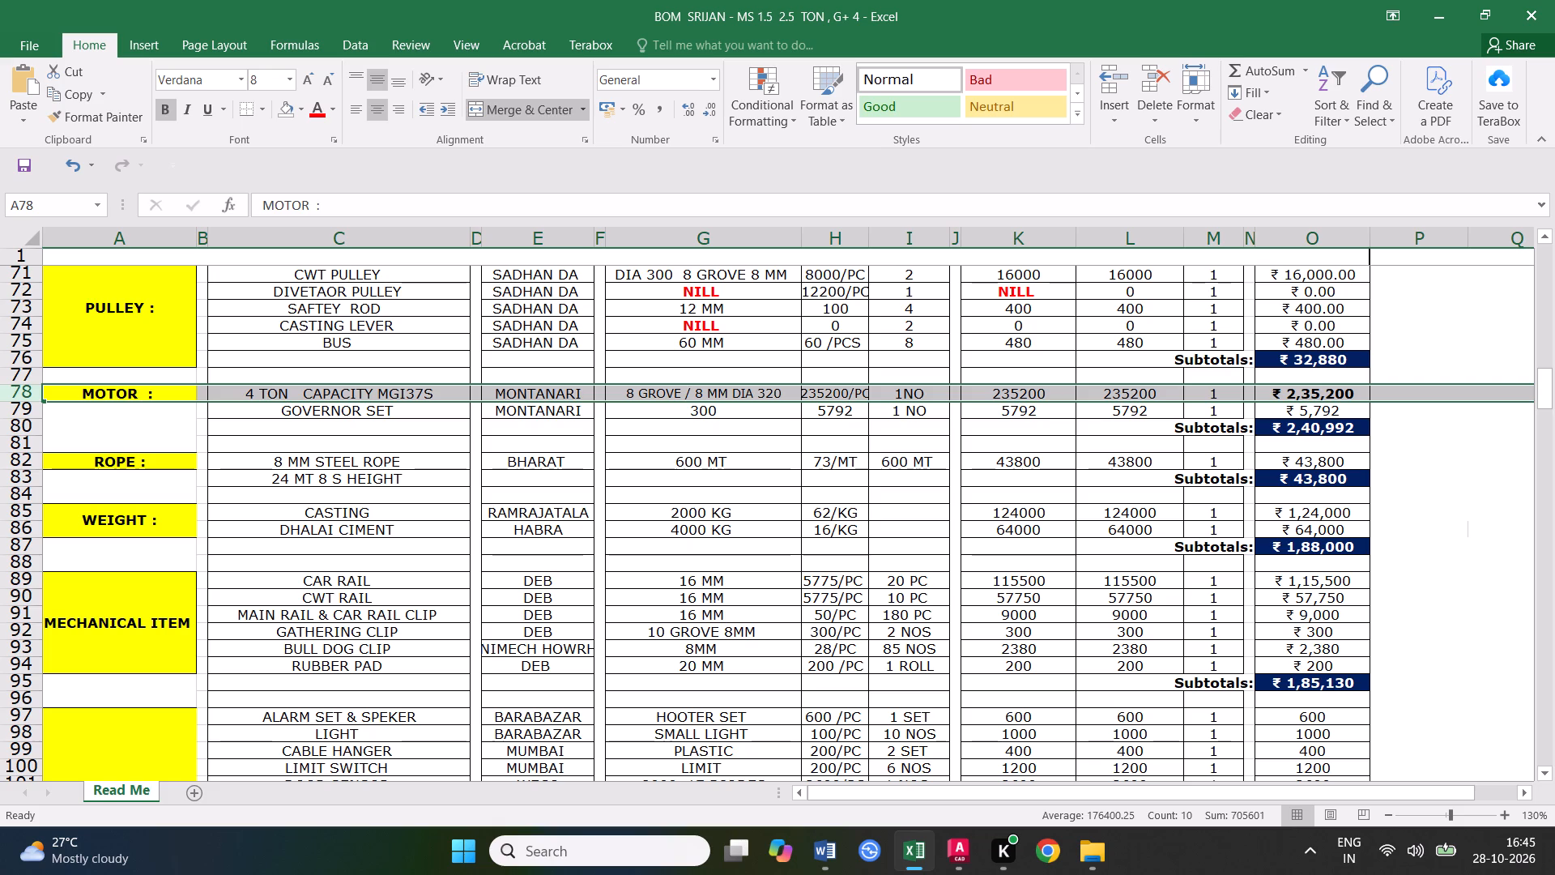
left_click(1058, 452)
left_click(1315, 391)
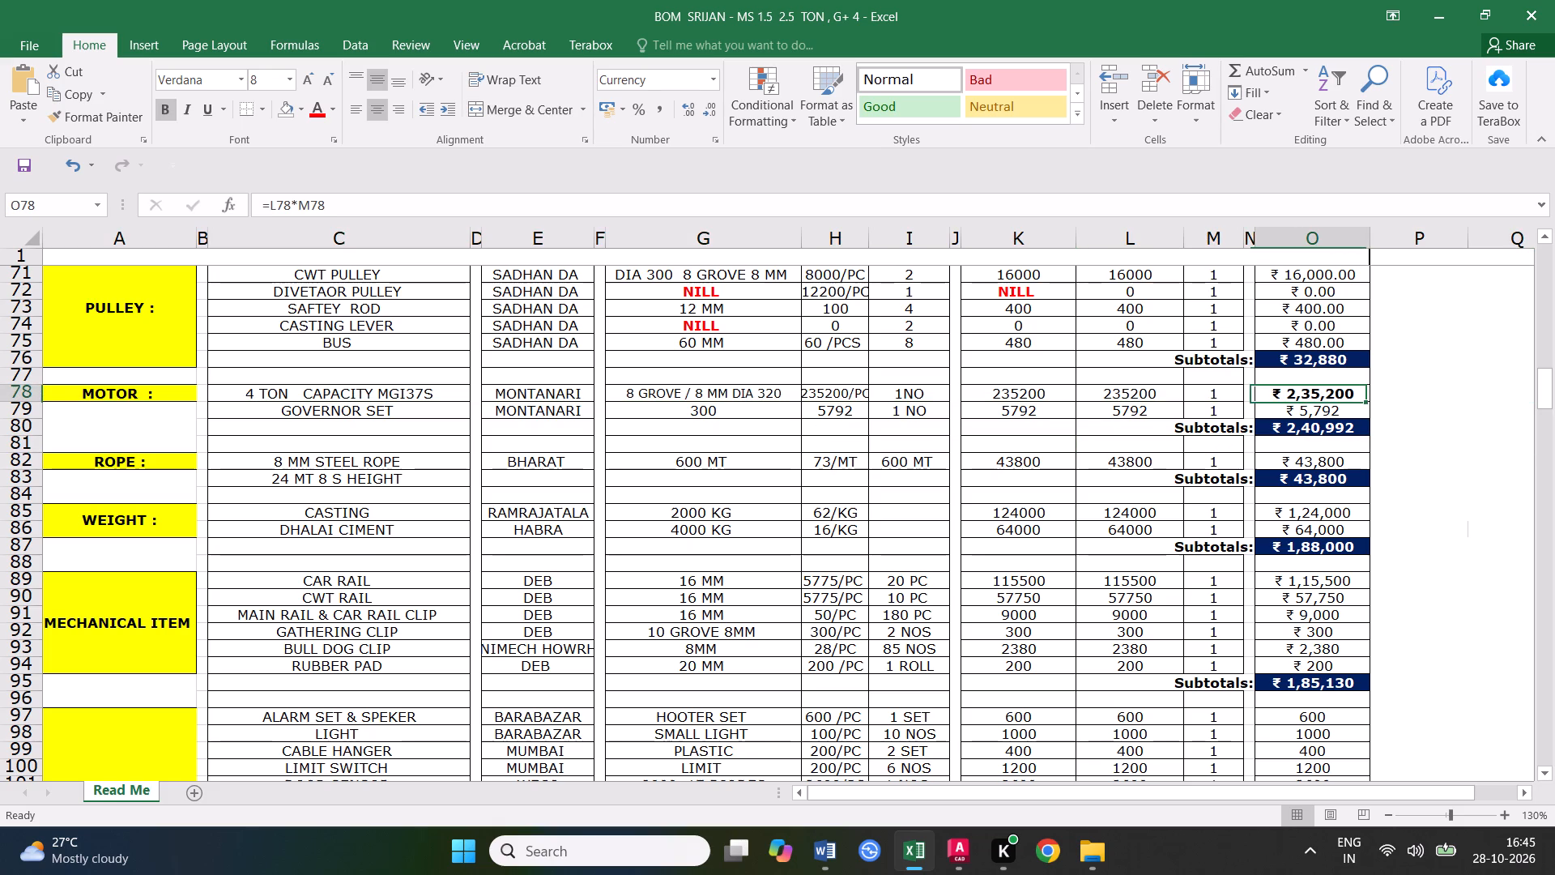
left_click(29, 391)
left_click(24, 408)
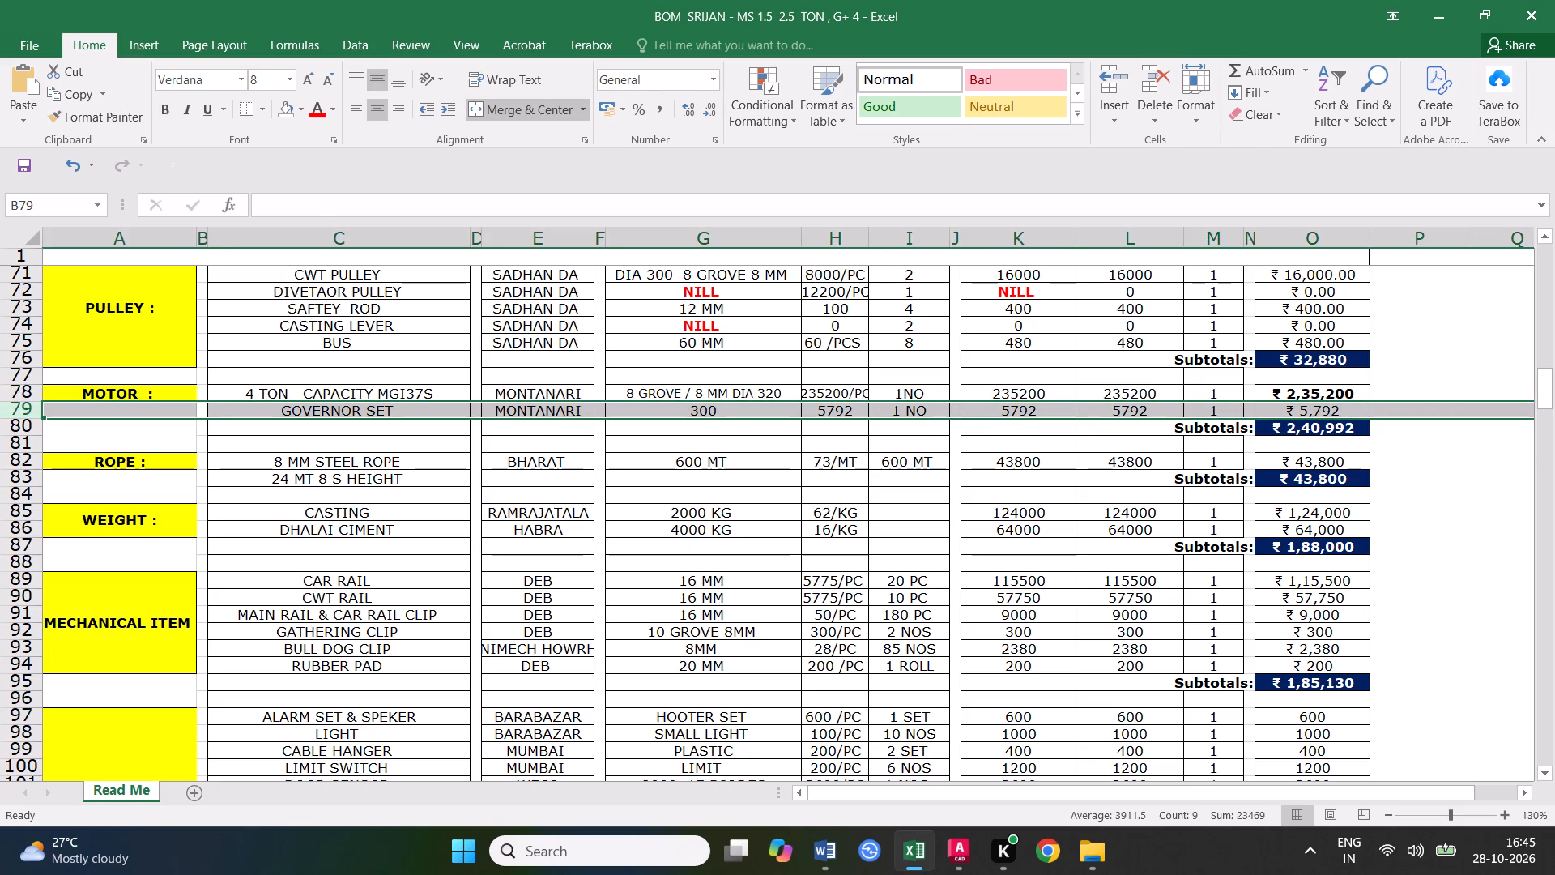
left_click(27, 463)
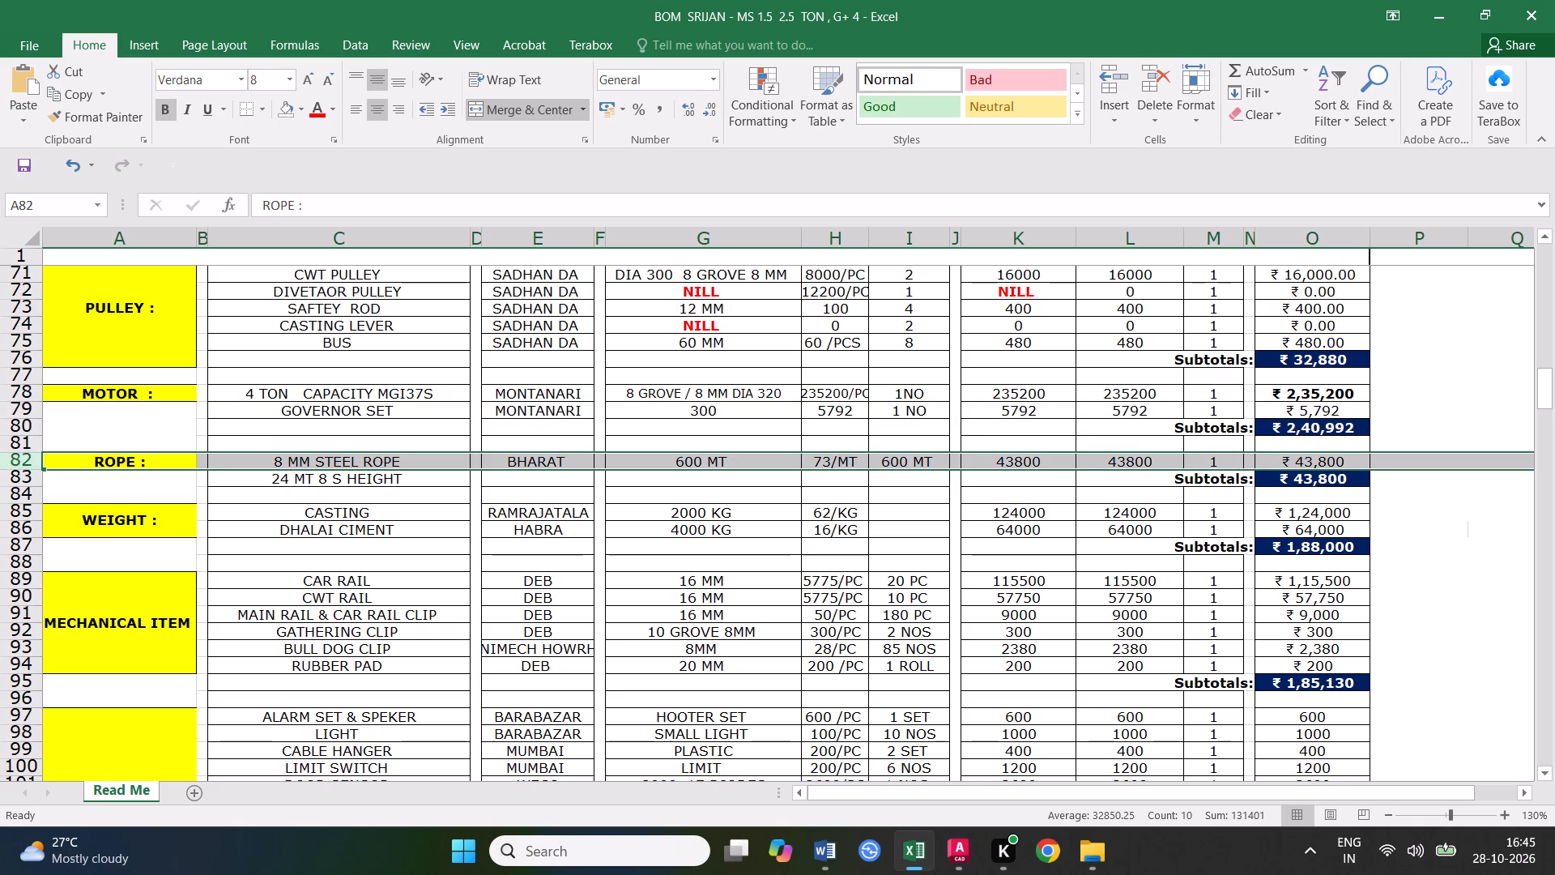
Calculate the rope length as (30 × 2 + 5) × 8 + 60 and set the 8 MM STEEL ROPE quantity in column I to 580 MT.
scroll(550, 487, "down", 1)
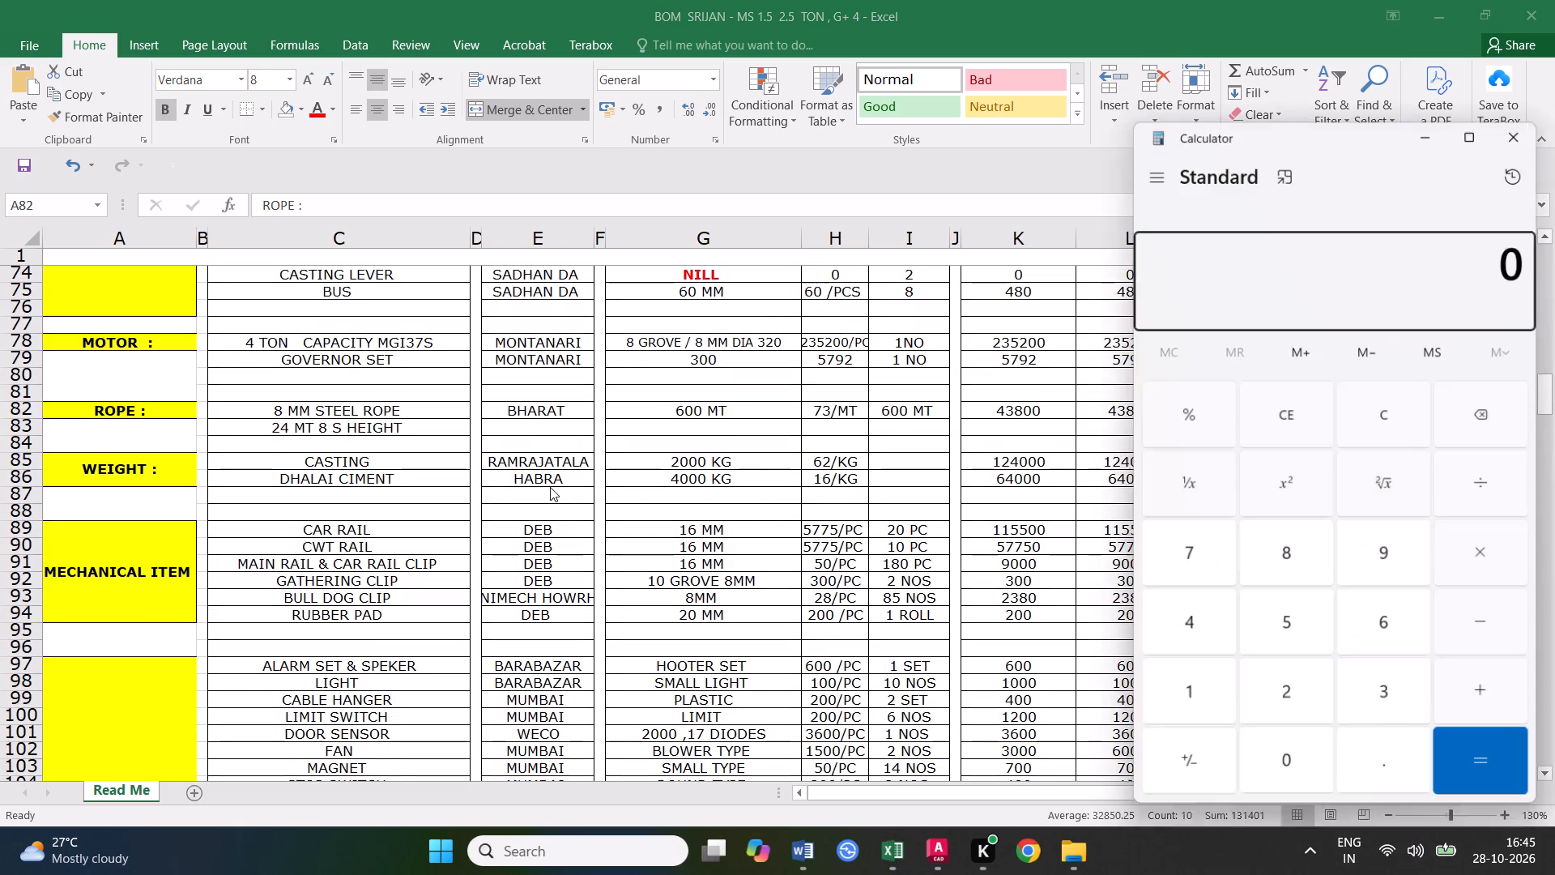
type("30")
type("*2")
key("Return")
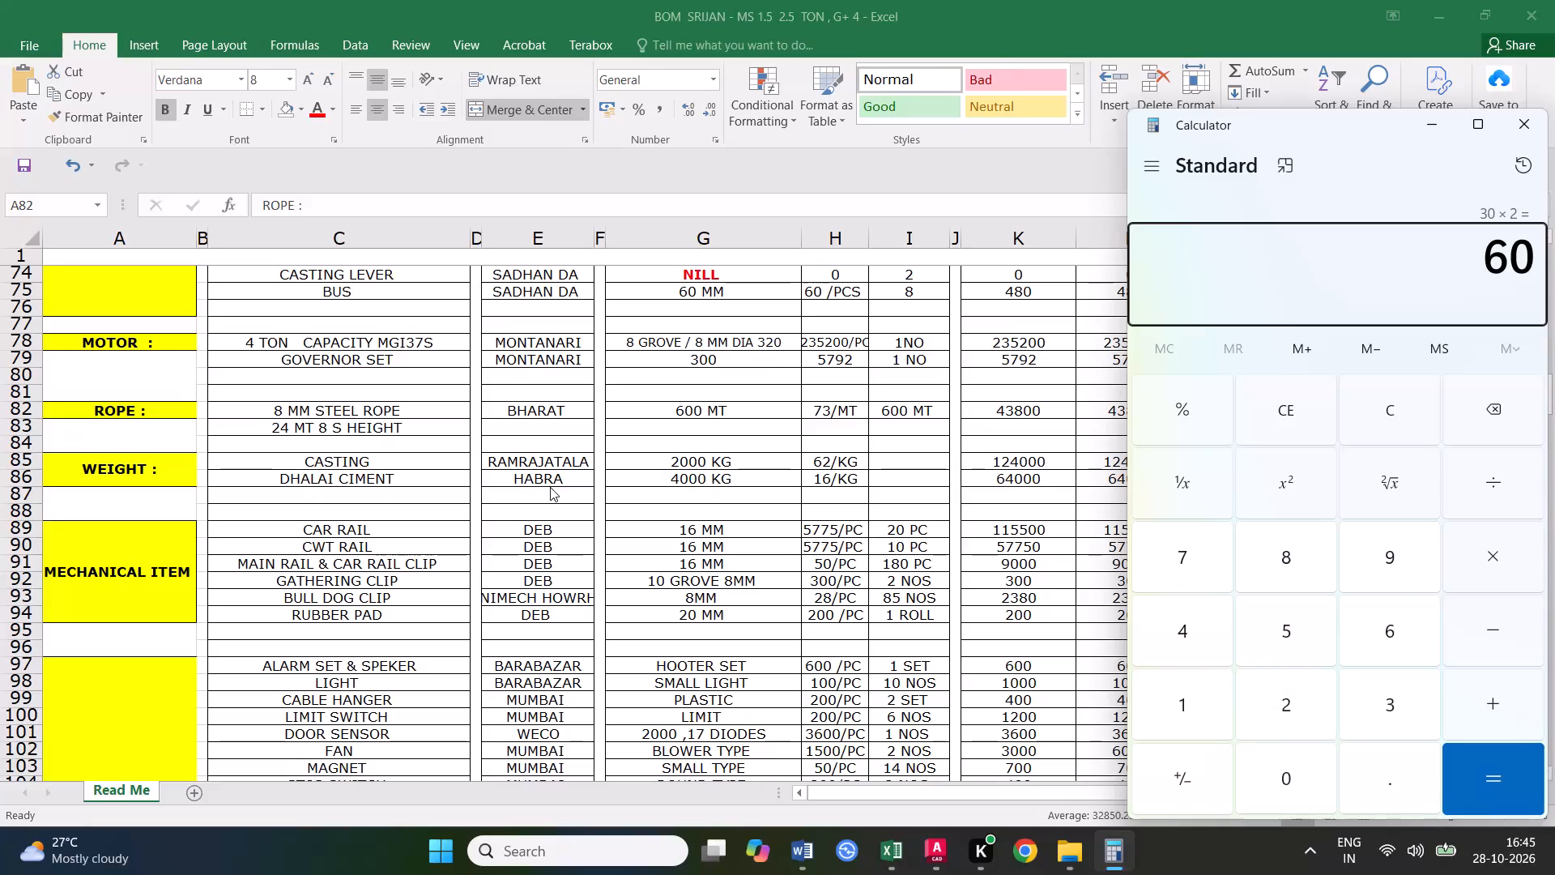
type("+5")
key("Return")
type("*8")
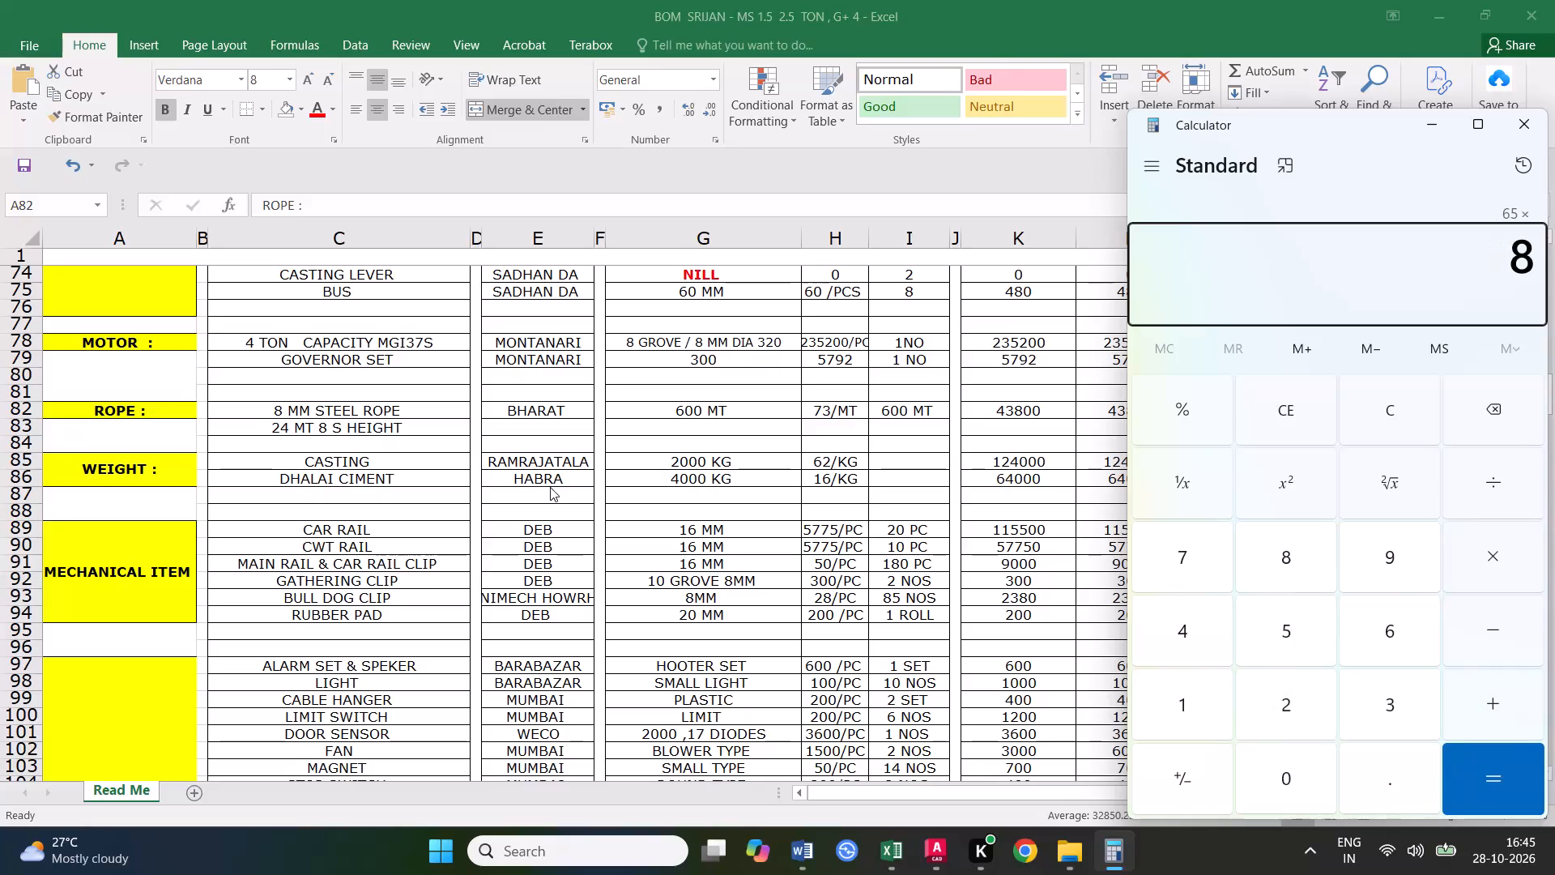
key("Return")
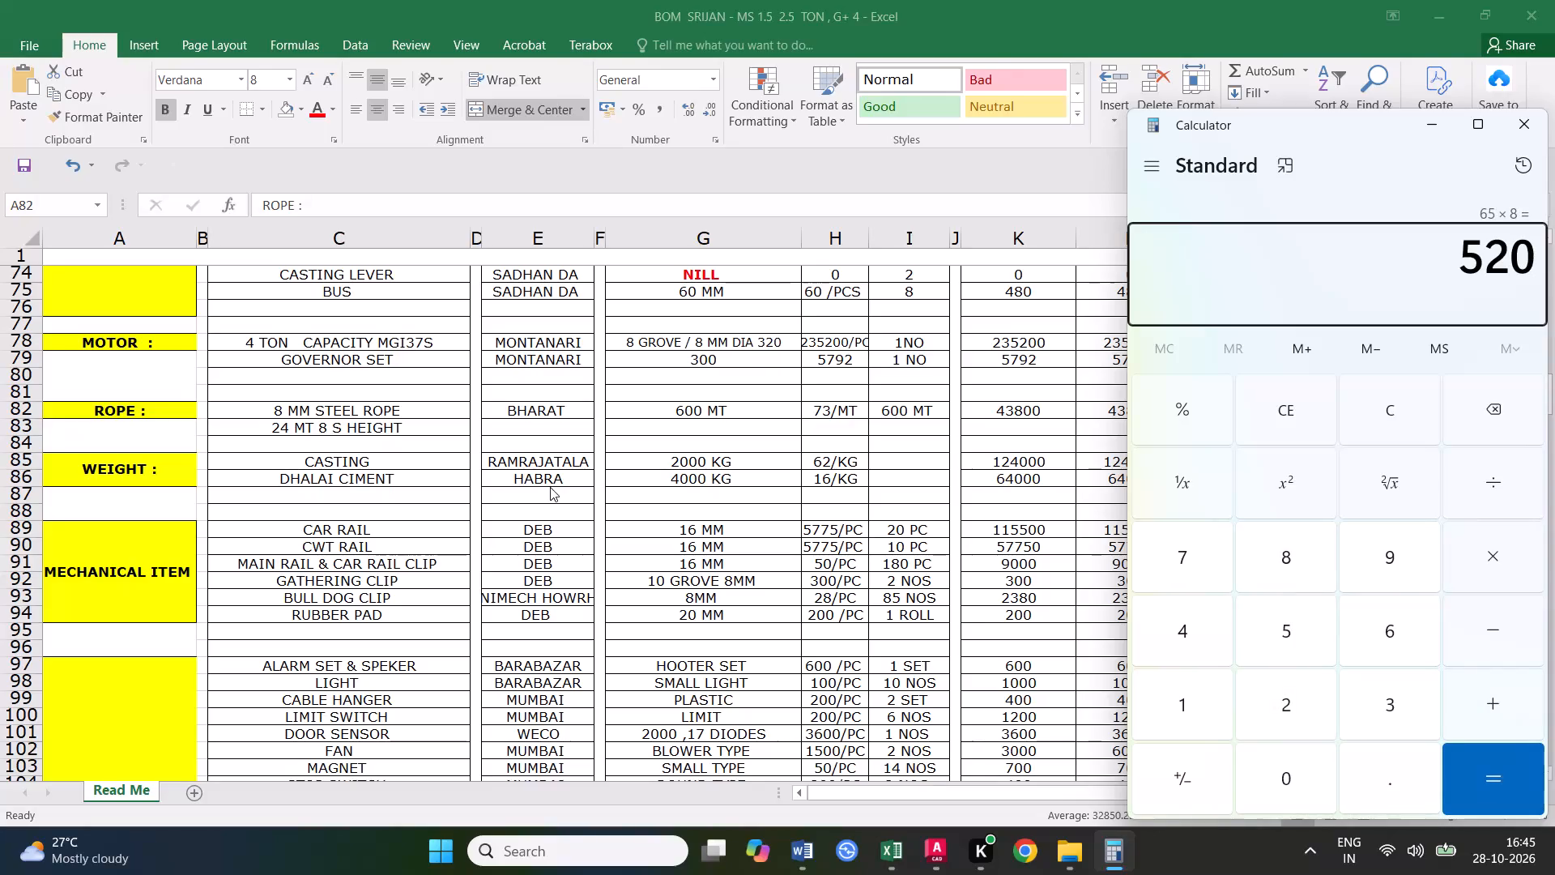
type("+60")
key("Return")
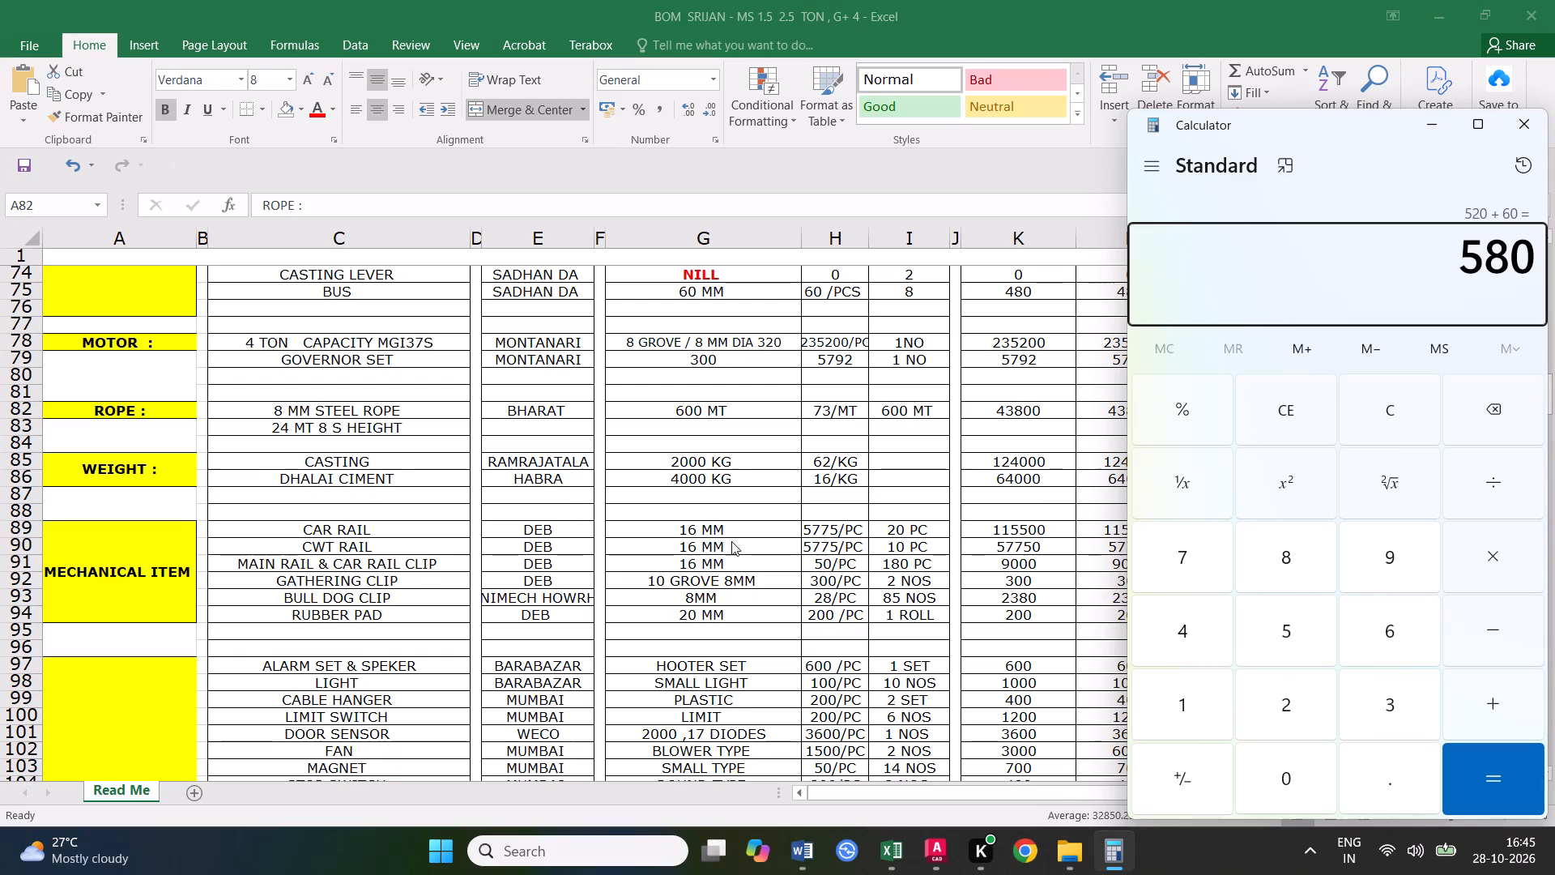
left_click(1527, 132)
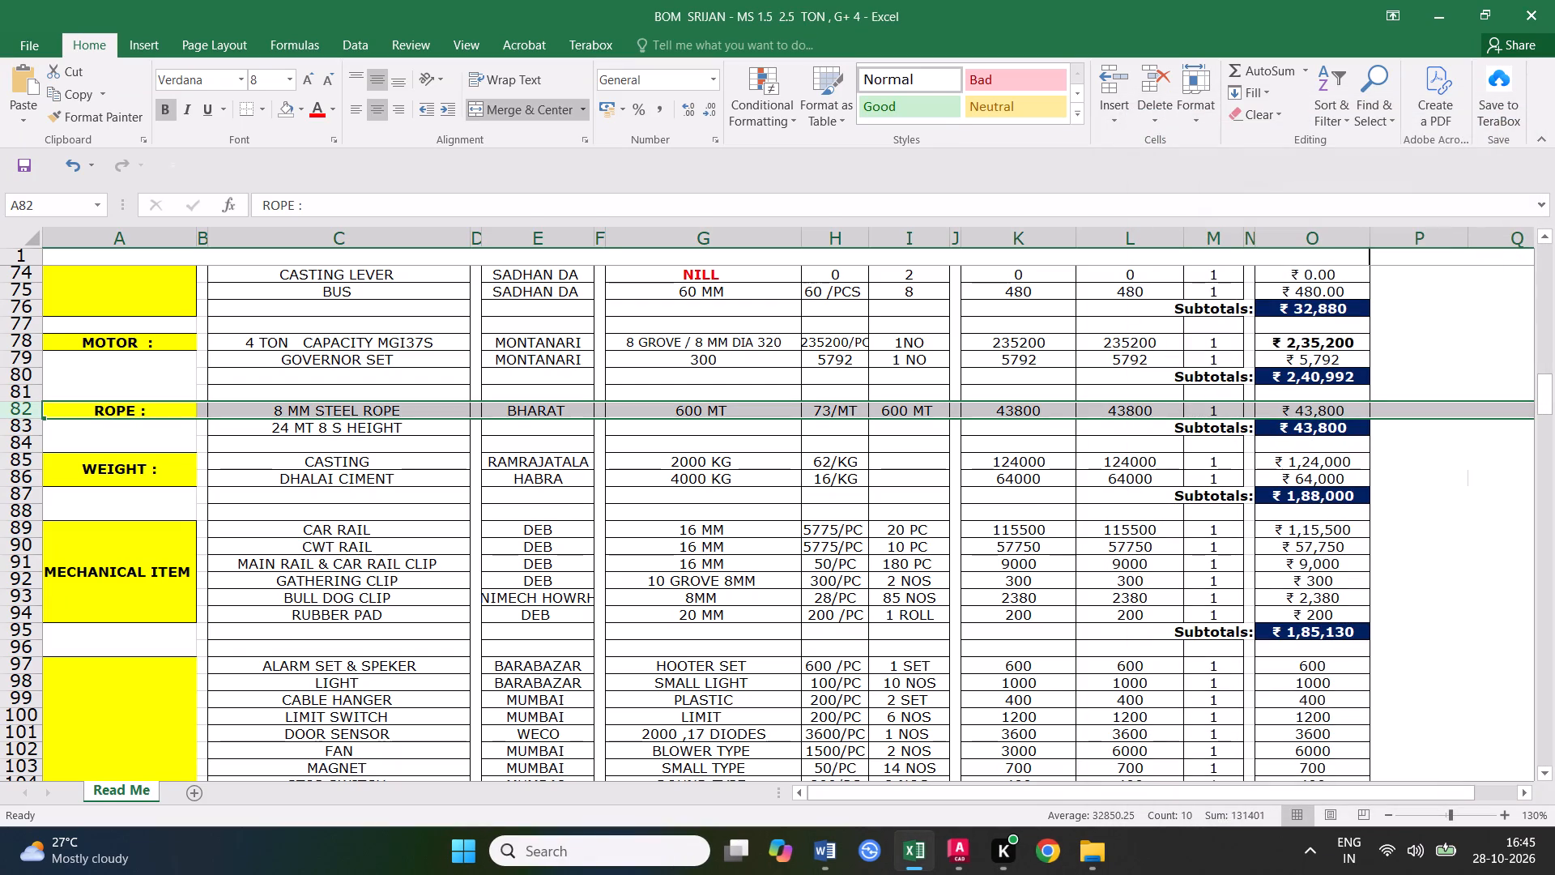
double_click(907, 412)
left_click_drag(907, 412, 886, 412)
type("580")
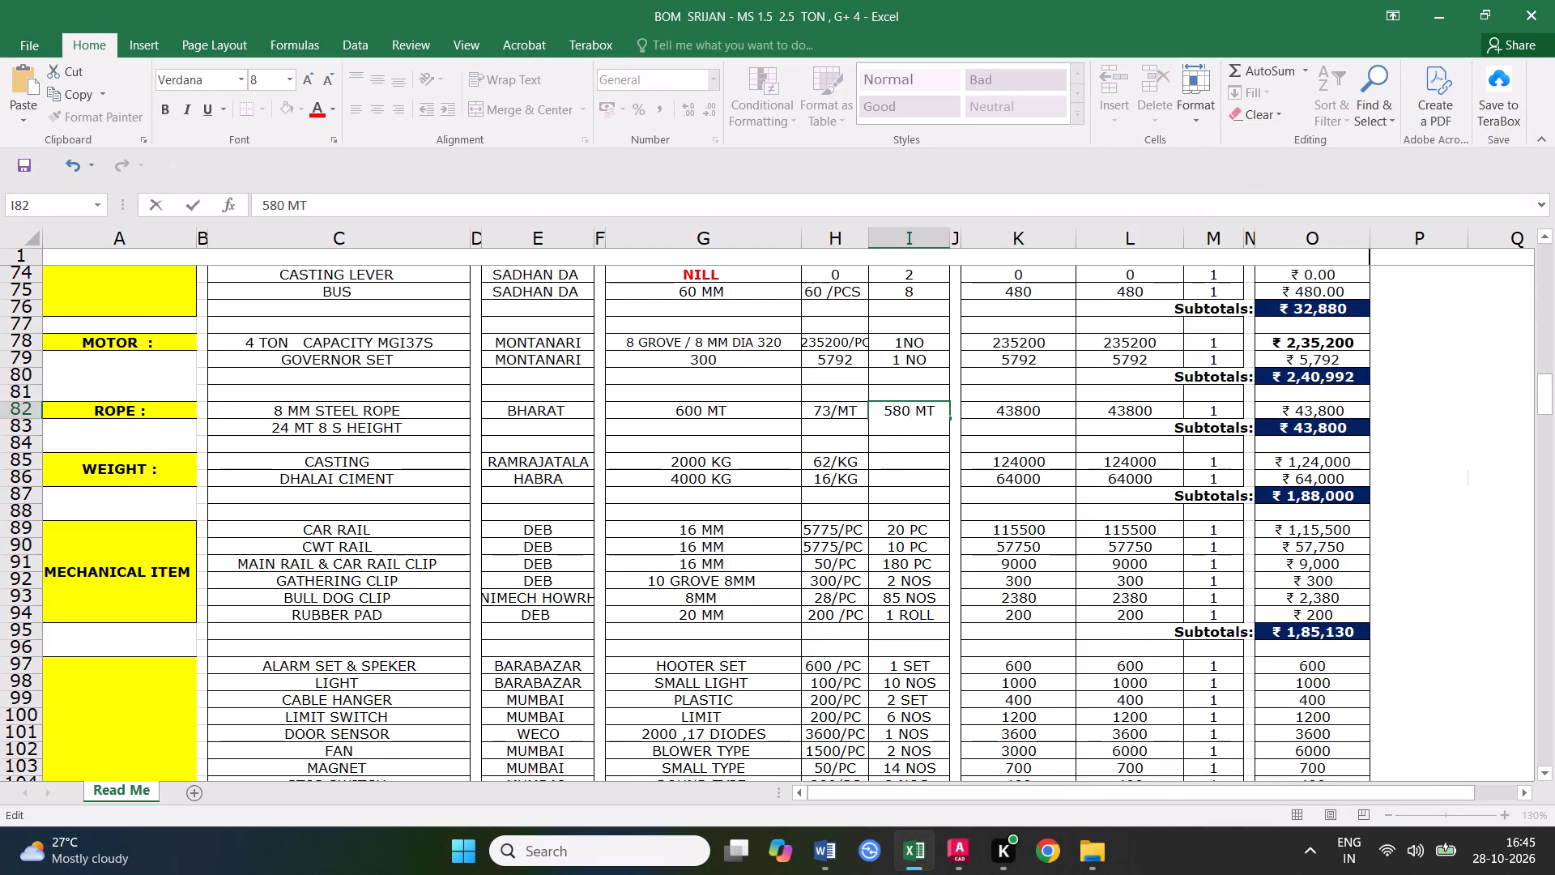
left_click(907, 506)
Multiply 580 by the rate of 73 and set the steel rope amounts in columns K and L to 42340.
left_click(1020, 408)
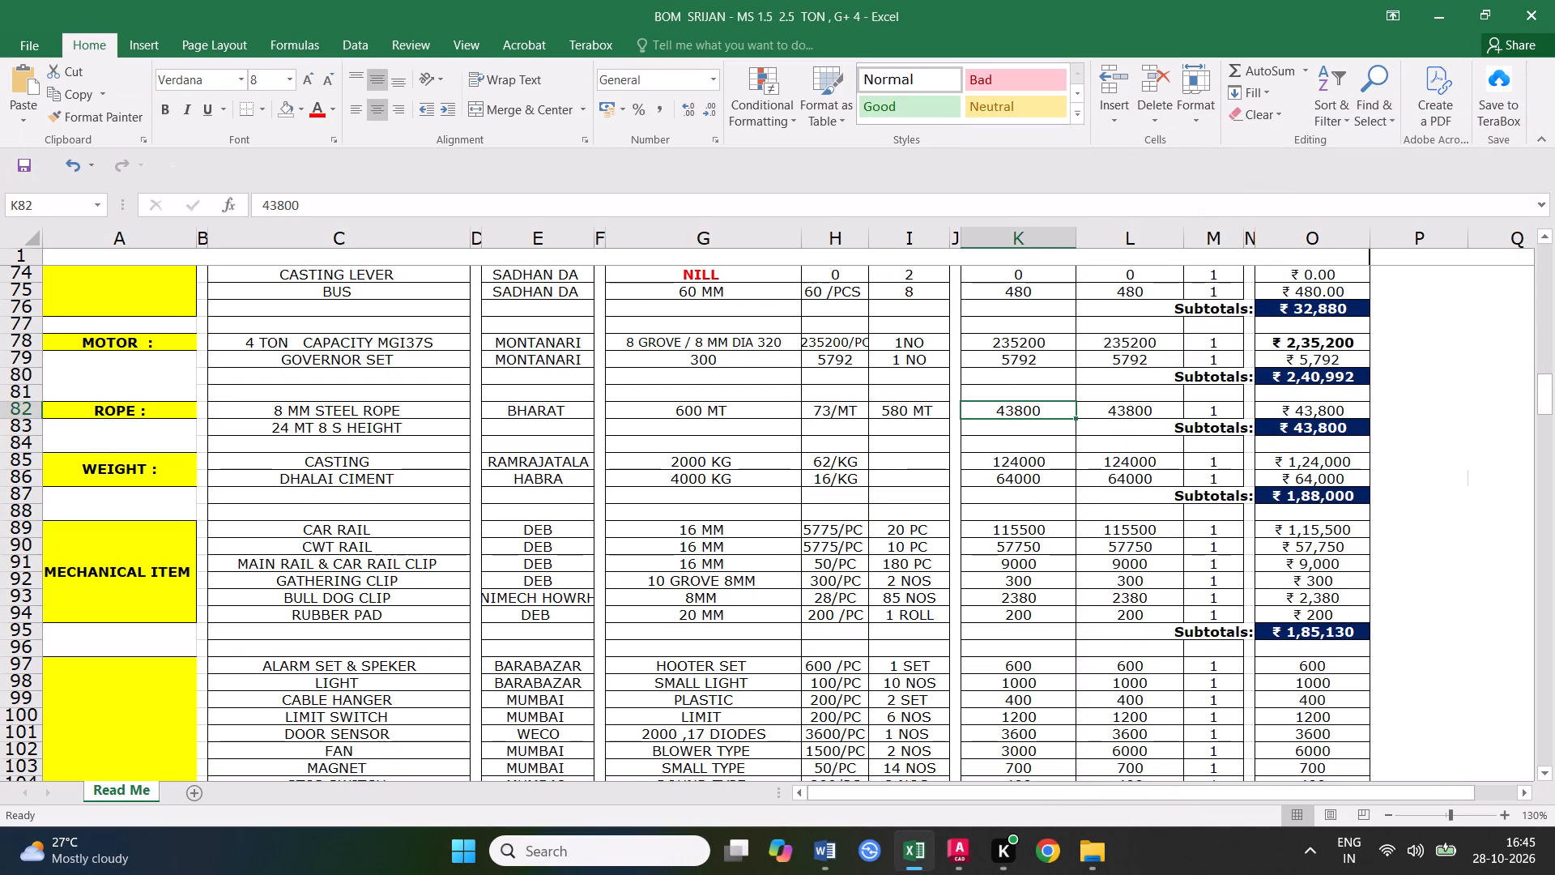
type("580")
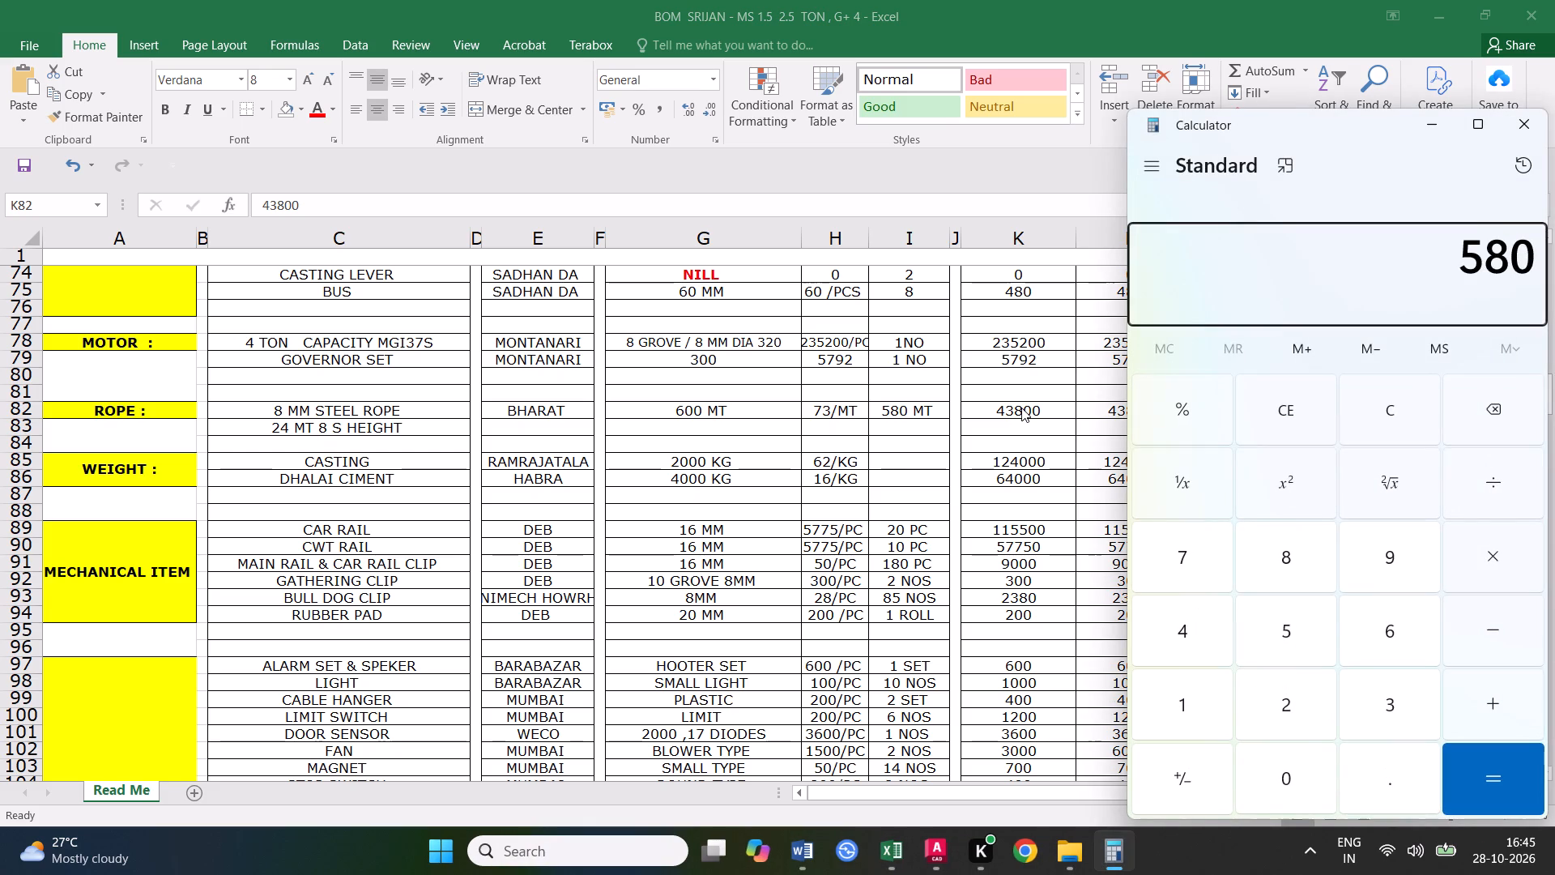
type("*73")
key("Return")
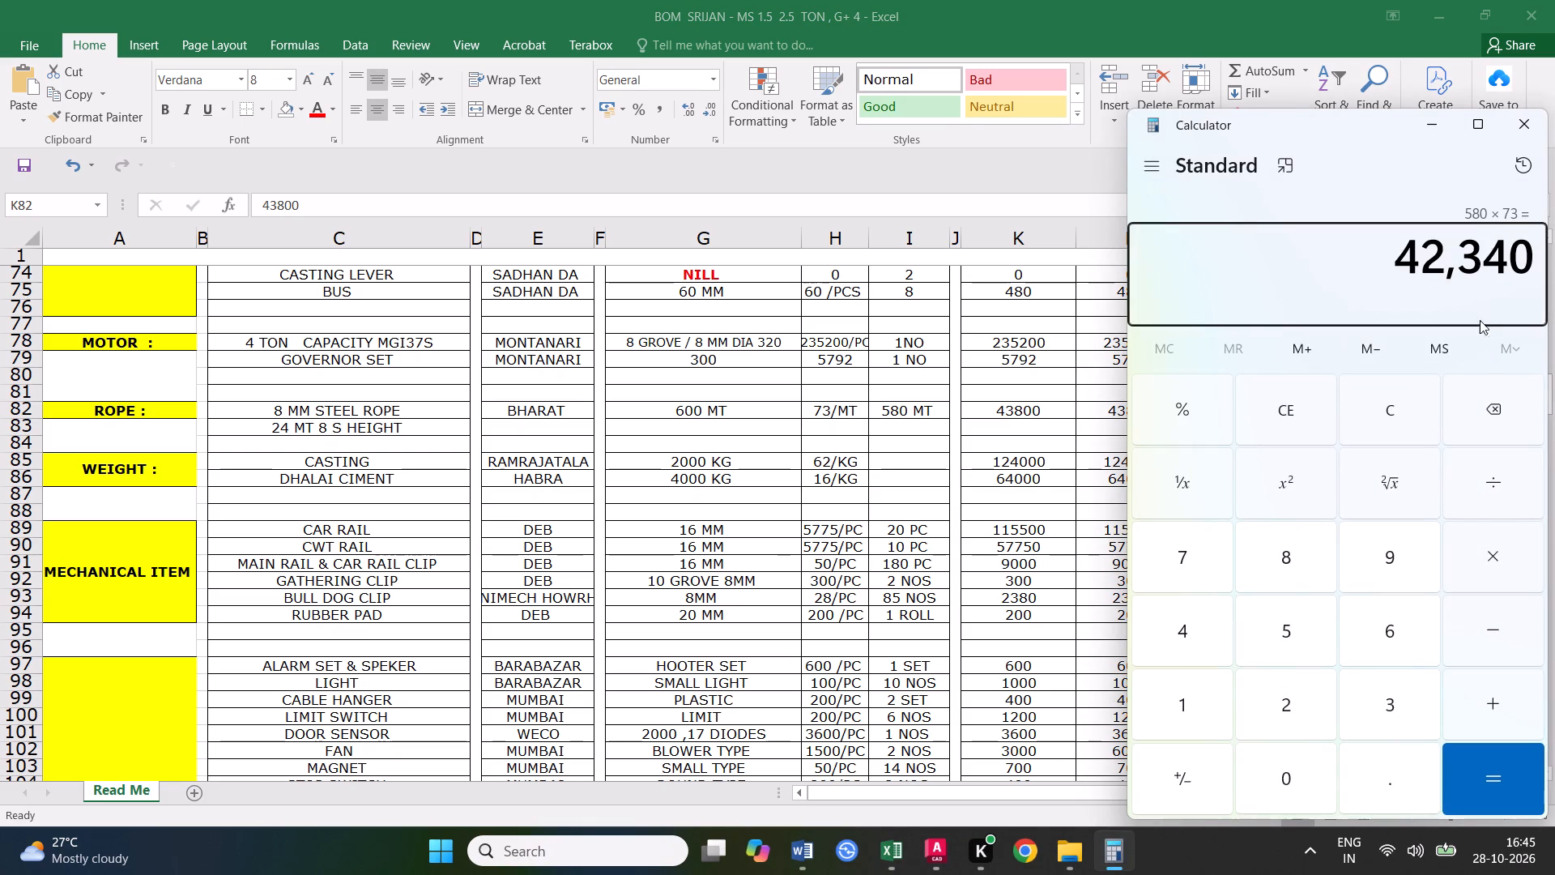
left_click(1528, 125)
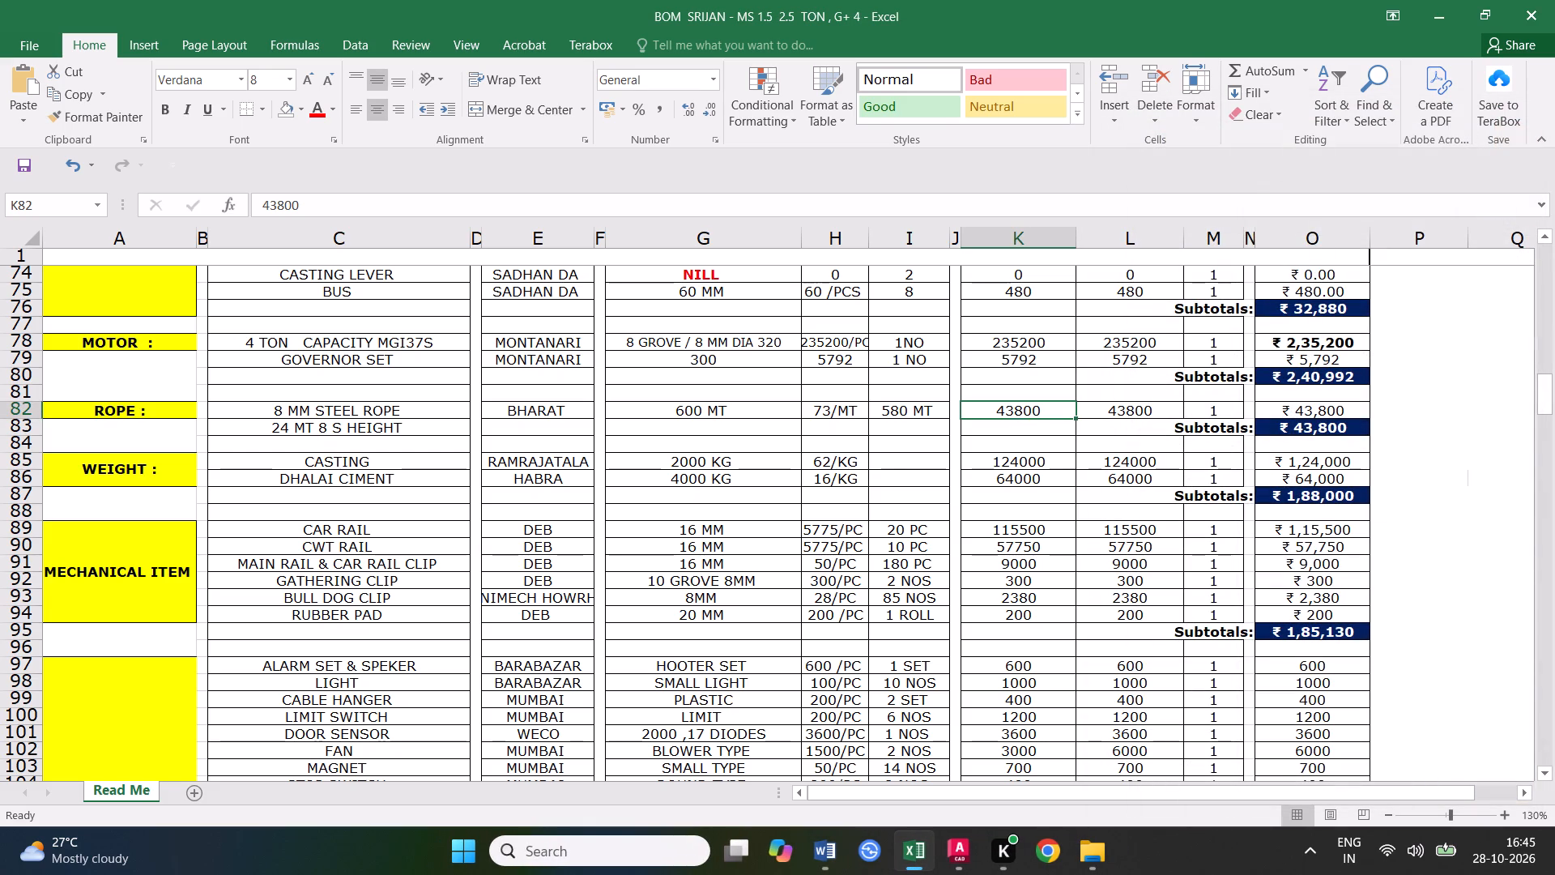
type("42340")
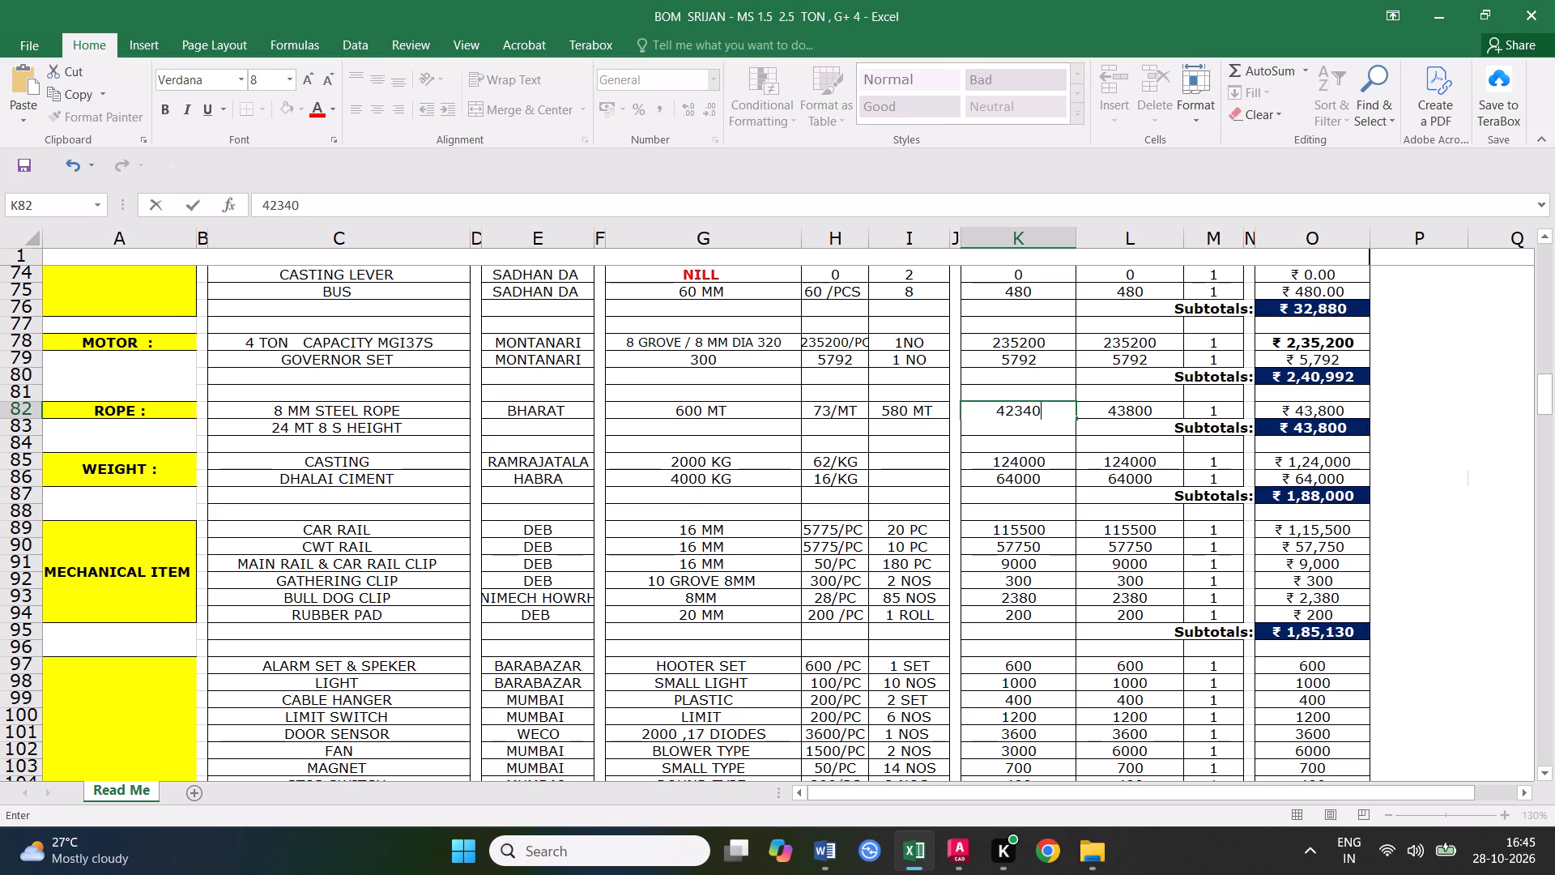
left_click(1024, 493)
left_click(1023, 411)
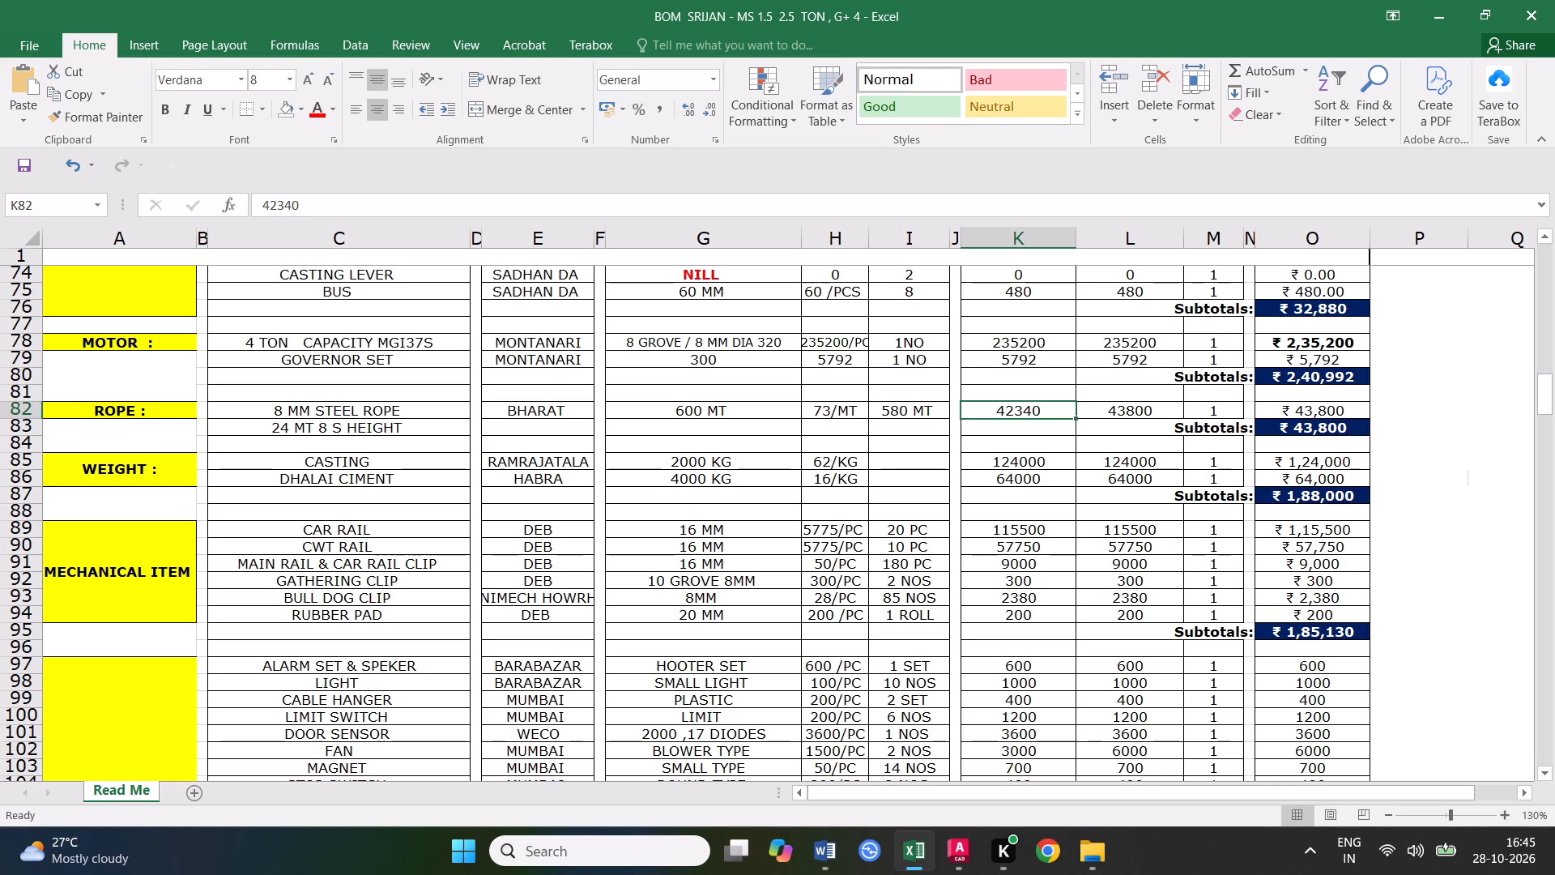
left_click_drag(1077, 418, 1159, 412)
left_click(1130, 457)
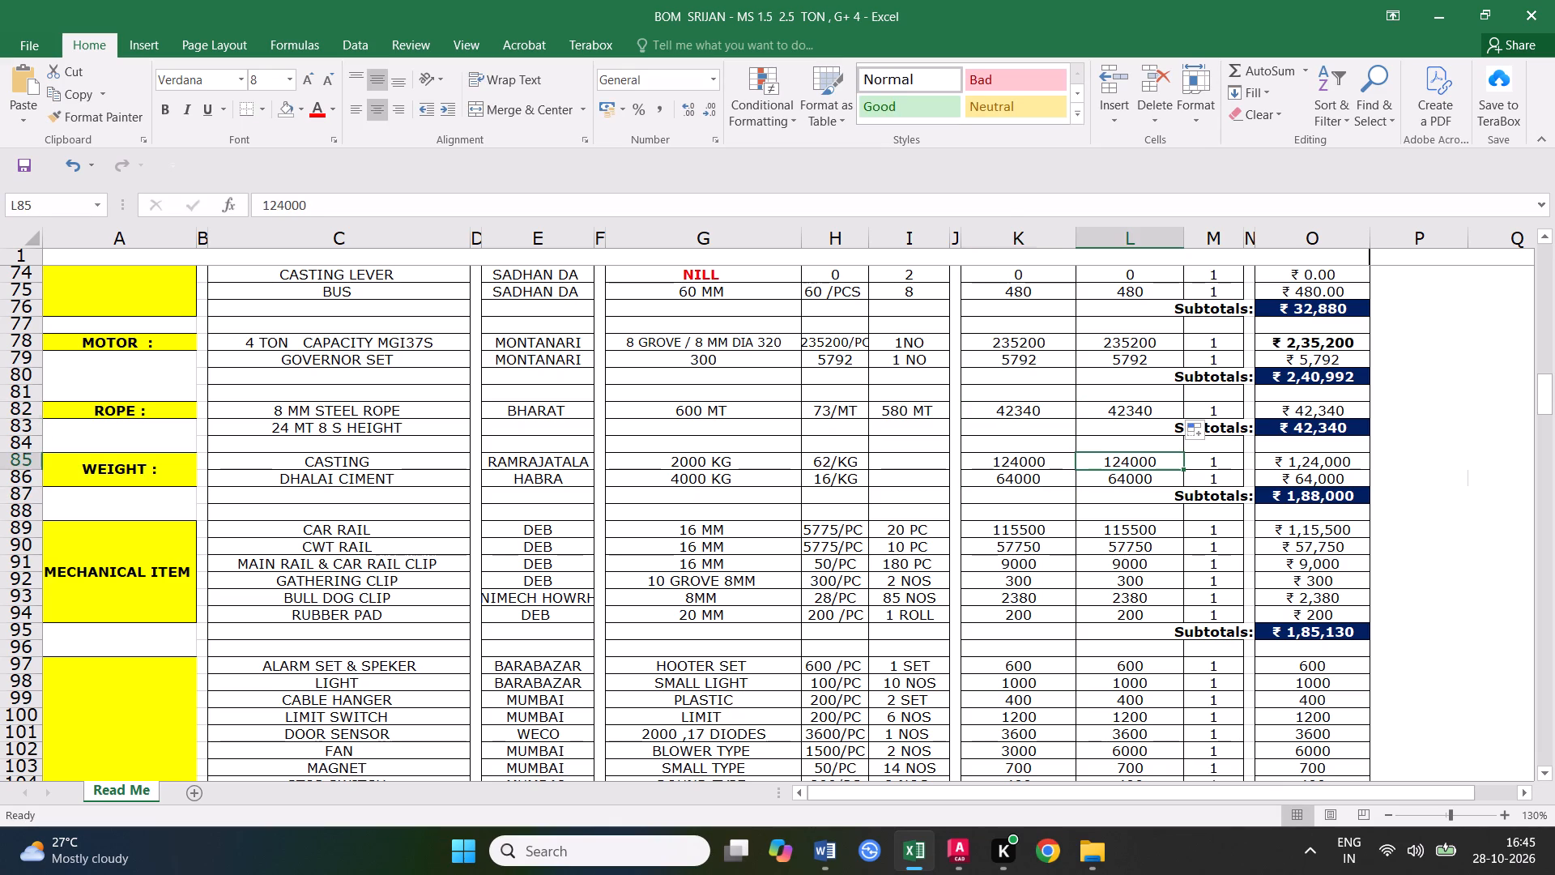
Review the ROPE row's quantity, rate and amounts, and look over the WEIGHT rows below it.
left_click(1011, 414)
left_click(897, 412)
left_click(856, 430)
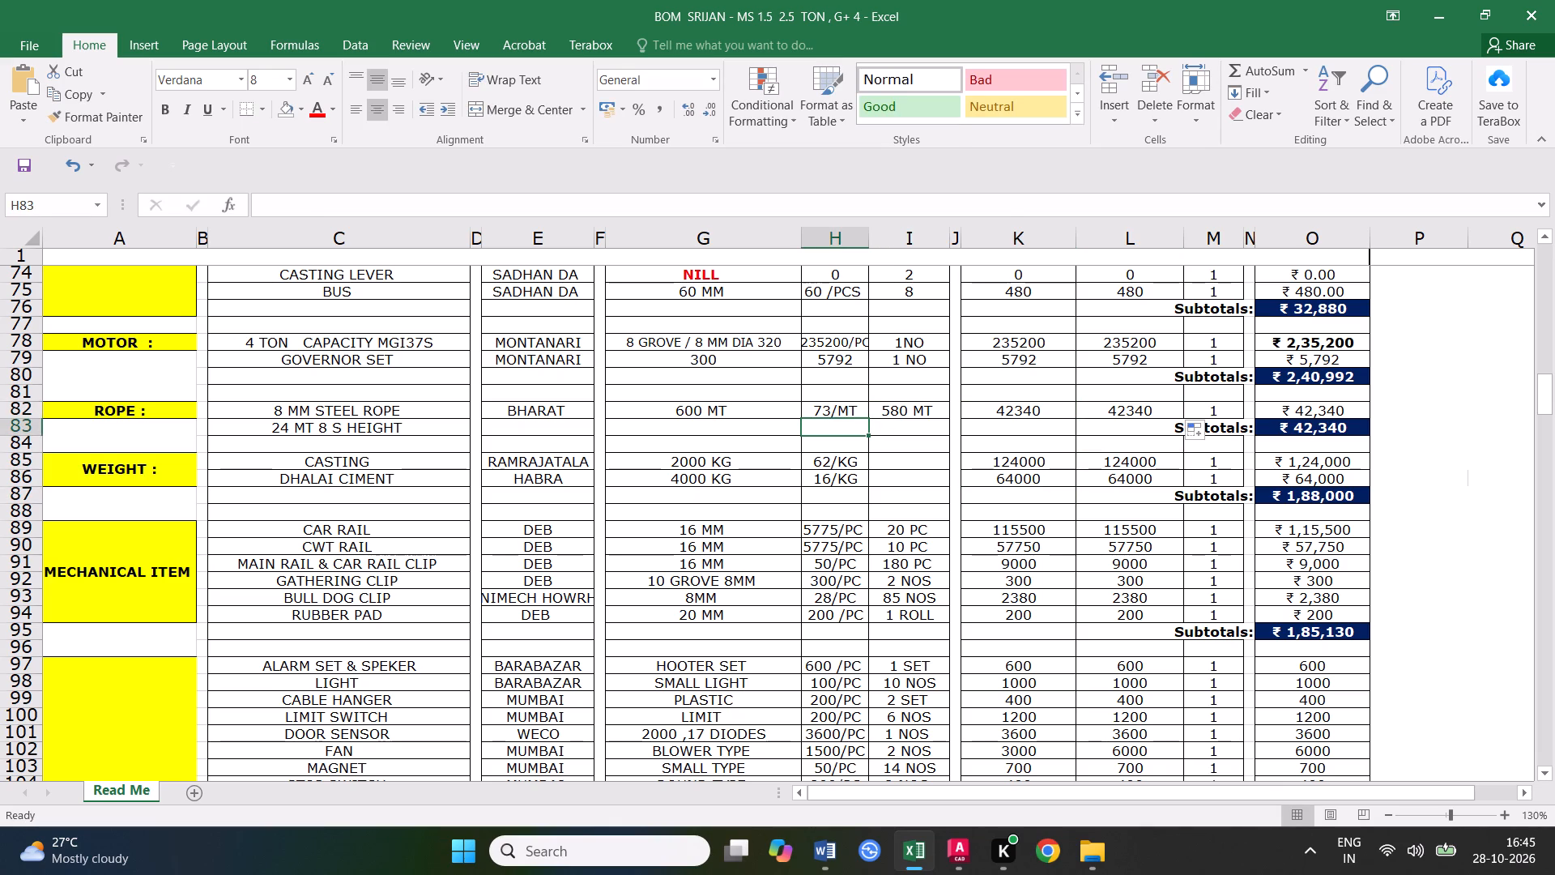
left_click(24, 407)
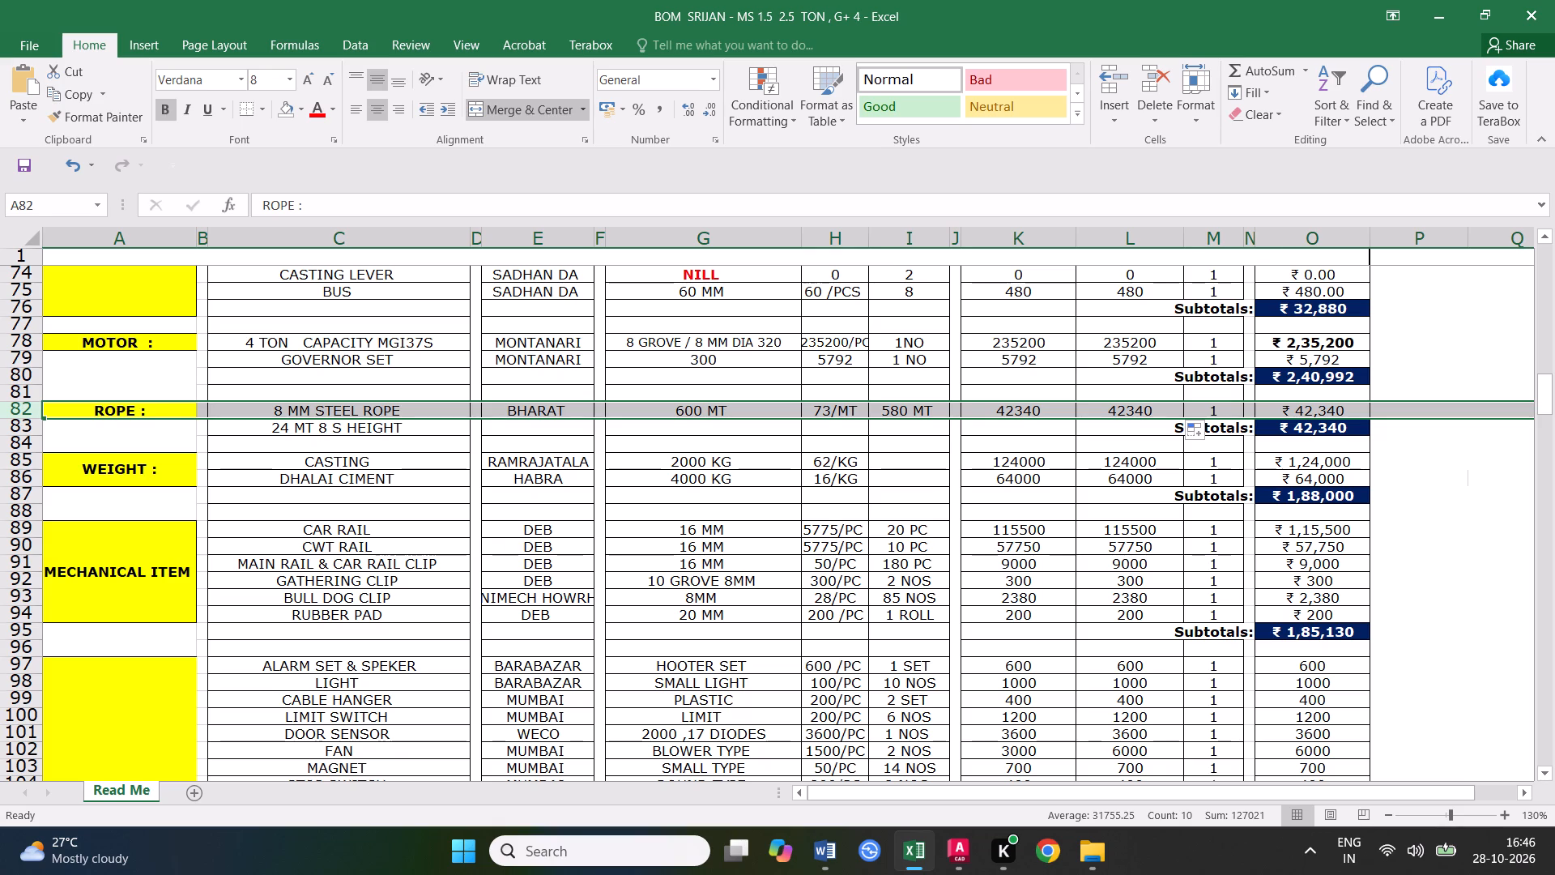
left_click(917, 476)
left_click(23, 410)
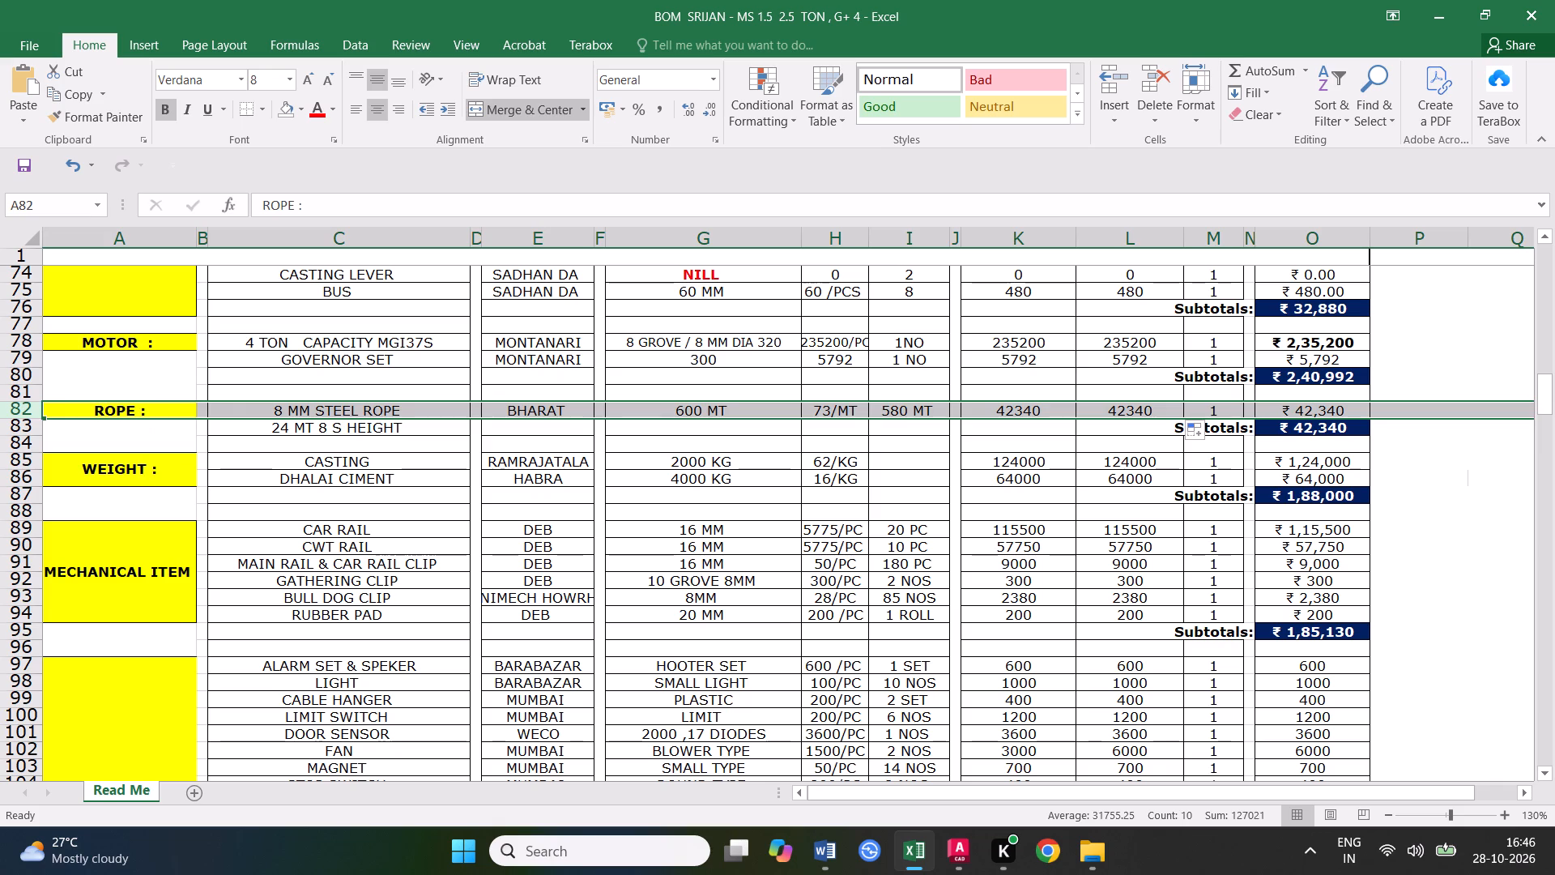
left_click(831, 475)
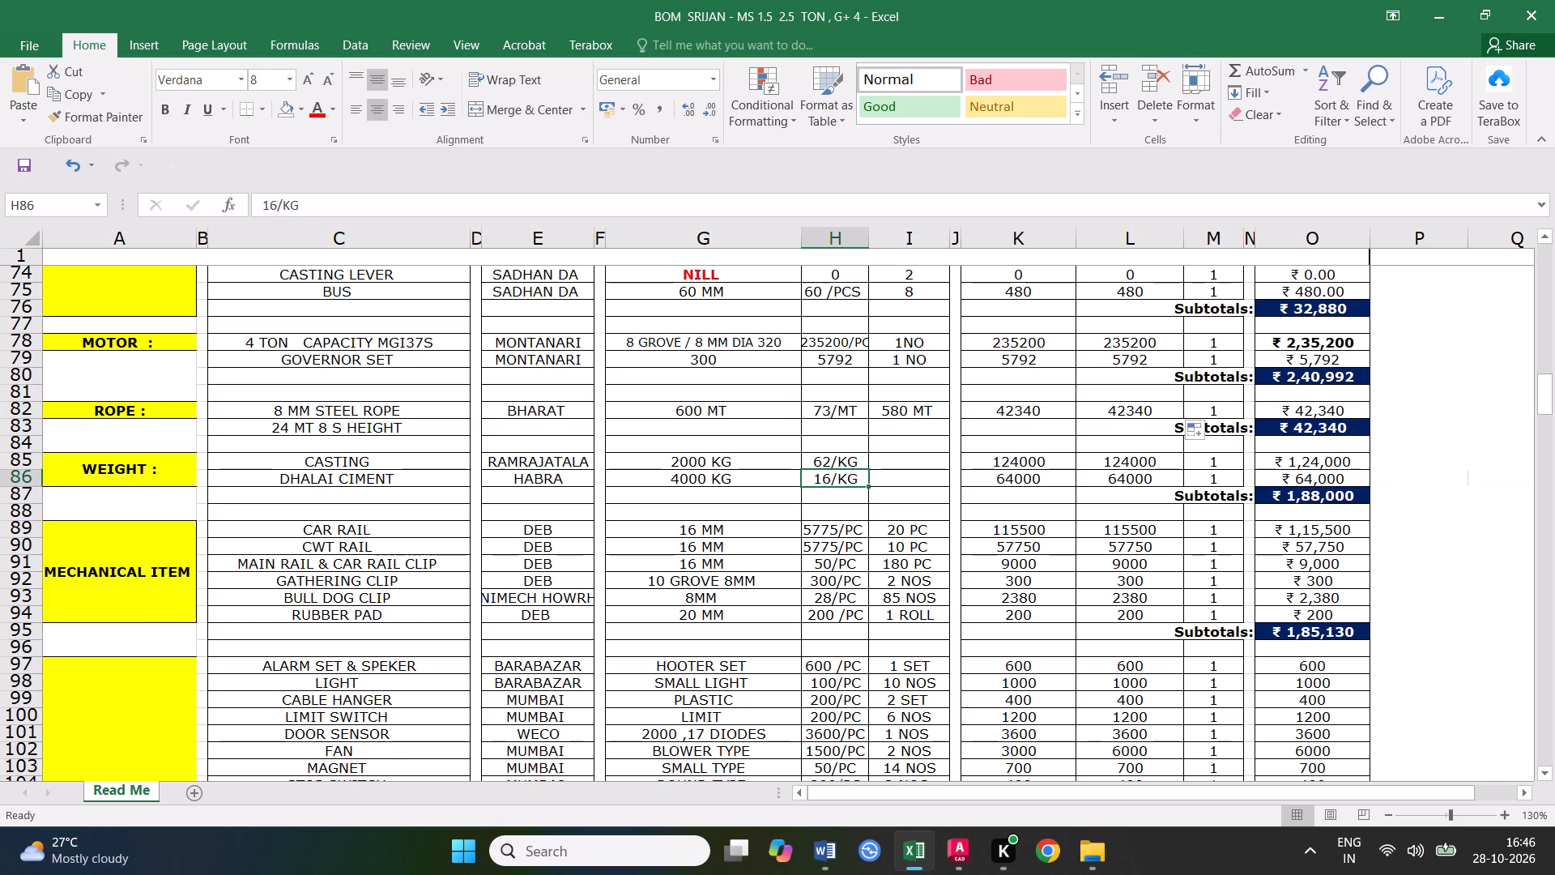
Recalculate the rope length as (30 × 2 + 5) × 8 and recheck the steel rope quantity in column I.
left_click(23, 410)
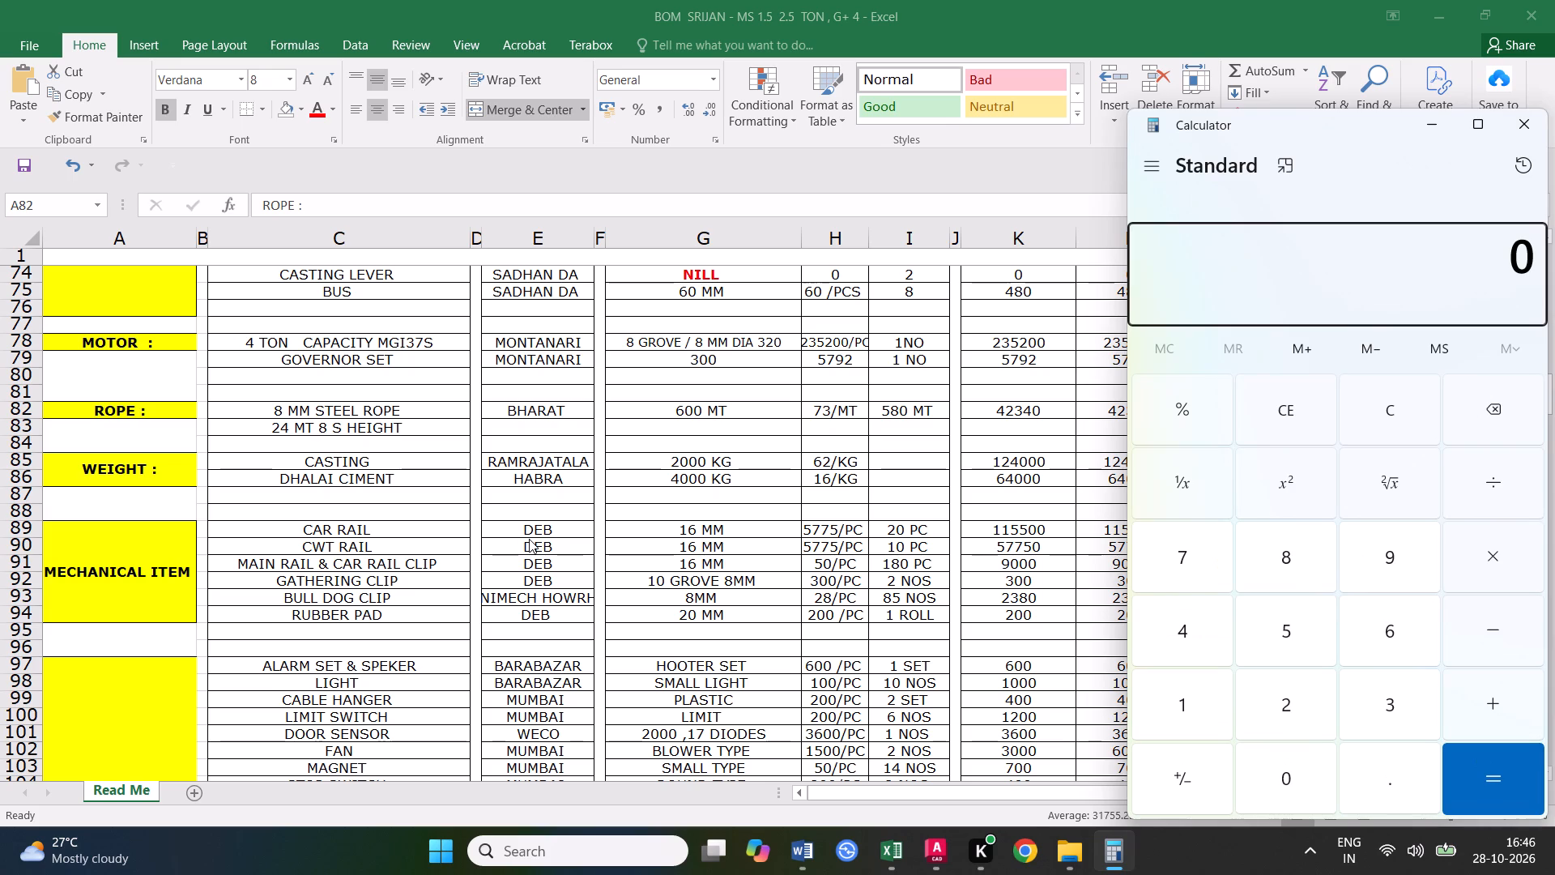
type("30*")
key("2")
key("Return")
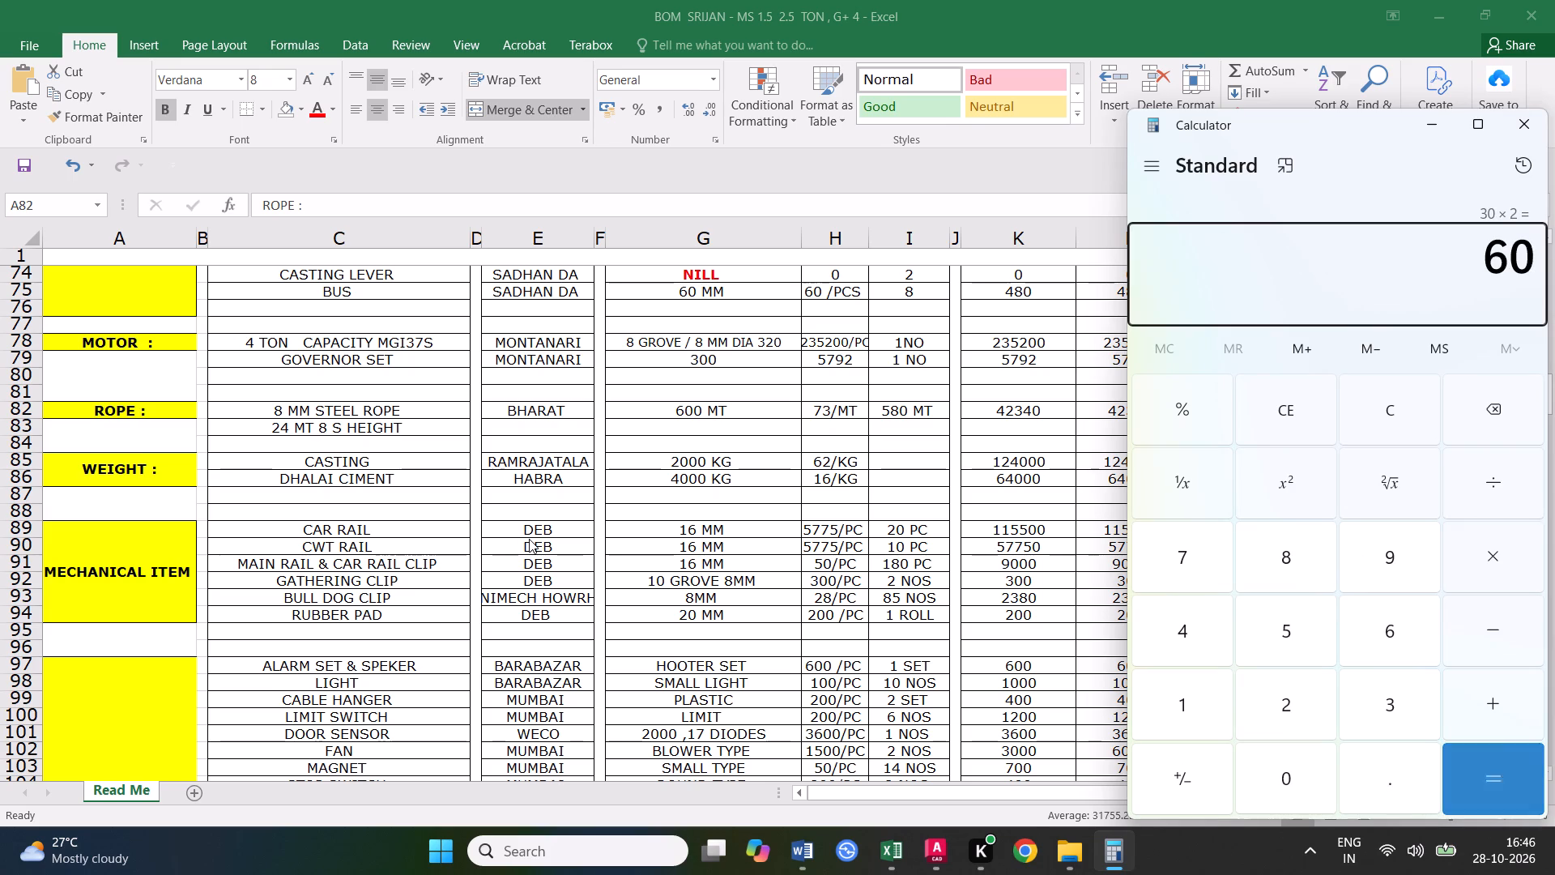
type("+5")
key("Return")
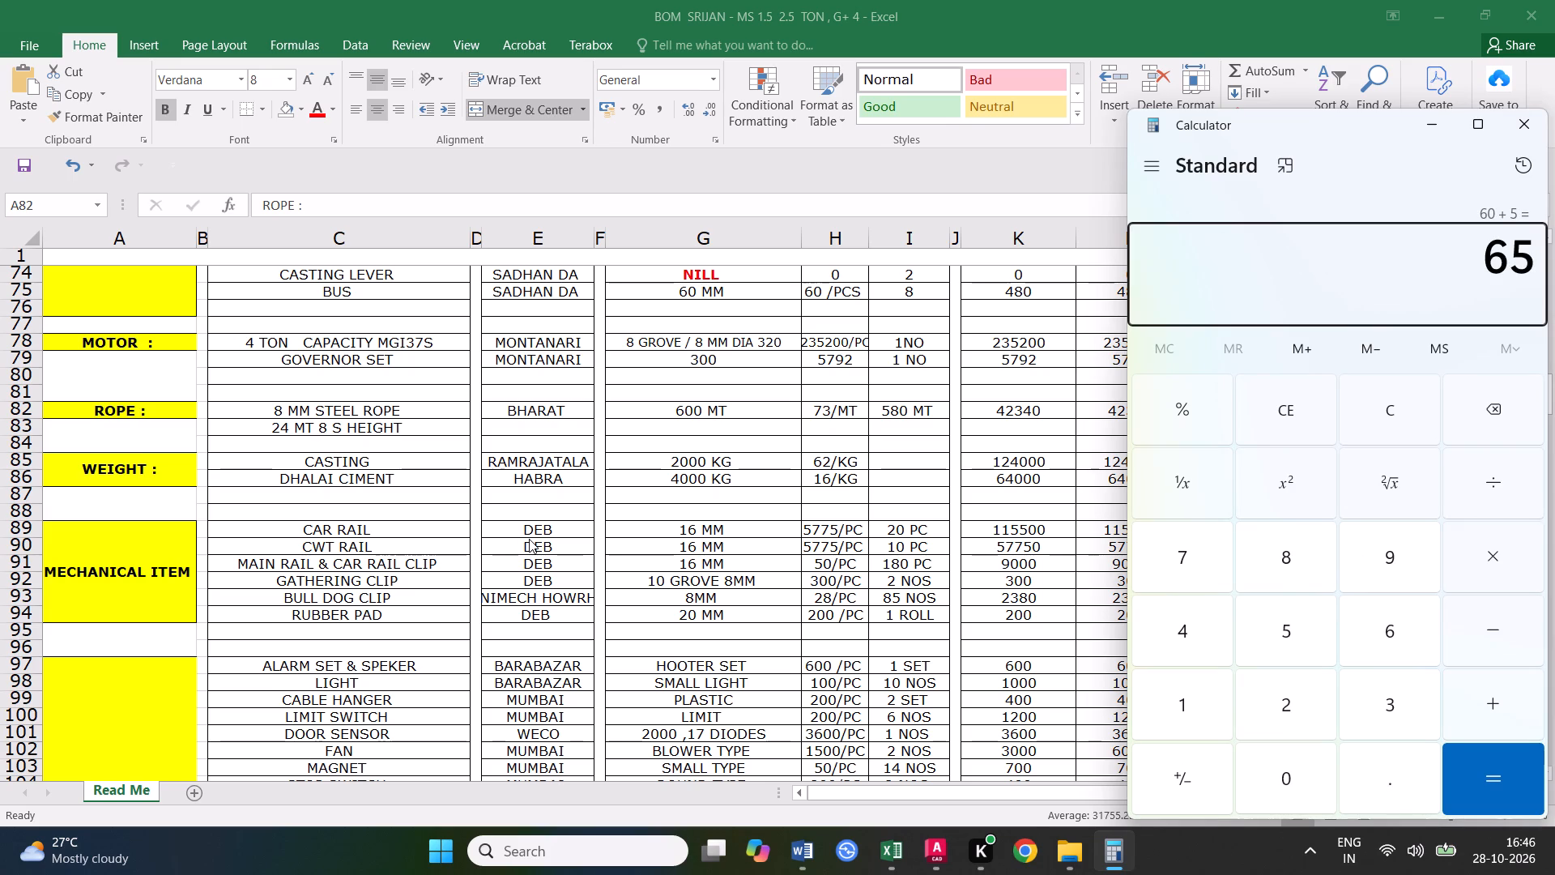
type("*8")
key("Return")
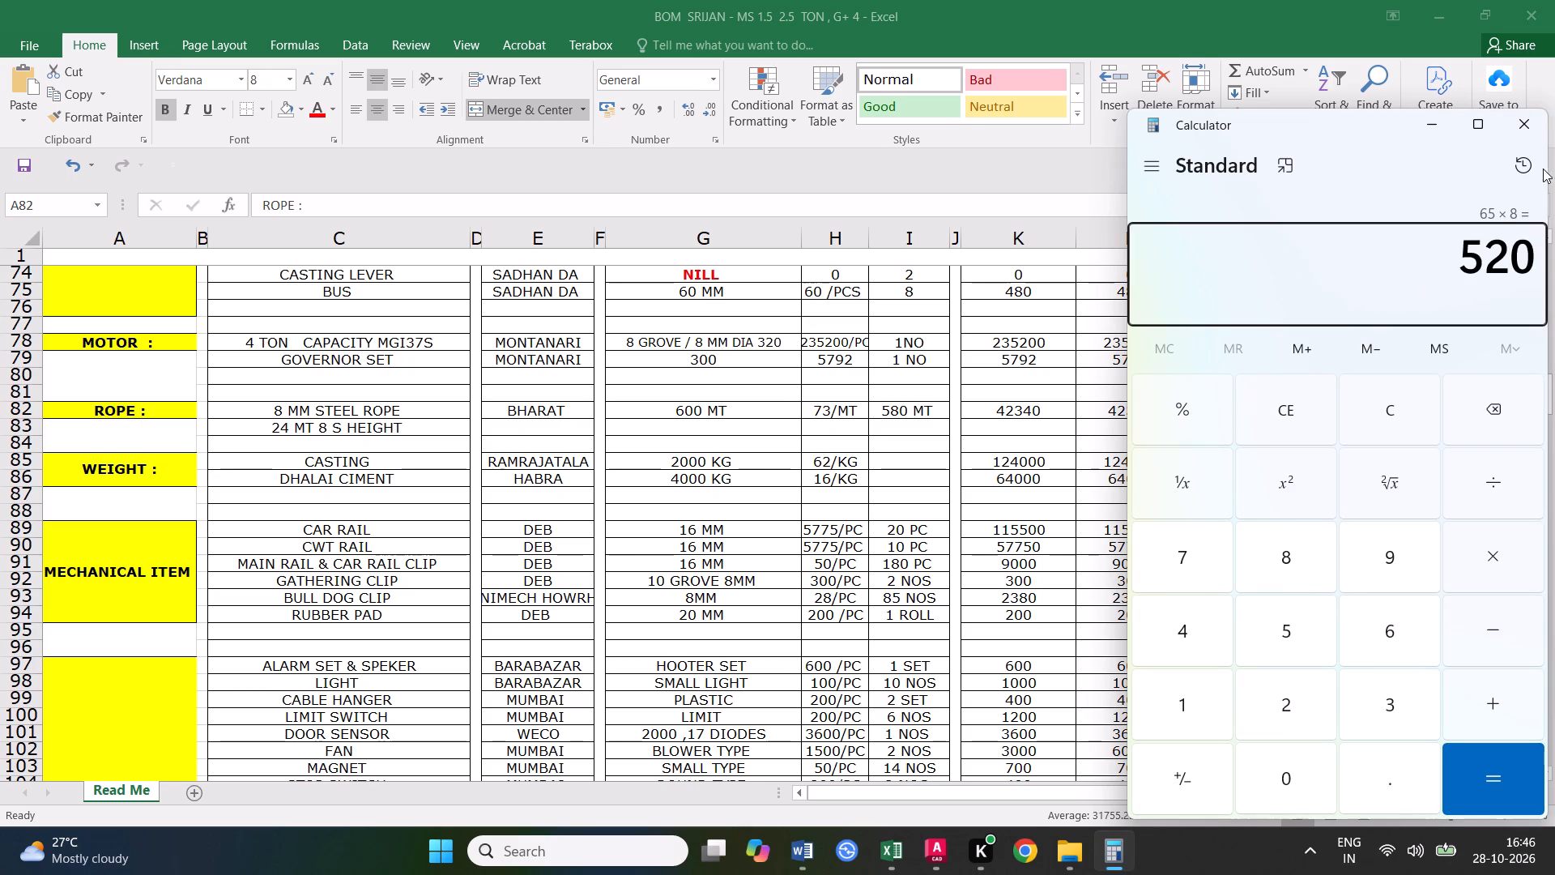
left_click(1525, 126)
double_click(909, 410)
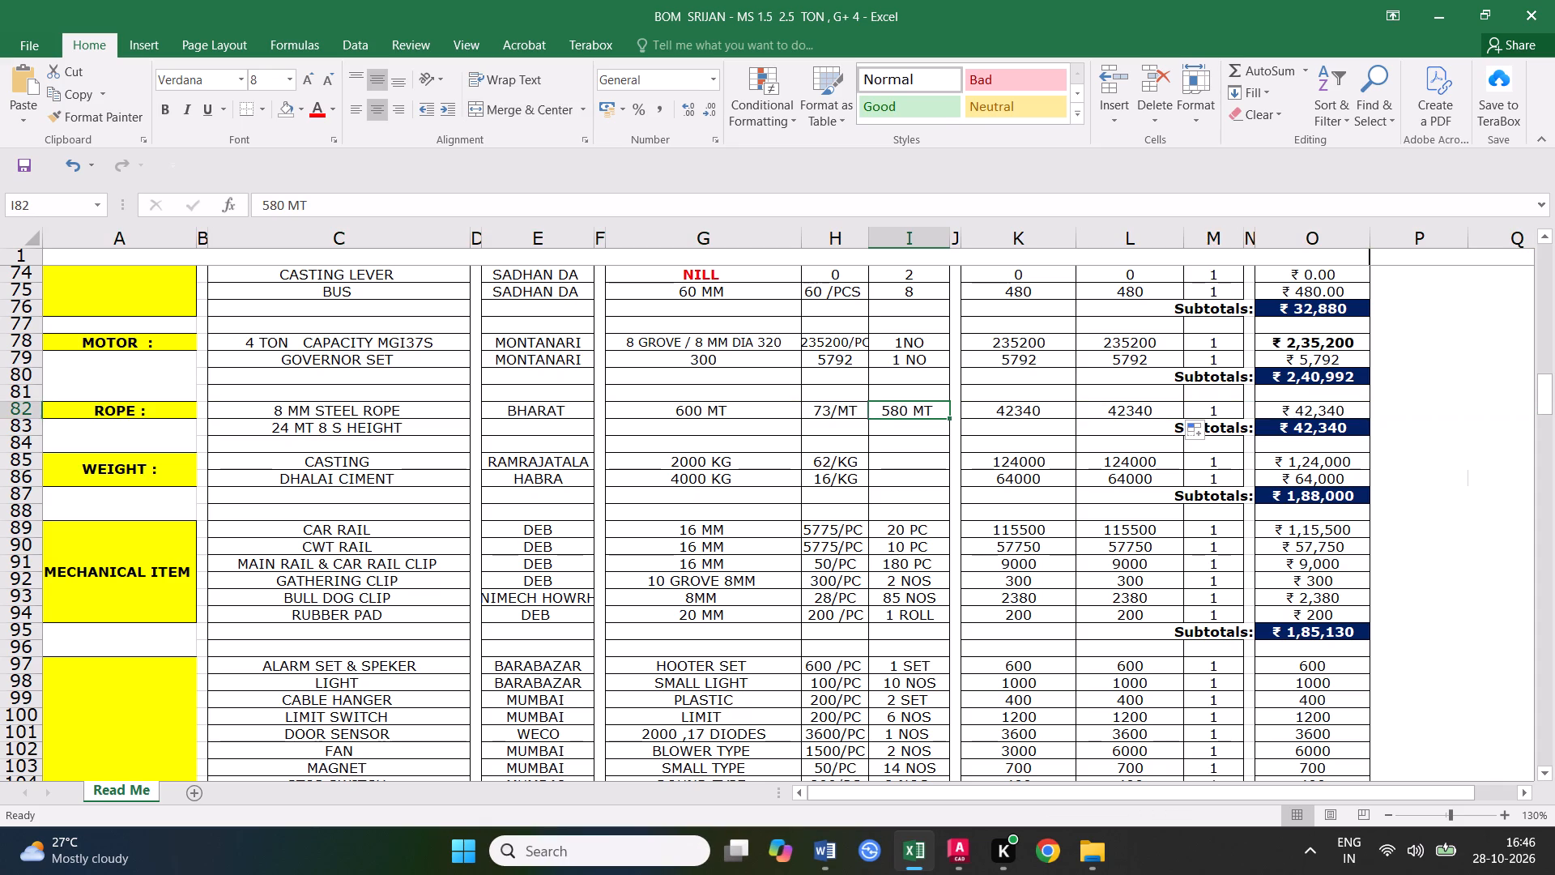
double_click(908, 411)
left_click_drag(908, 412, 889, 412)
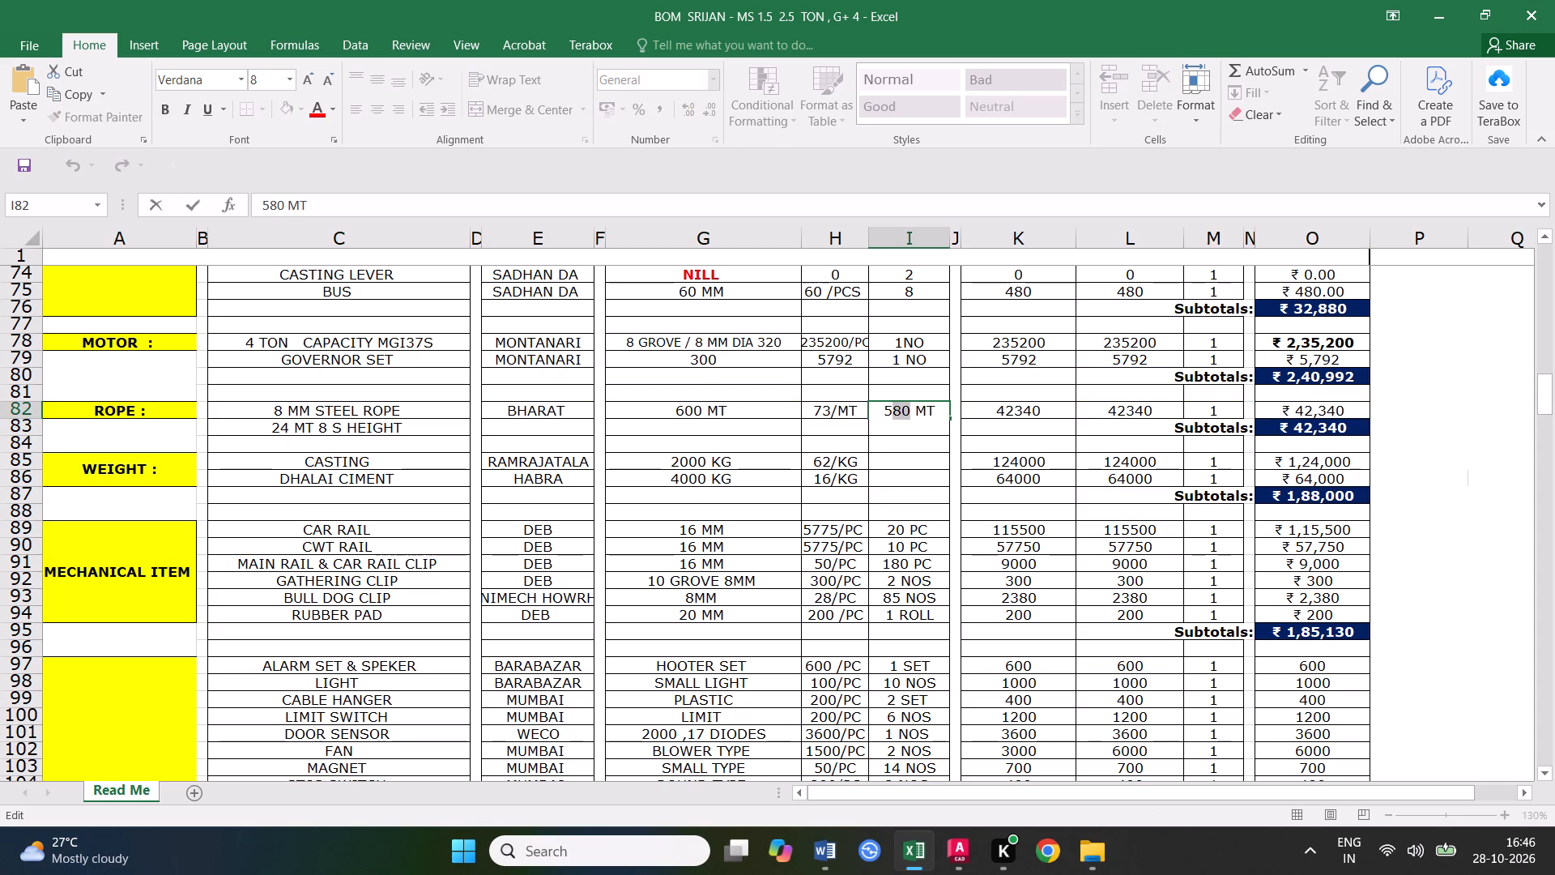
left_click_drag(889, 412, 880, 412)
Set the 8 MM STEEL ROPE specification in column G to 580 MT.
double_click(705, 409)
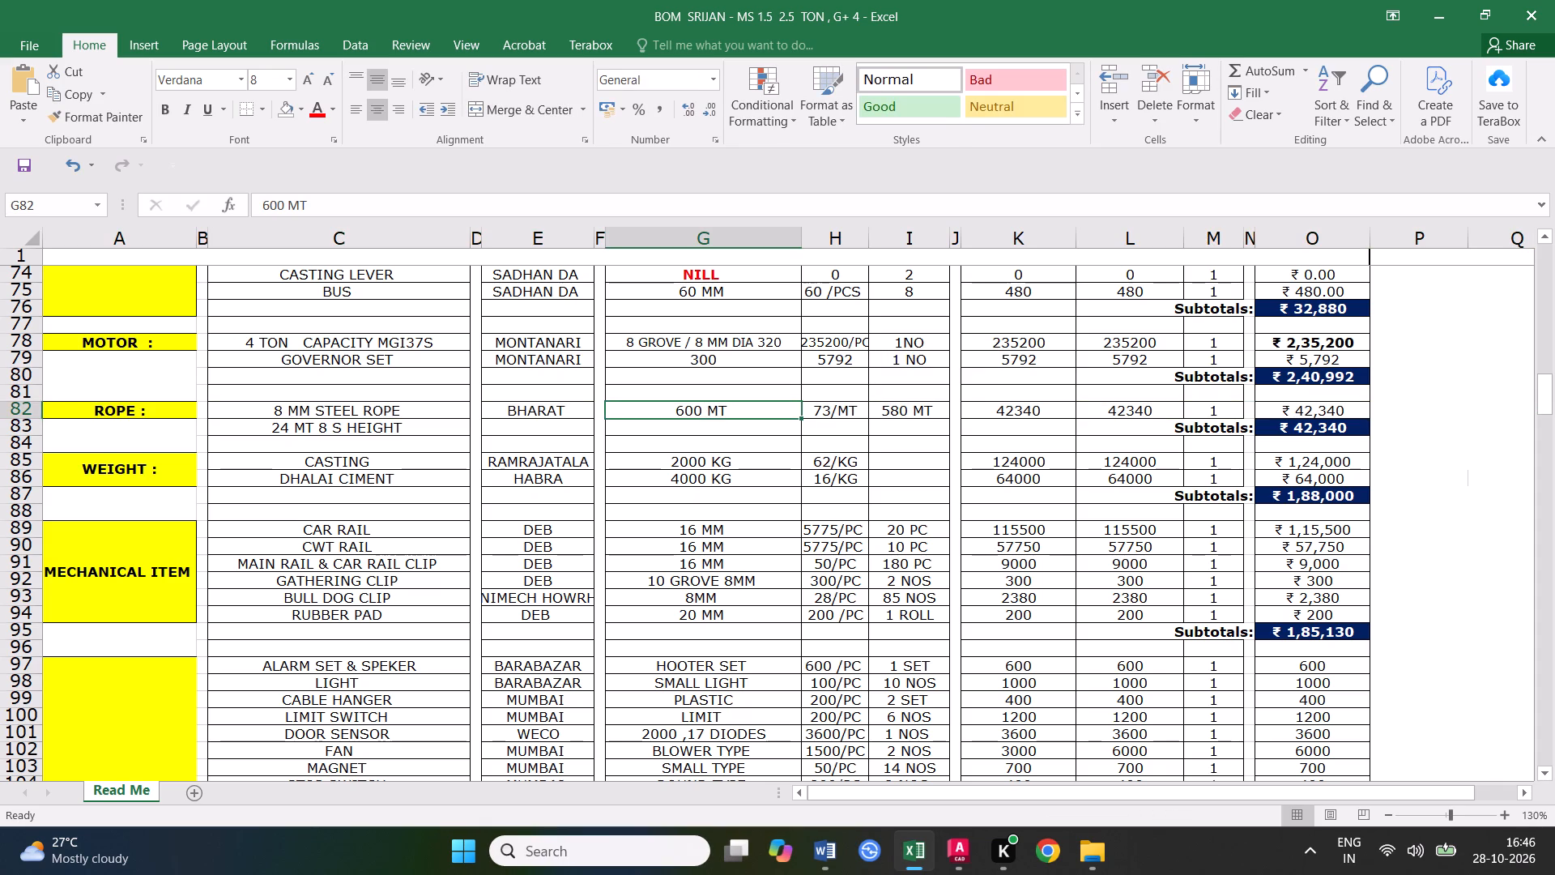
left_click_drag(704, 412, 657, 411)
type("580")
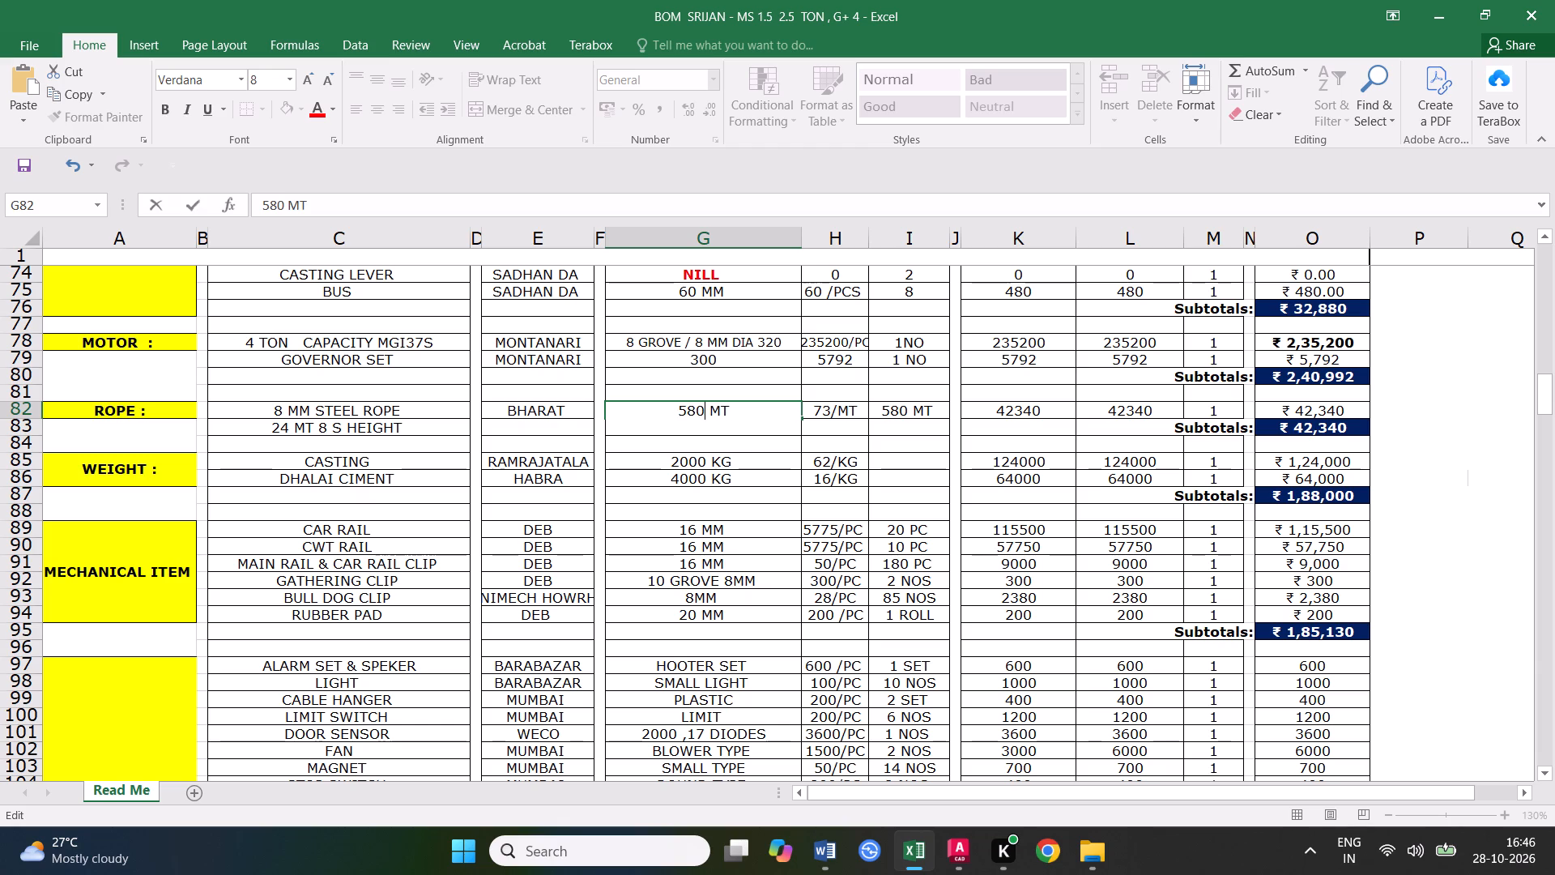
left_click(782, 449)
Recheck the steel rope amounts in columns K and L by calculating 580 × 73.
left_click(905, 412)
left_click(1028, 420)
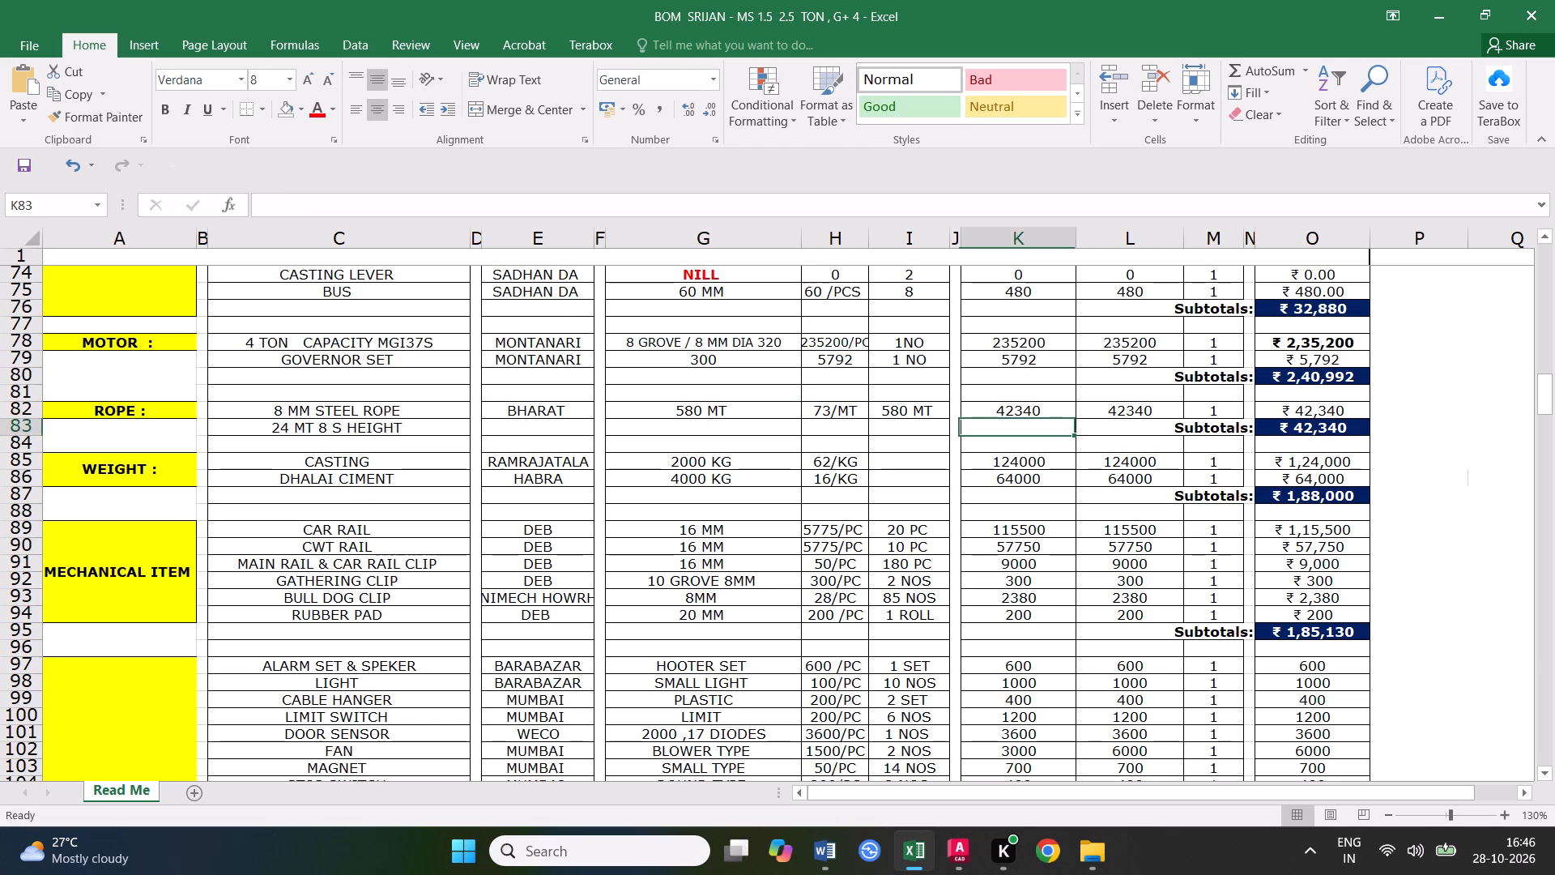
left_click(1025, 411)
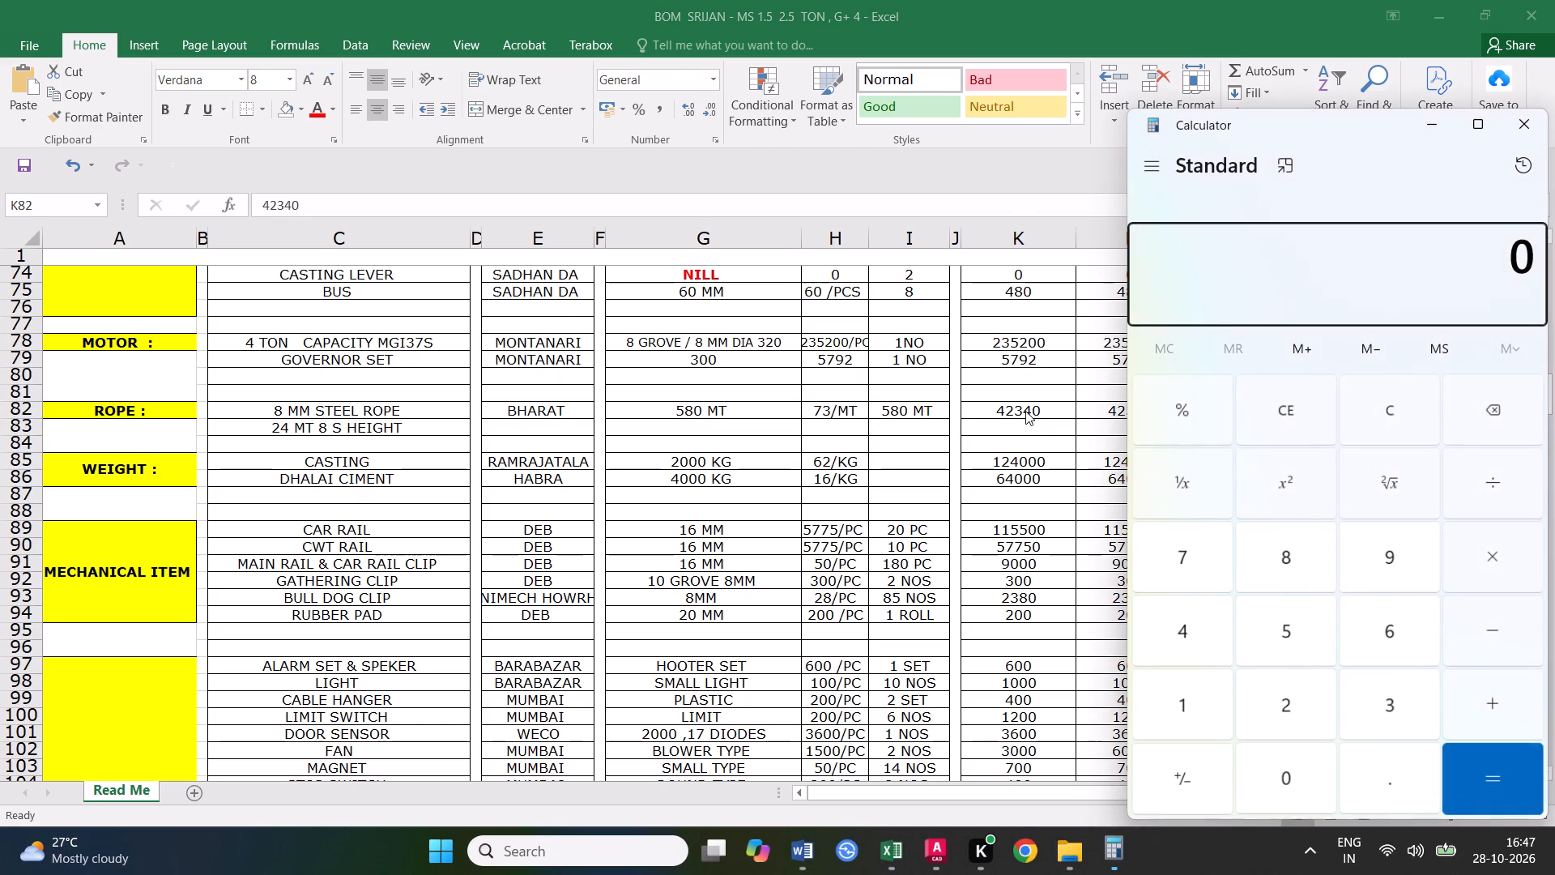
type("580*")
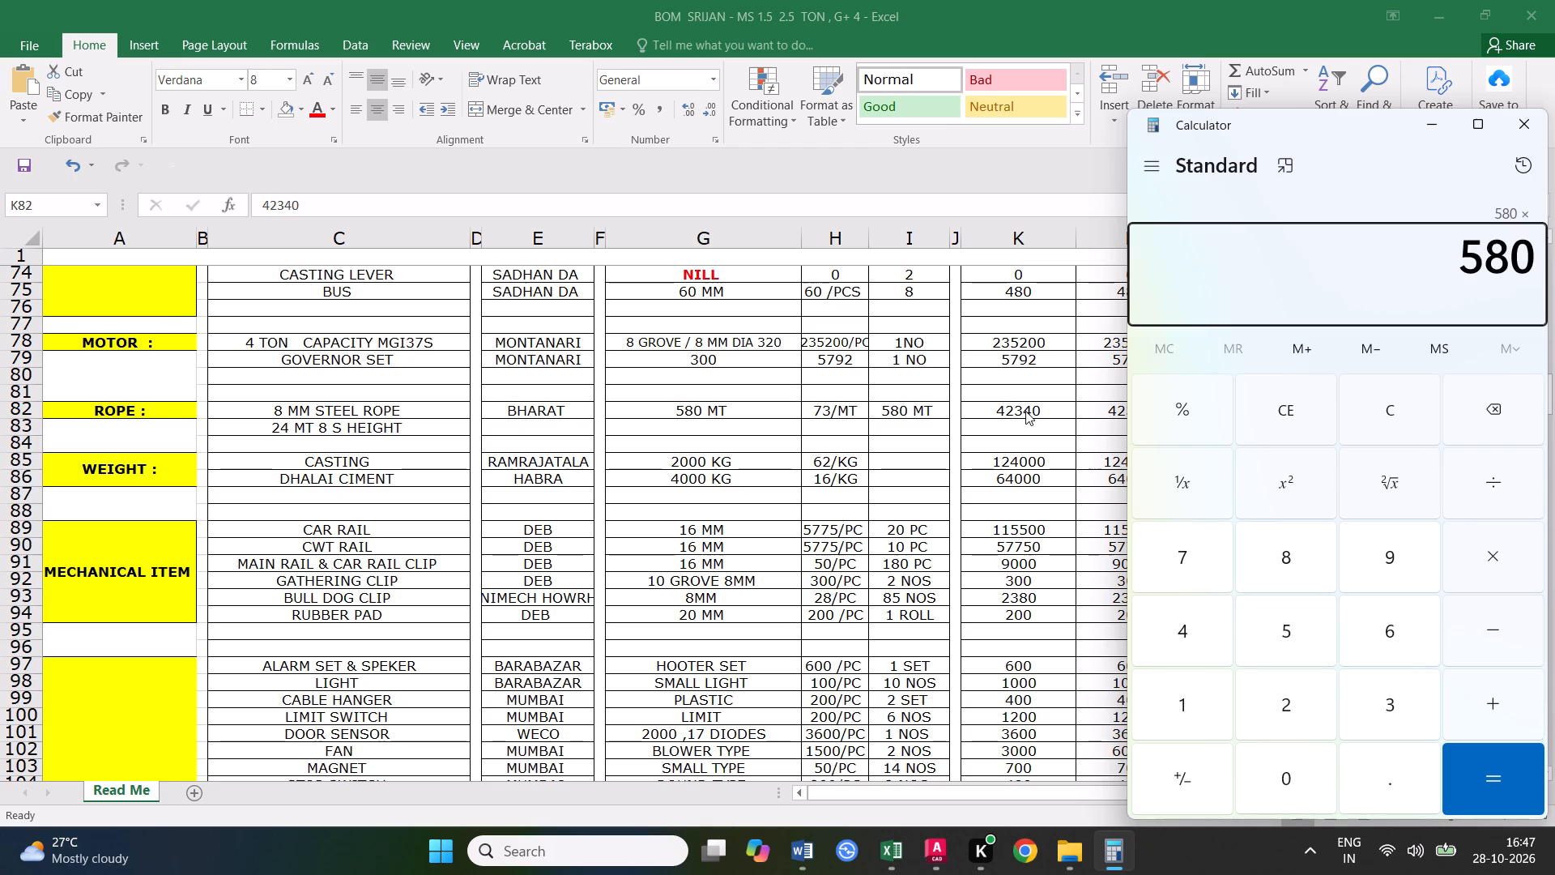
type("73")
key("Return")
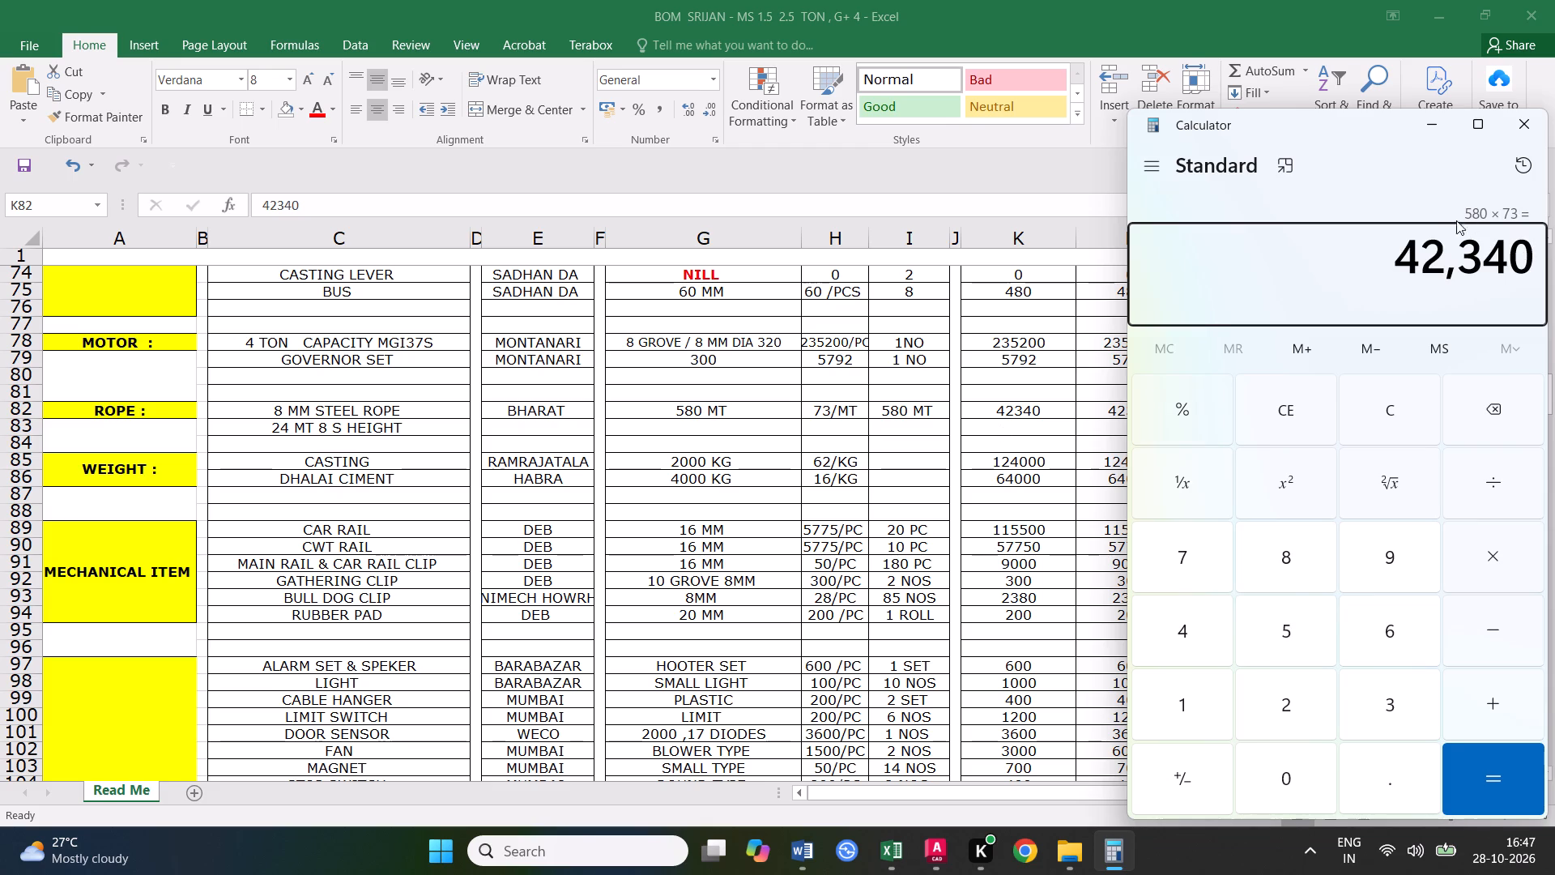
left_click(1518, 130)
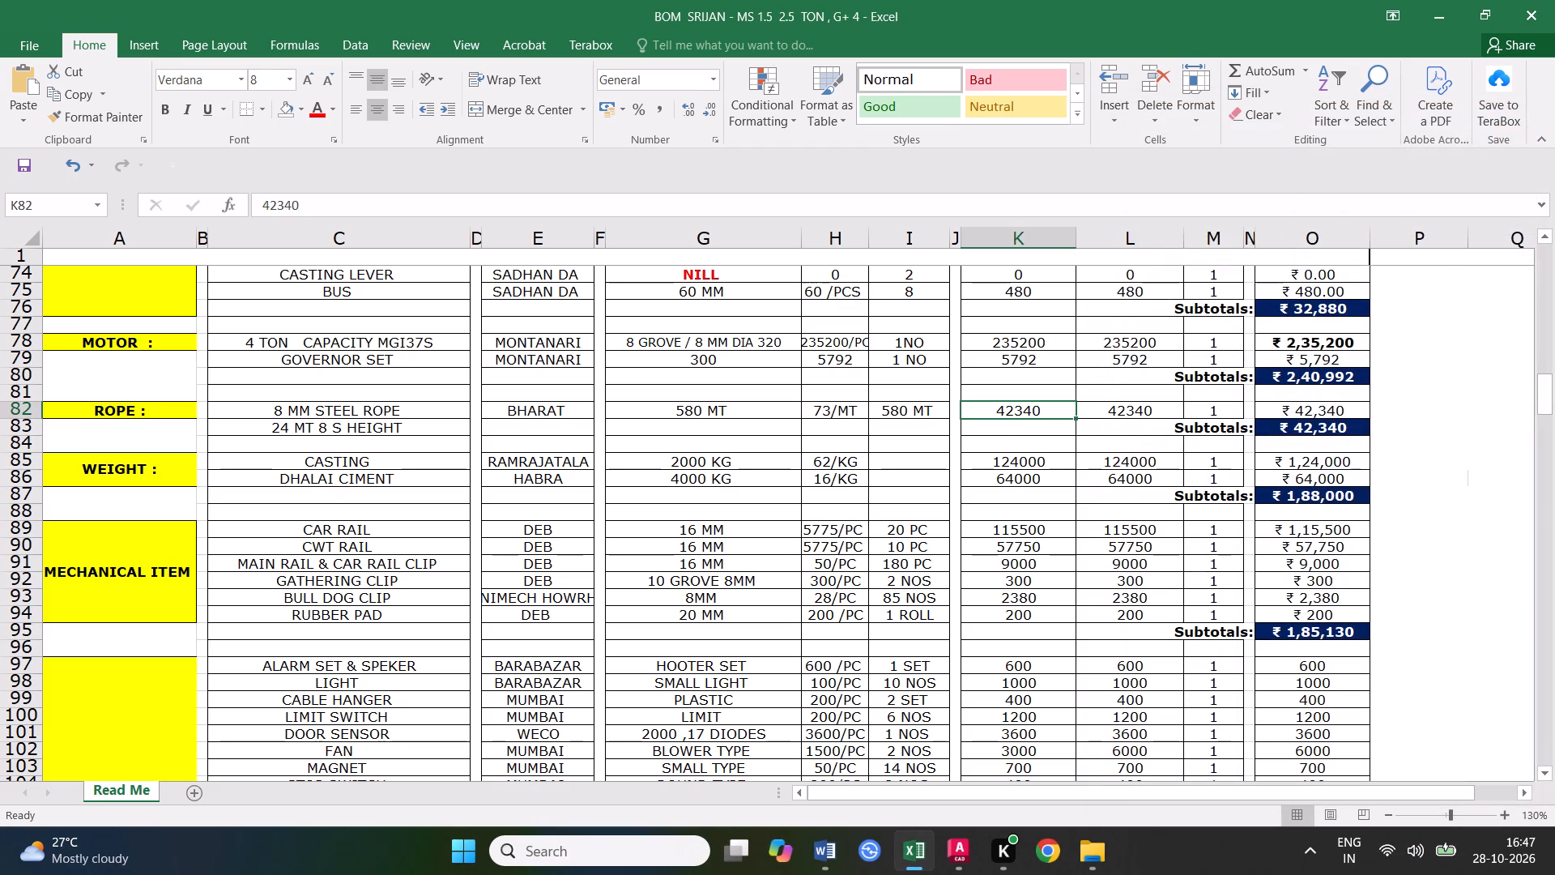
left_click(1115, 408)
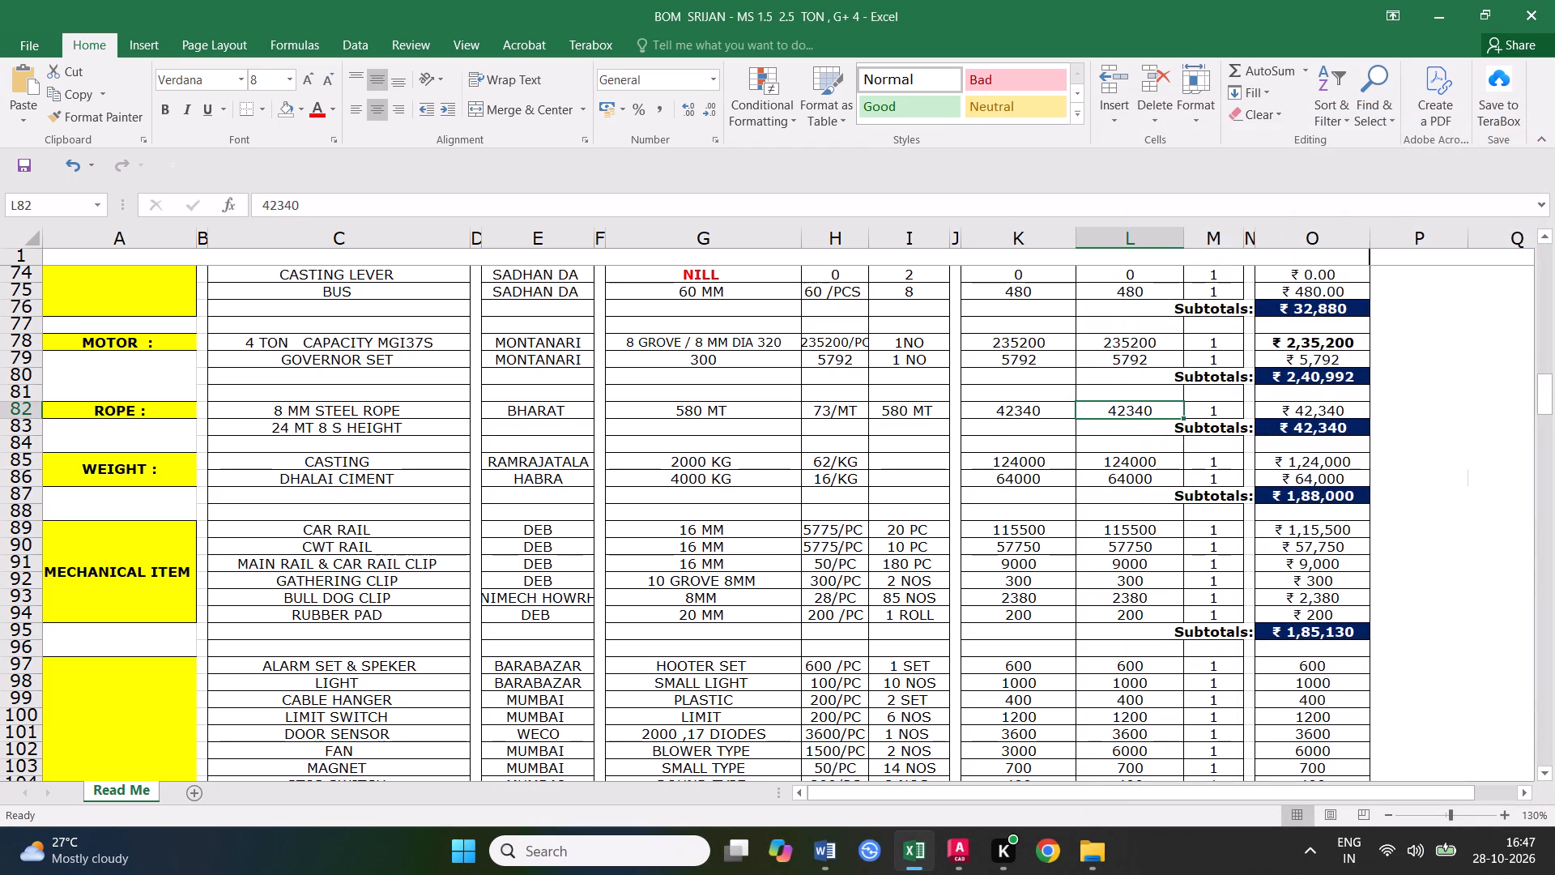
Save the workbook after a last look at the ROPE row.
left_click(16, 409)
left_click(30, 164)
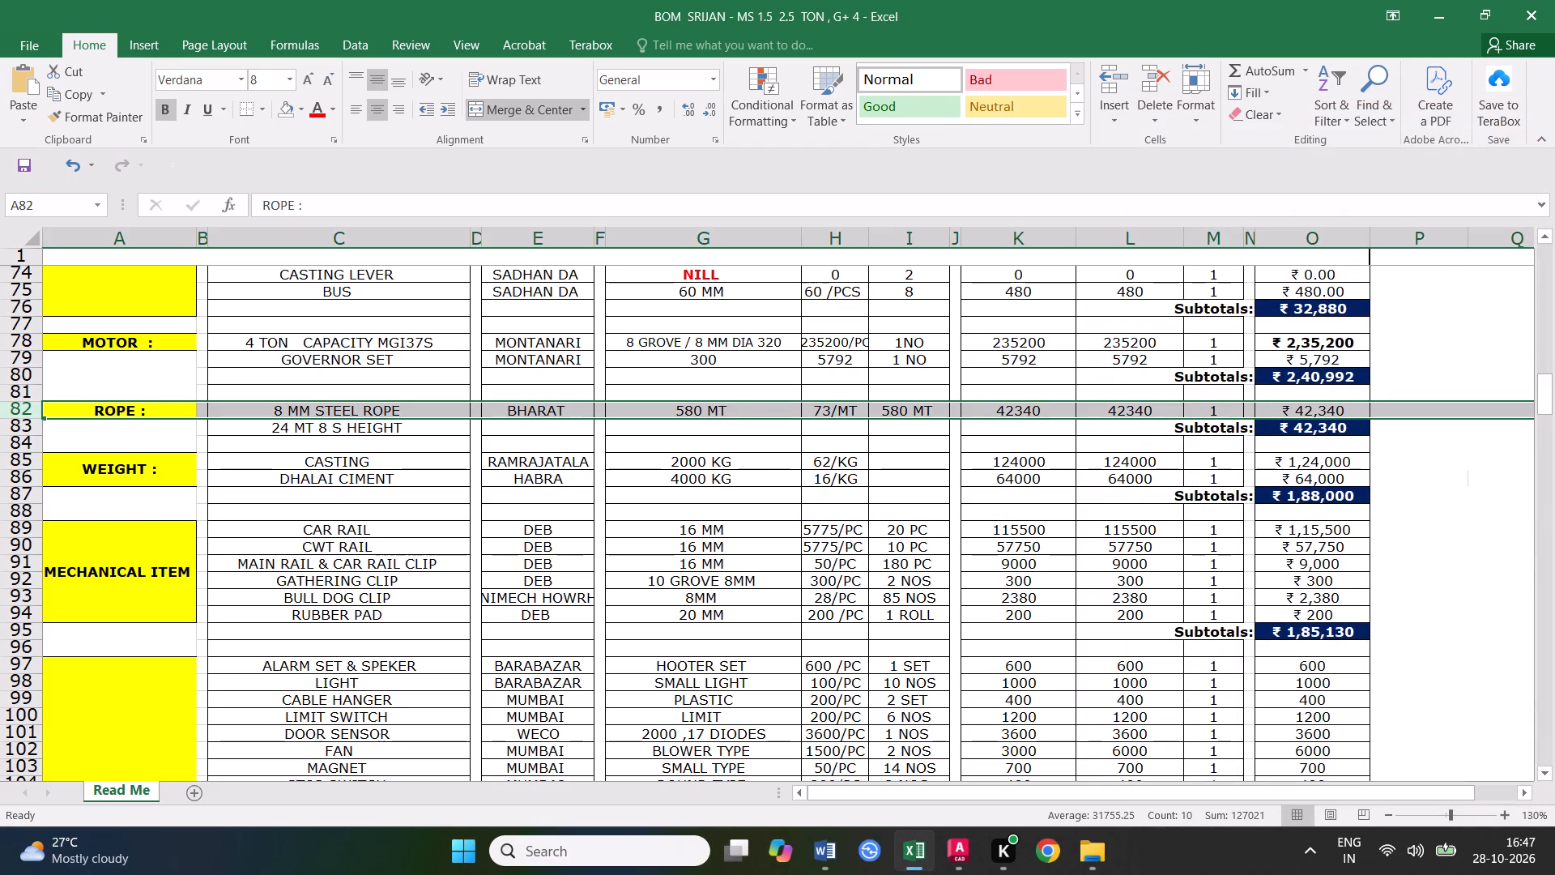
Examine the height note beneath the 8 MM STEEL ROPE description in column C.
scroll(328, 458, "down", 1)
left_click(330, 378)
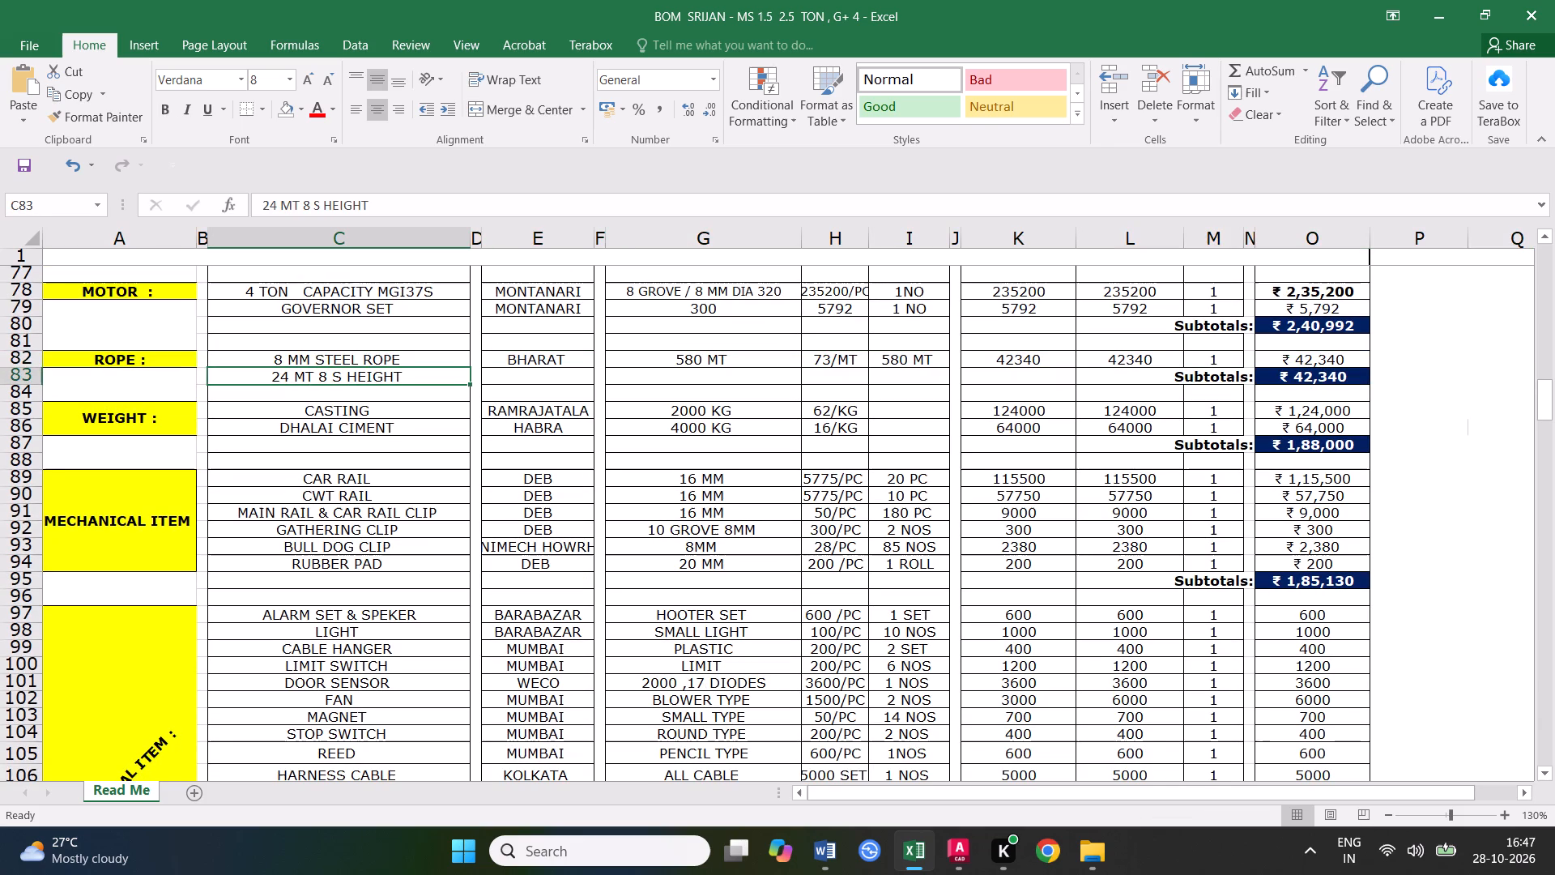
double_click(292, 374)
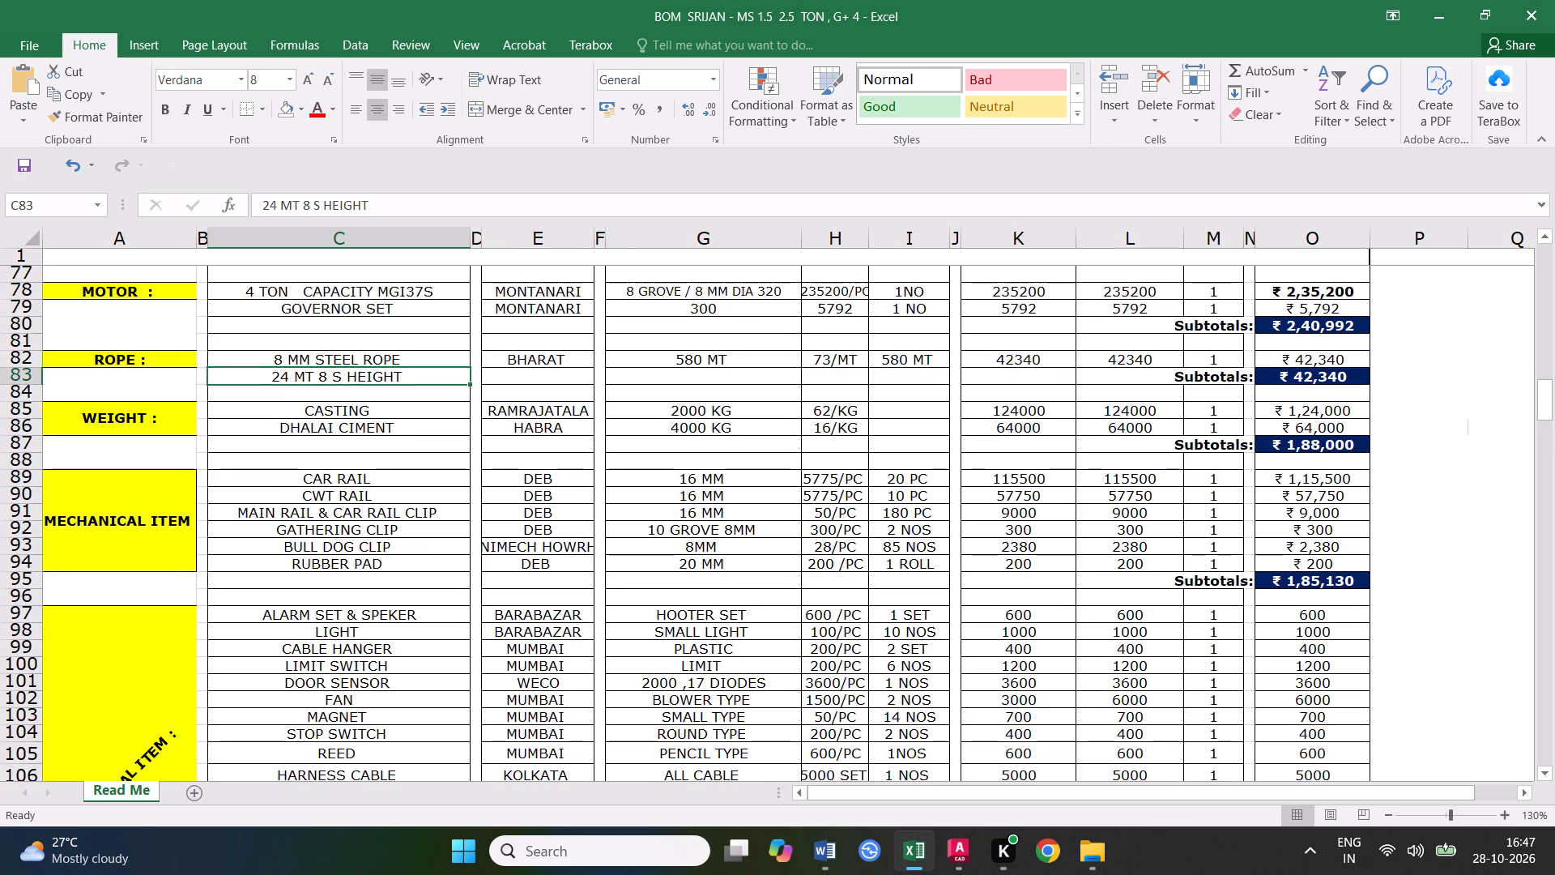
left_click(330, 377)
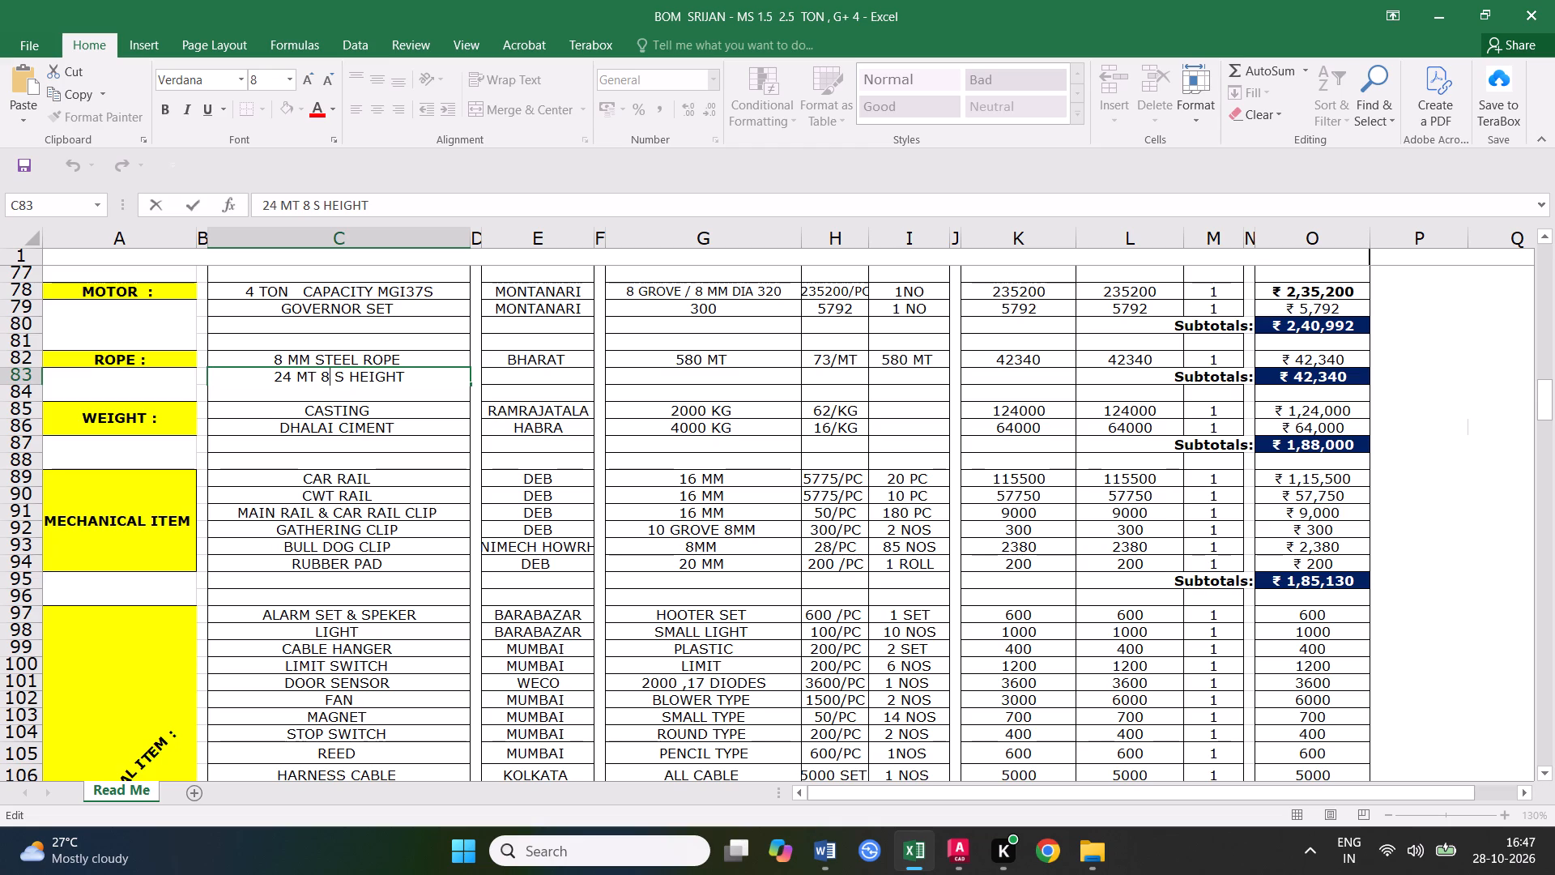
left_click(343, 423)
double_click(339, 374)
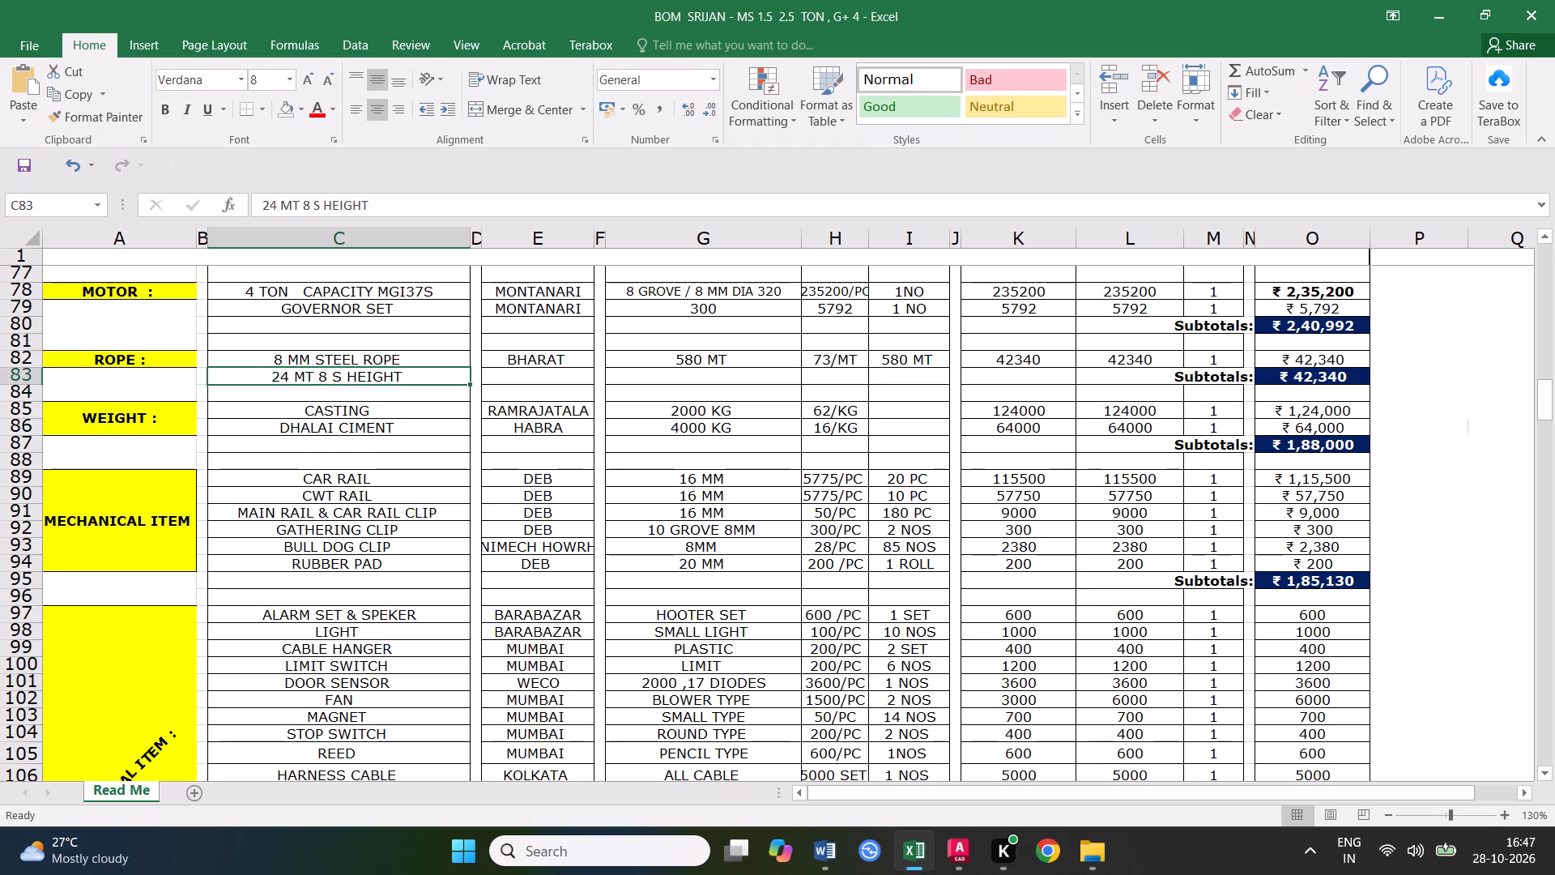
left_click(348, 376)
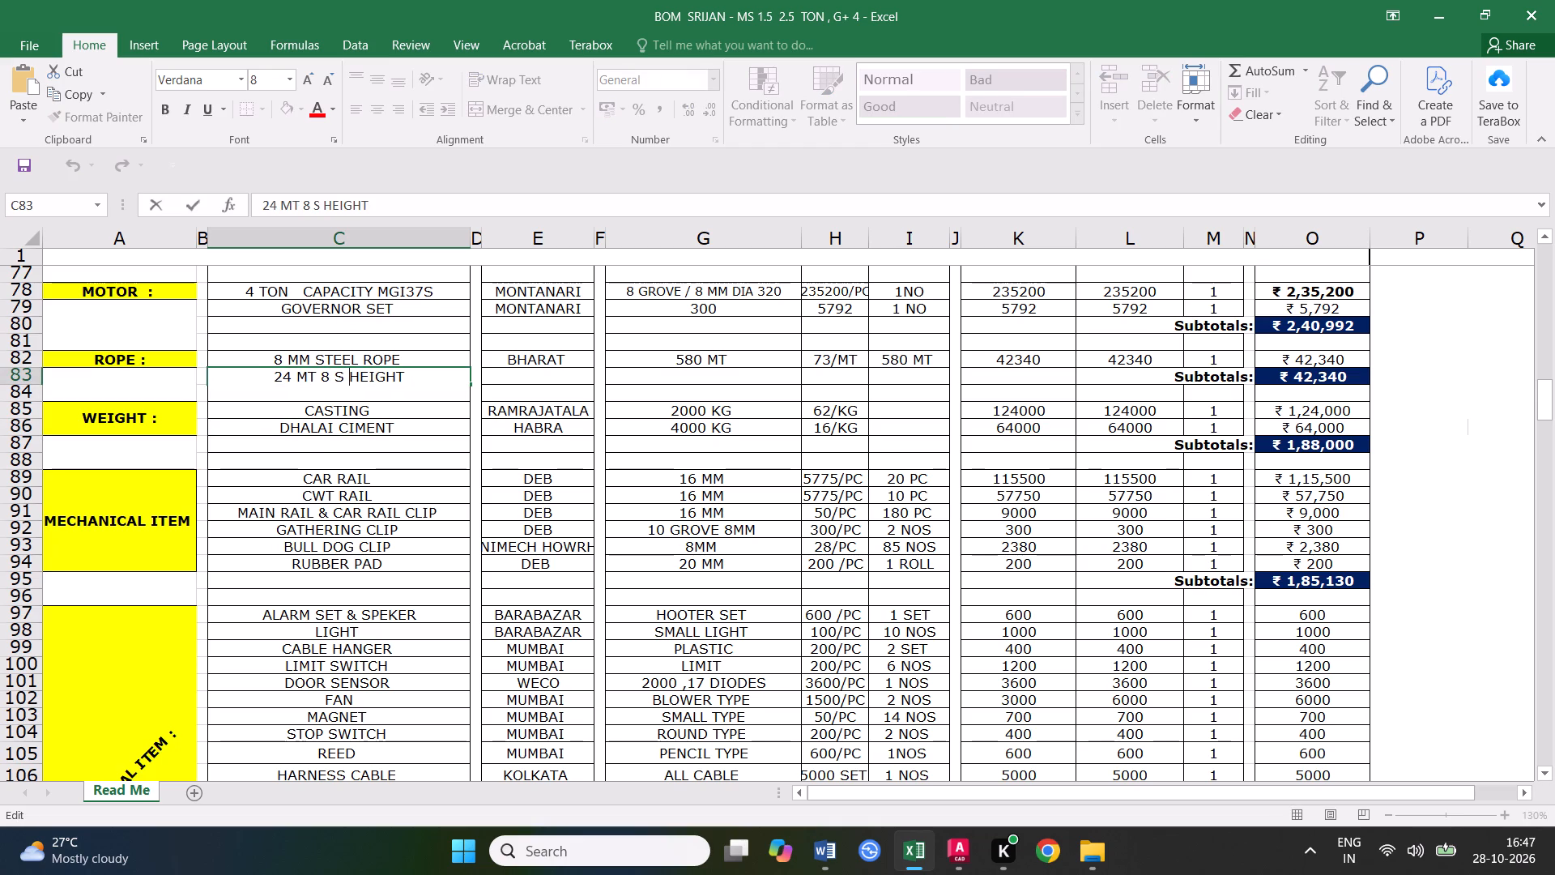
left_click(343, 378)
left_click(373, 446)
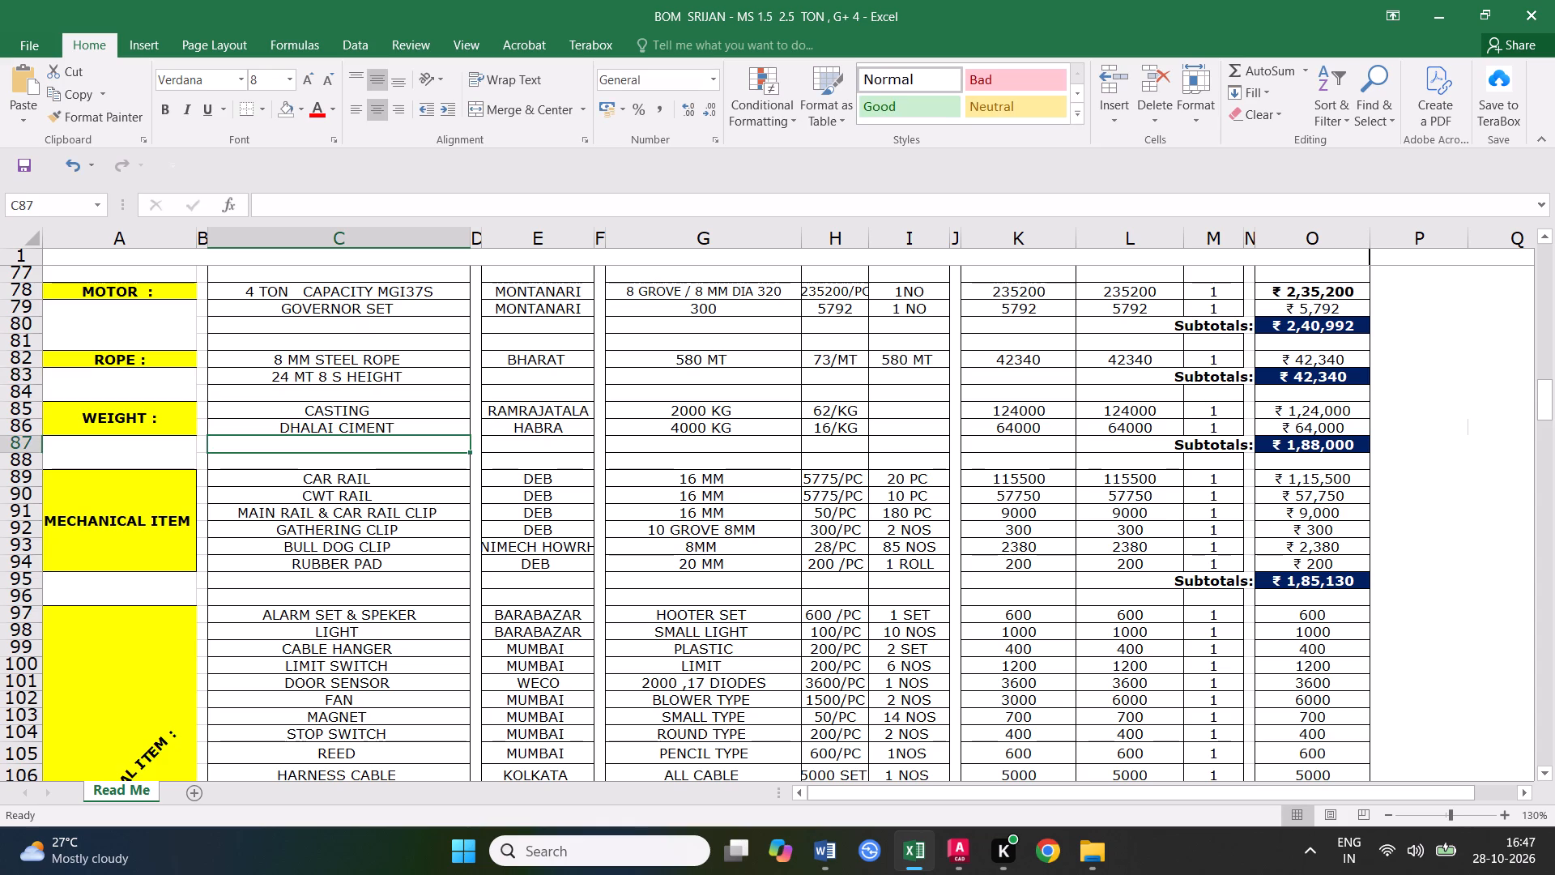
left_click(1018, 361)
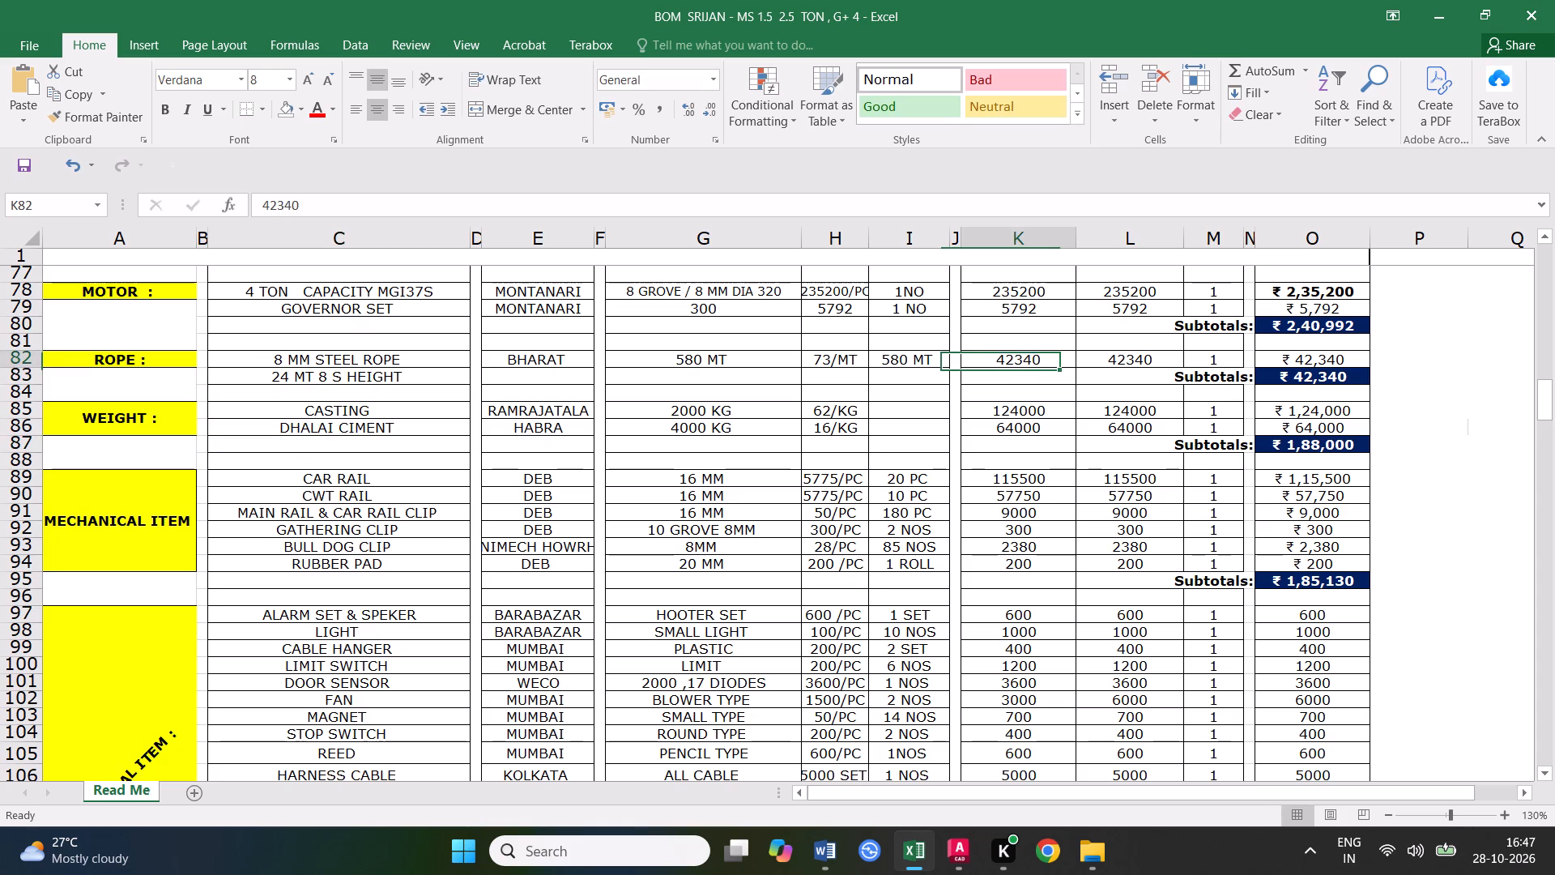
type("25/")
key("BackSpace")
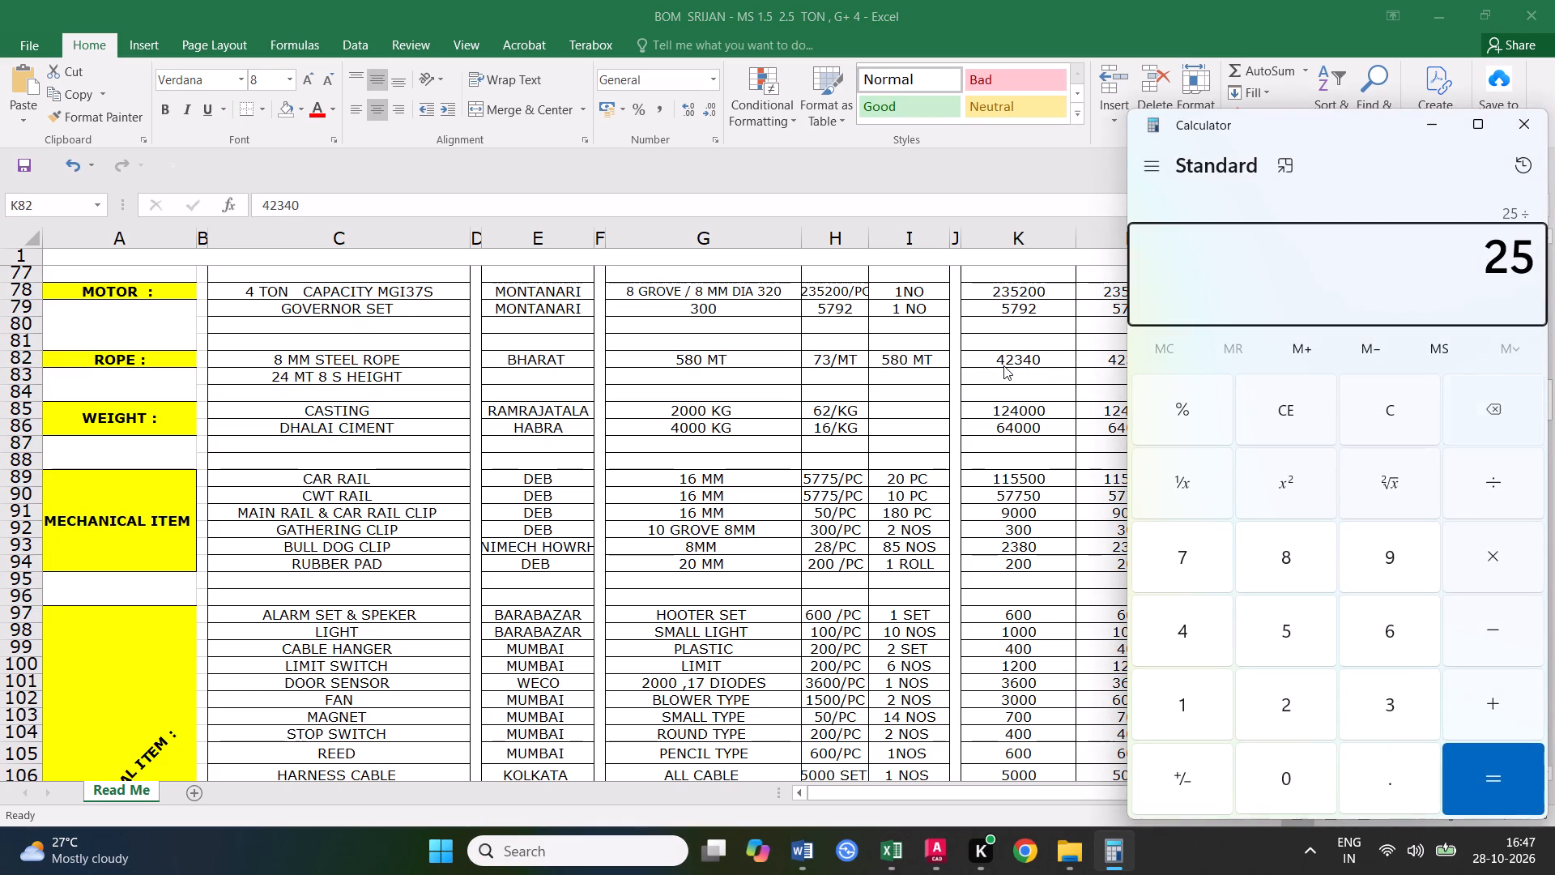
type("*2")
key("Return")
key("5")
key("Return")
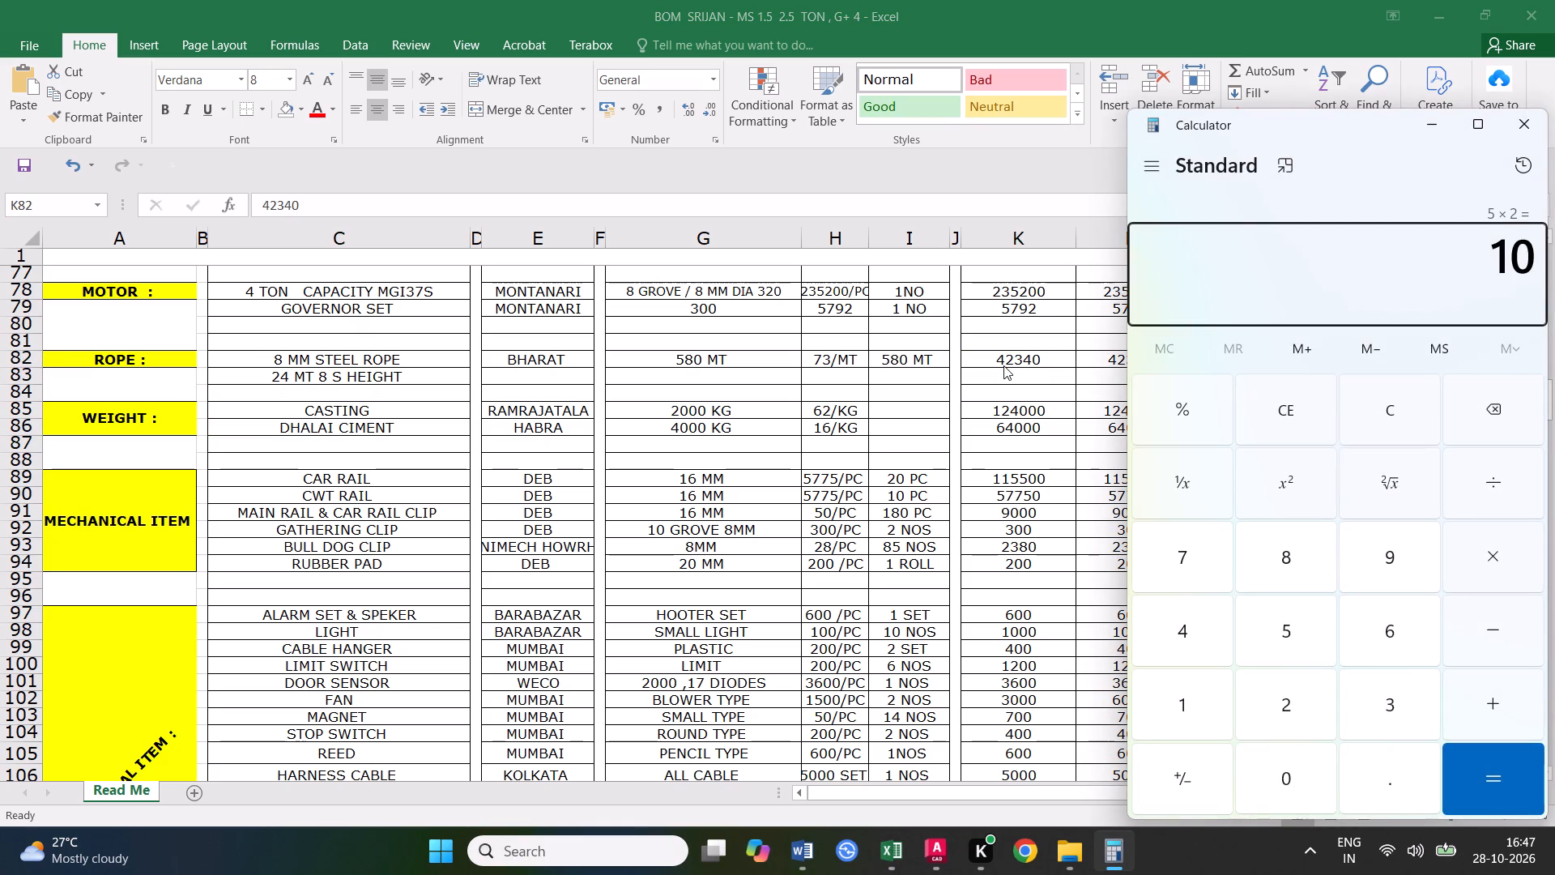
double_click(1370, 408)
Recalculate the rope length in the calculator as (25 × 2 + 5) × 8 + 50.
type("25*2")
key("Return")
type("+5")
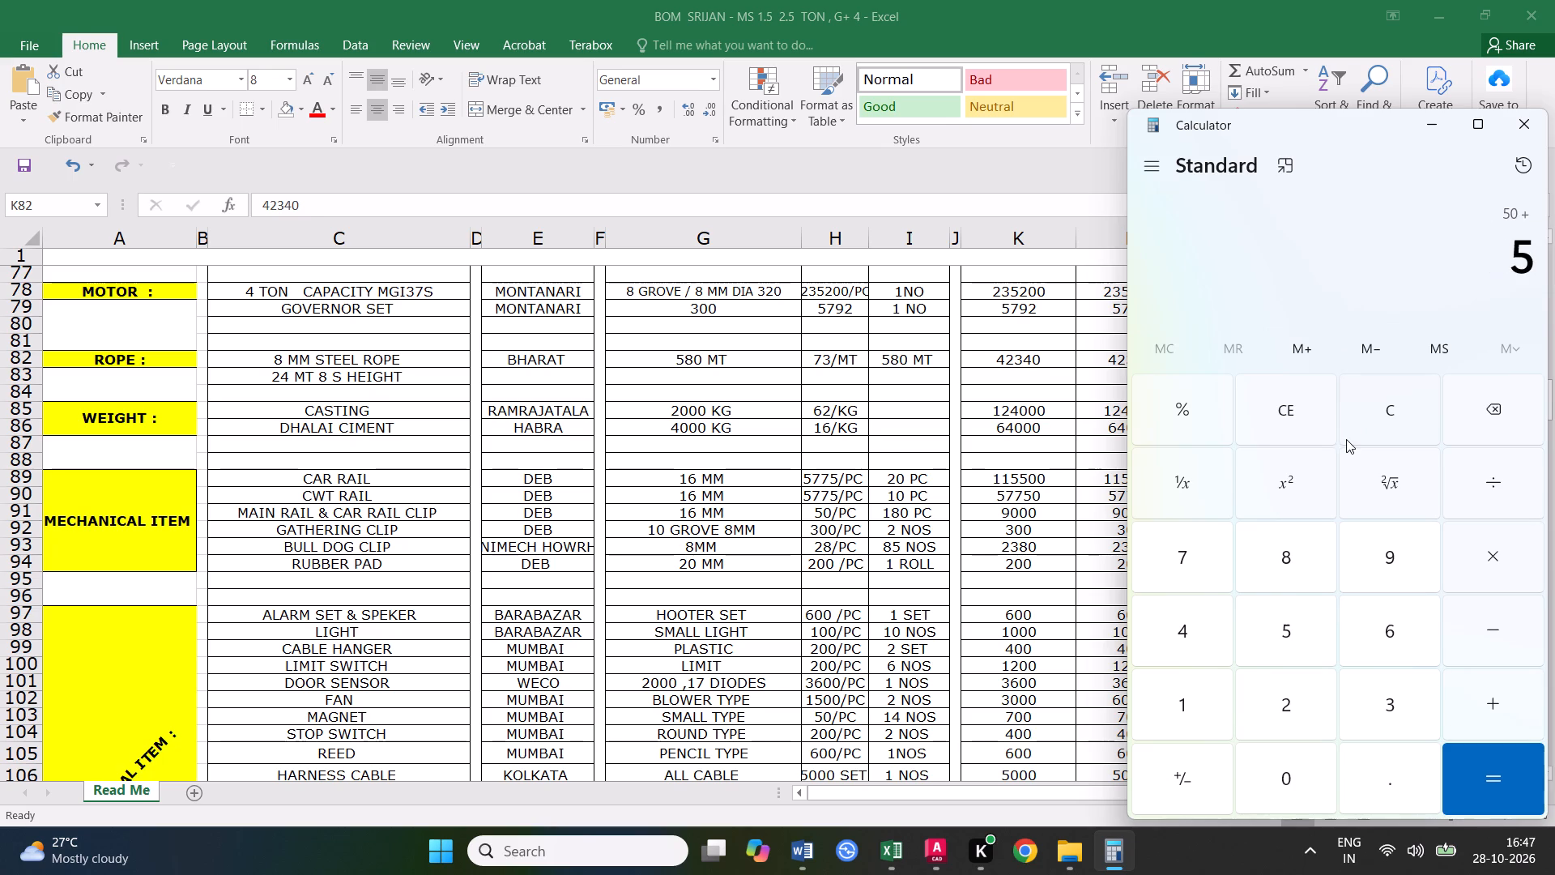
key("Return")
type("*8")
key("Return")
key("plus")
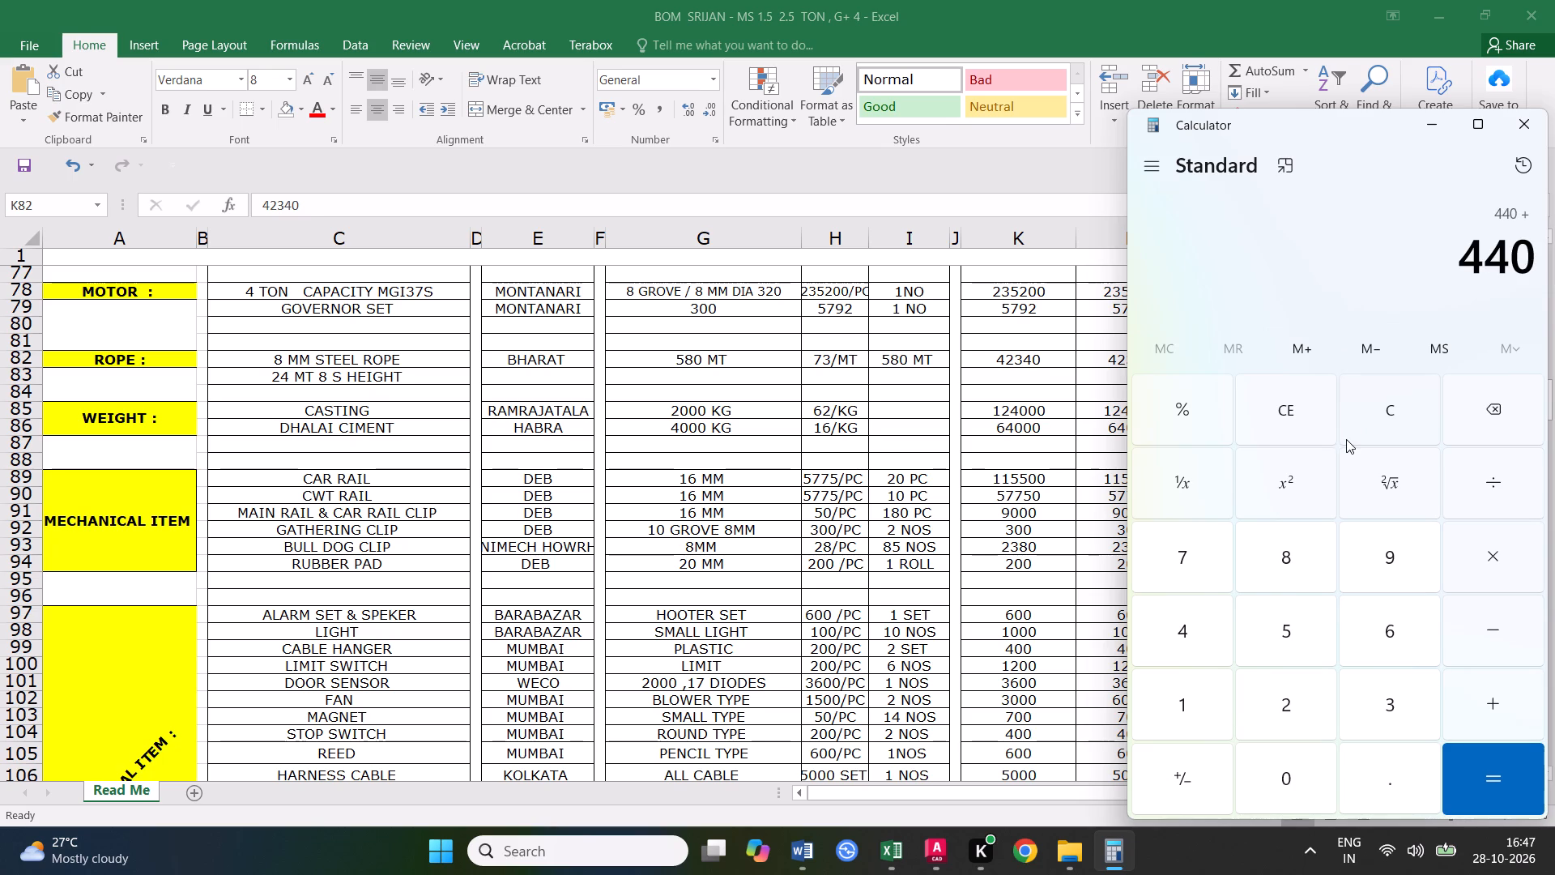
type("50")
key("Return")
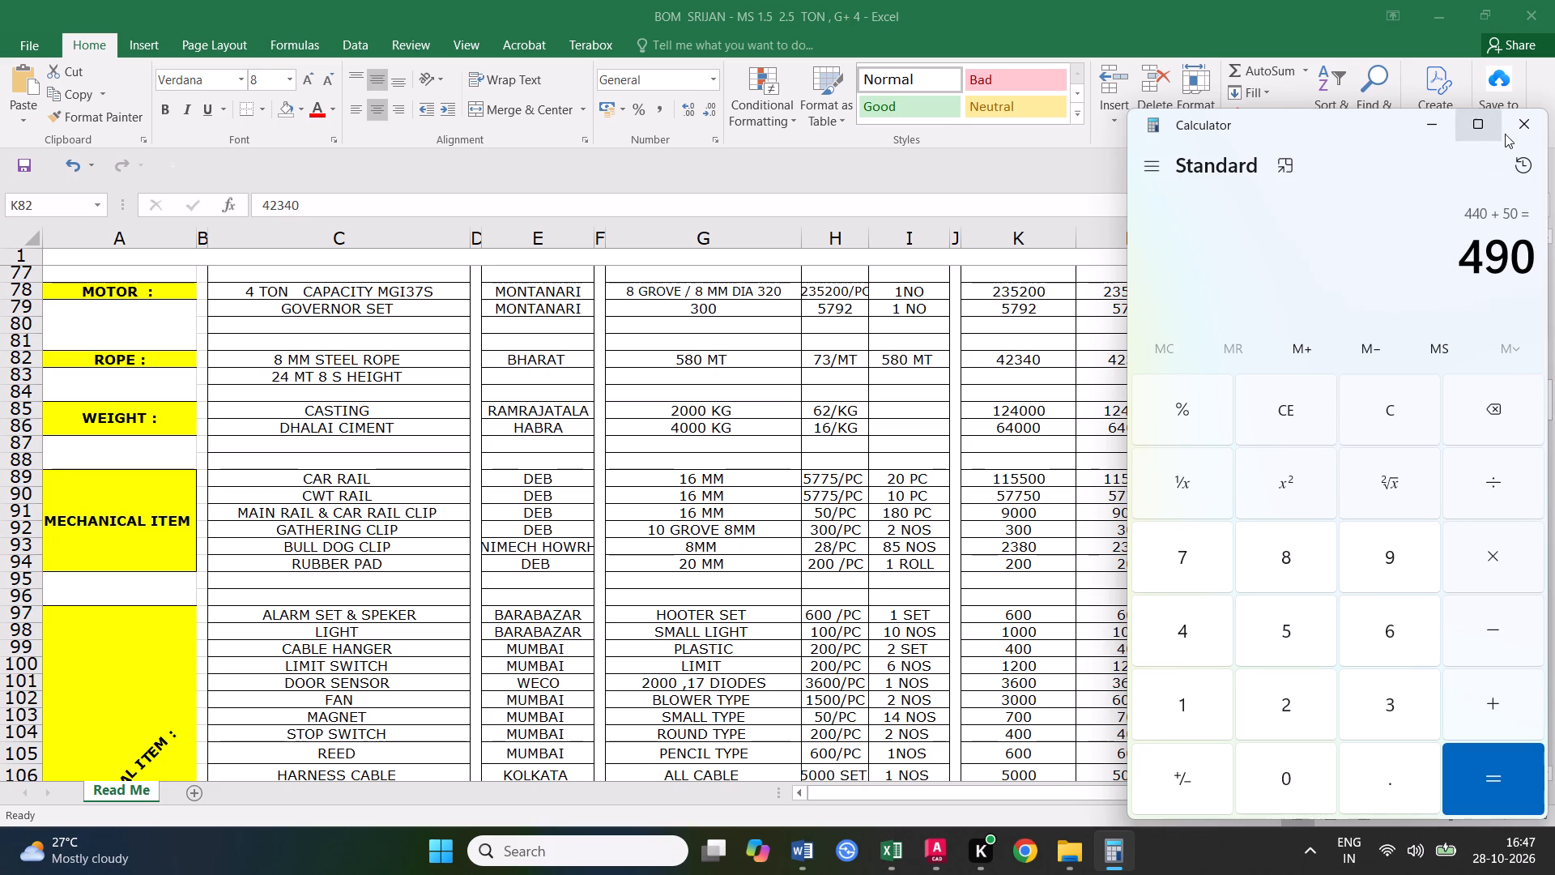
left_click(1515, 126)
Set both the quantity in column I and the specification in column G of 8 MM STEEL ROPE to 490 MT.
left_click(910, 359)
left_click(904, 359)
double_click(908, 357)
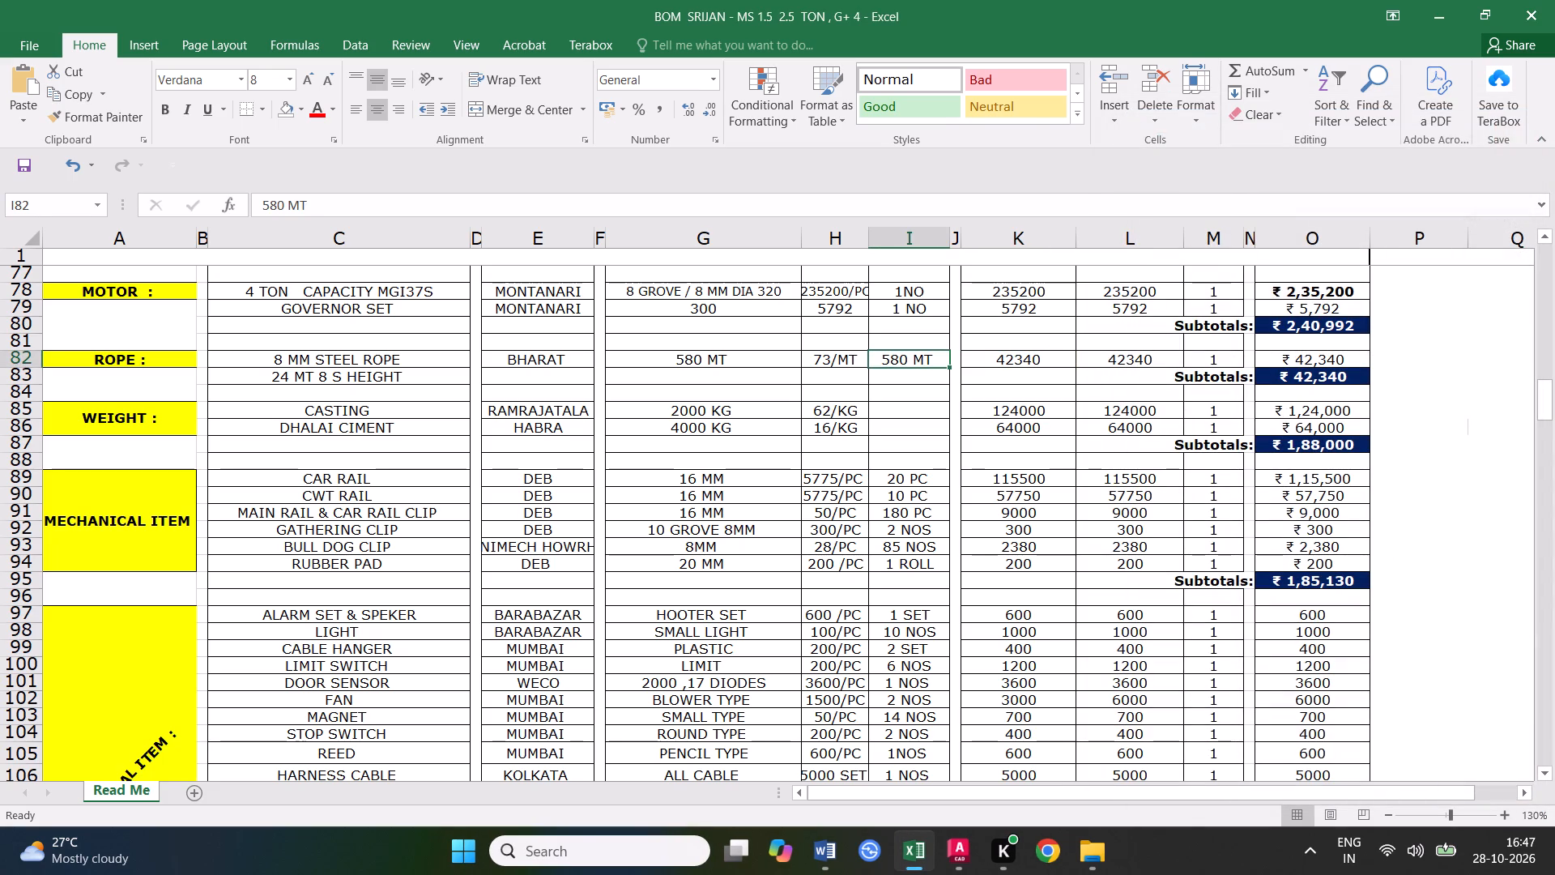
left_click_drag(908, 357, 880, 358)
type("490")
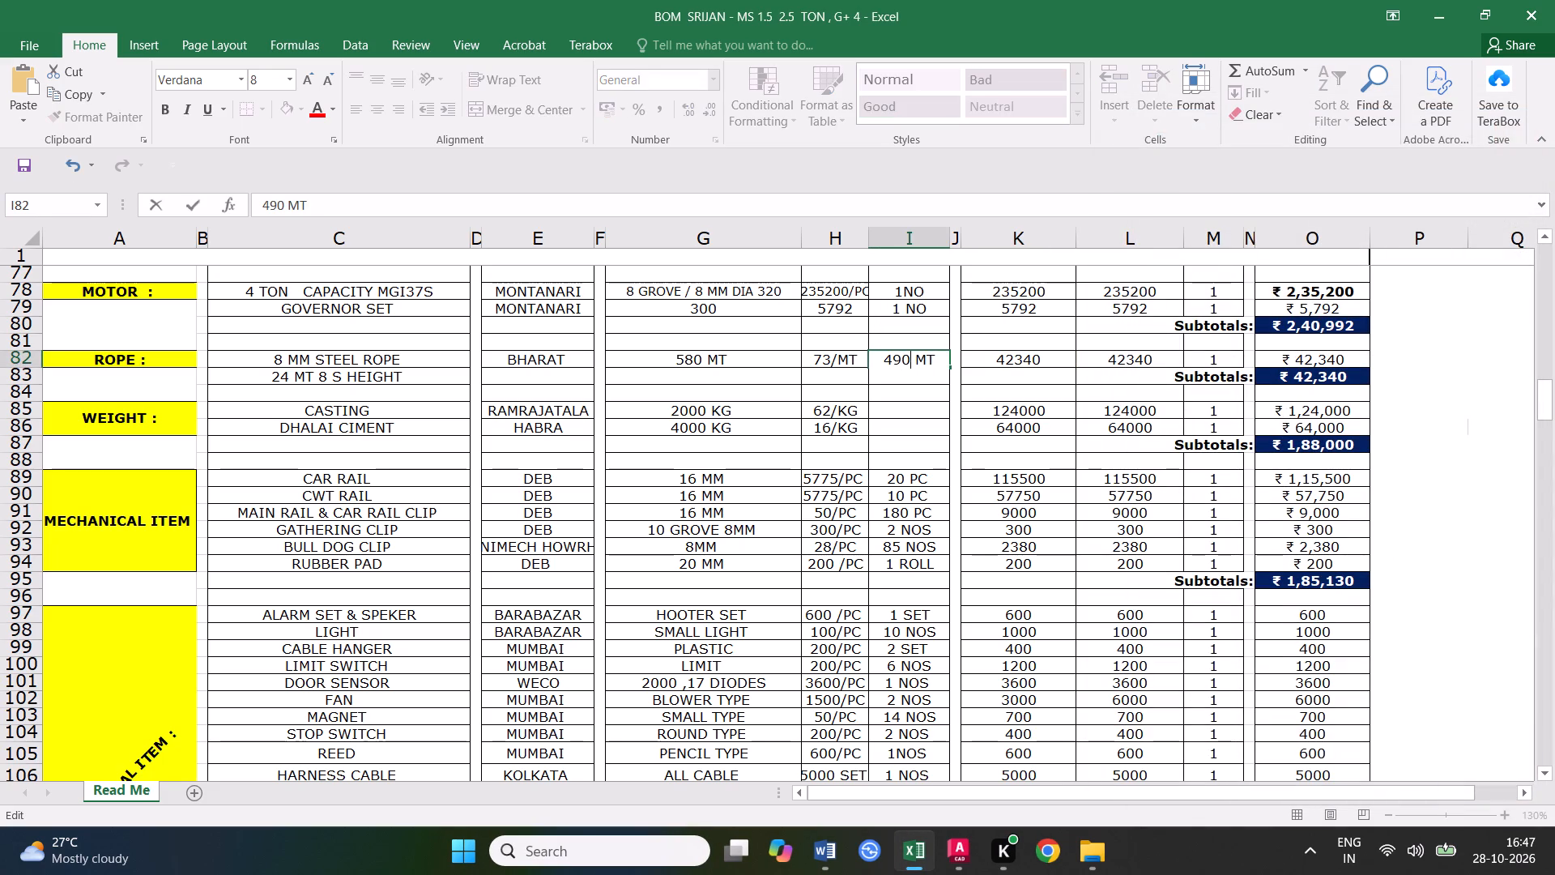
double_click(692, 361)
left_click_drag(705, 359, 677, 357)
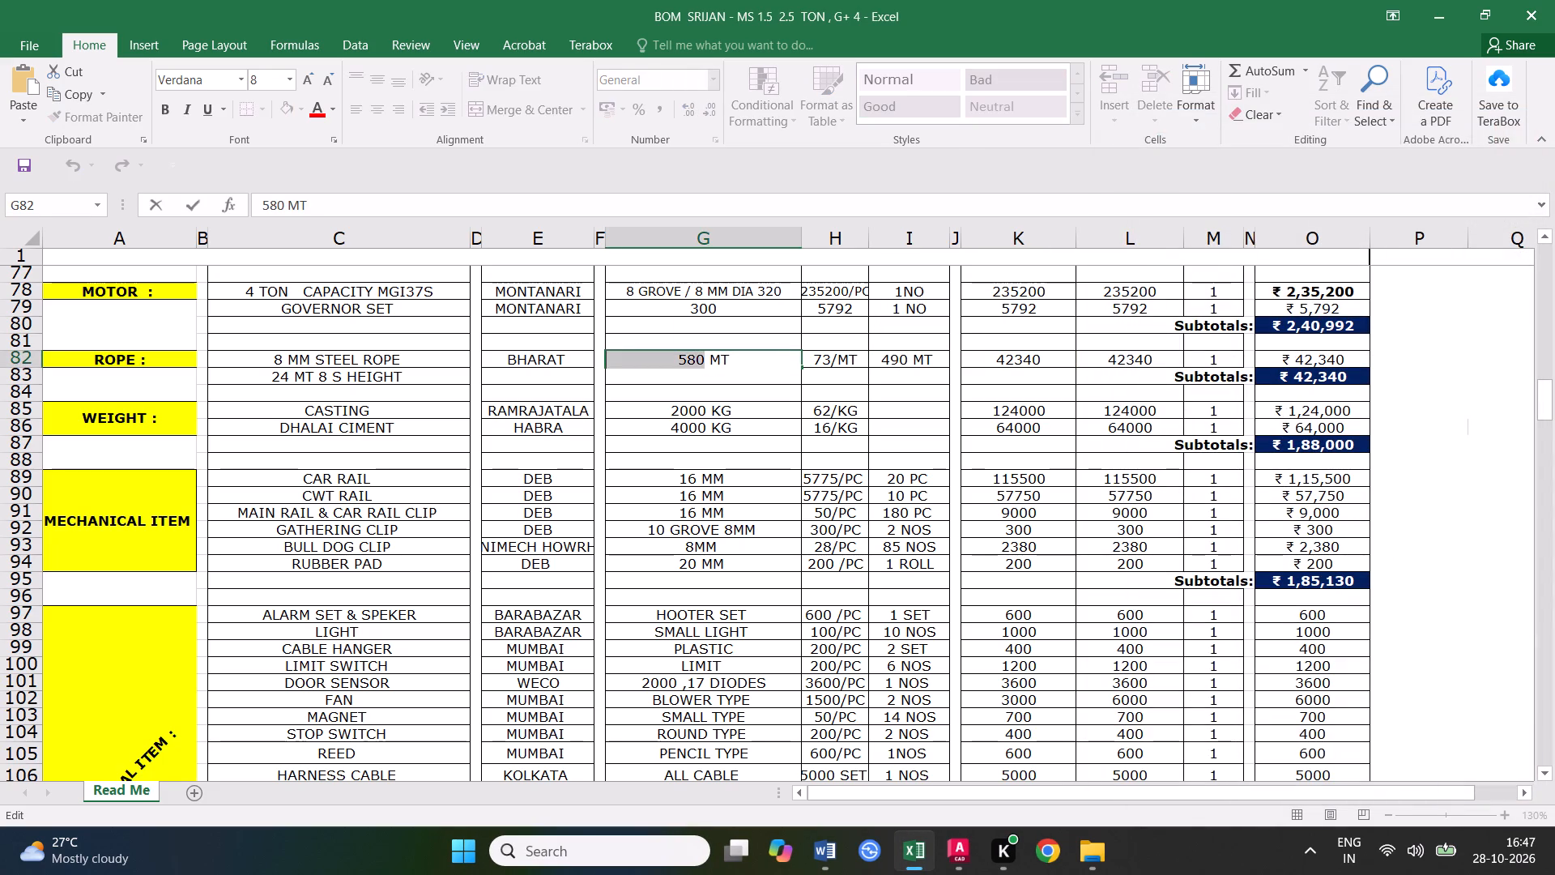
type("490")
left_click(773, 409)
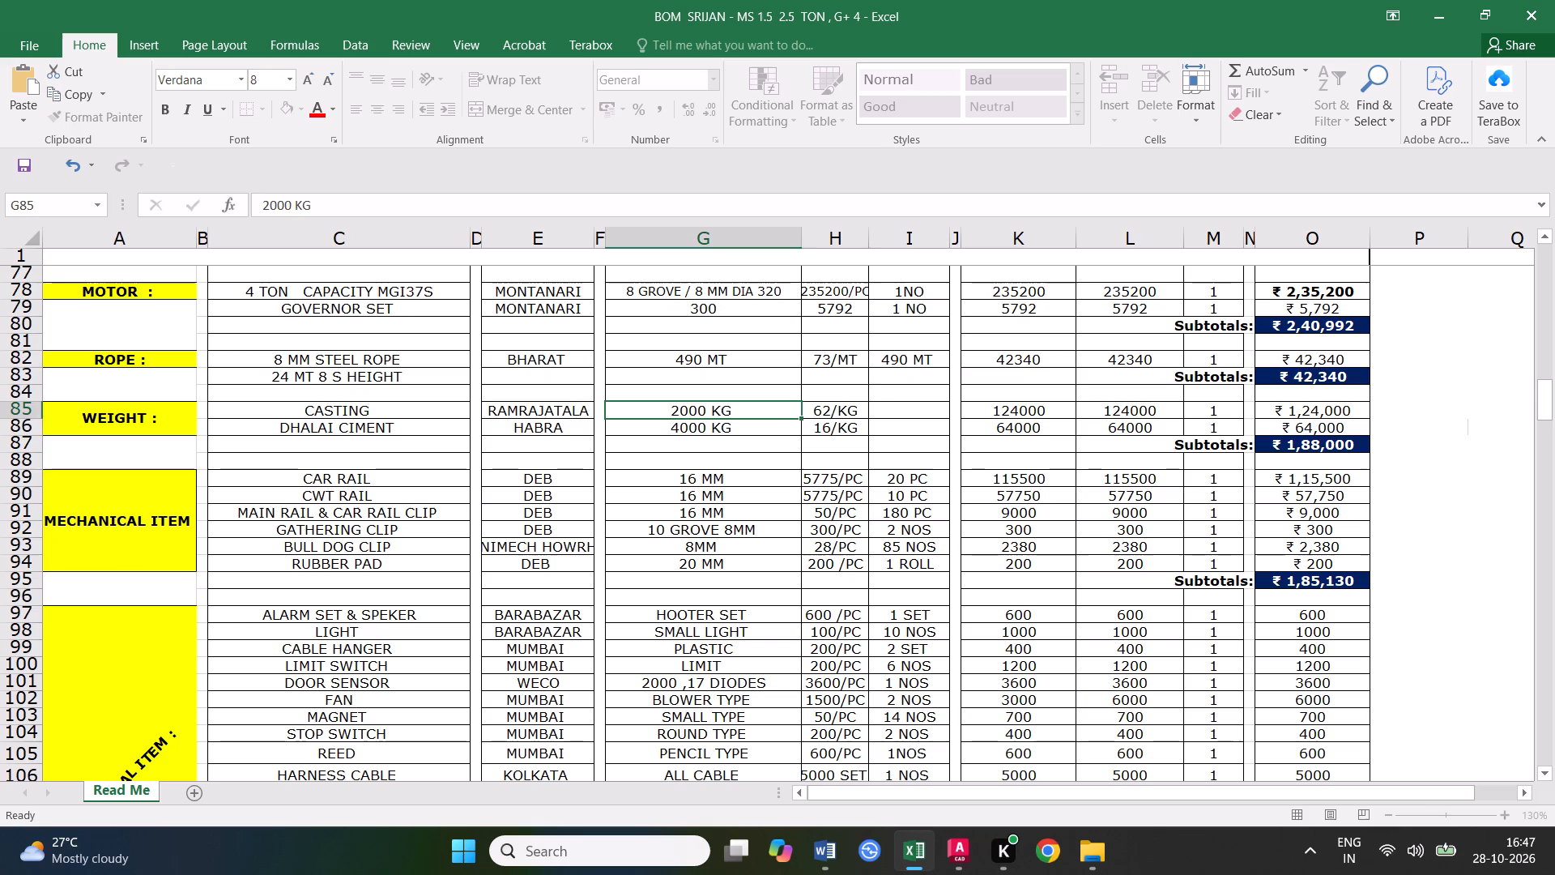
Calculate 490 × 73, set the steel rope amounts in columns K and L to 35770, and save the workbook.
left_click(1047, 357)
type("490*73")
key("Return")
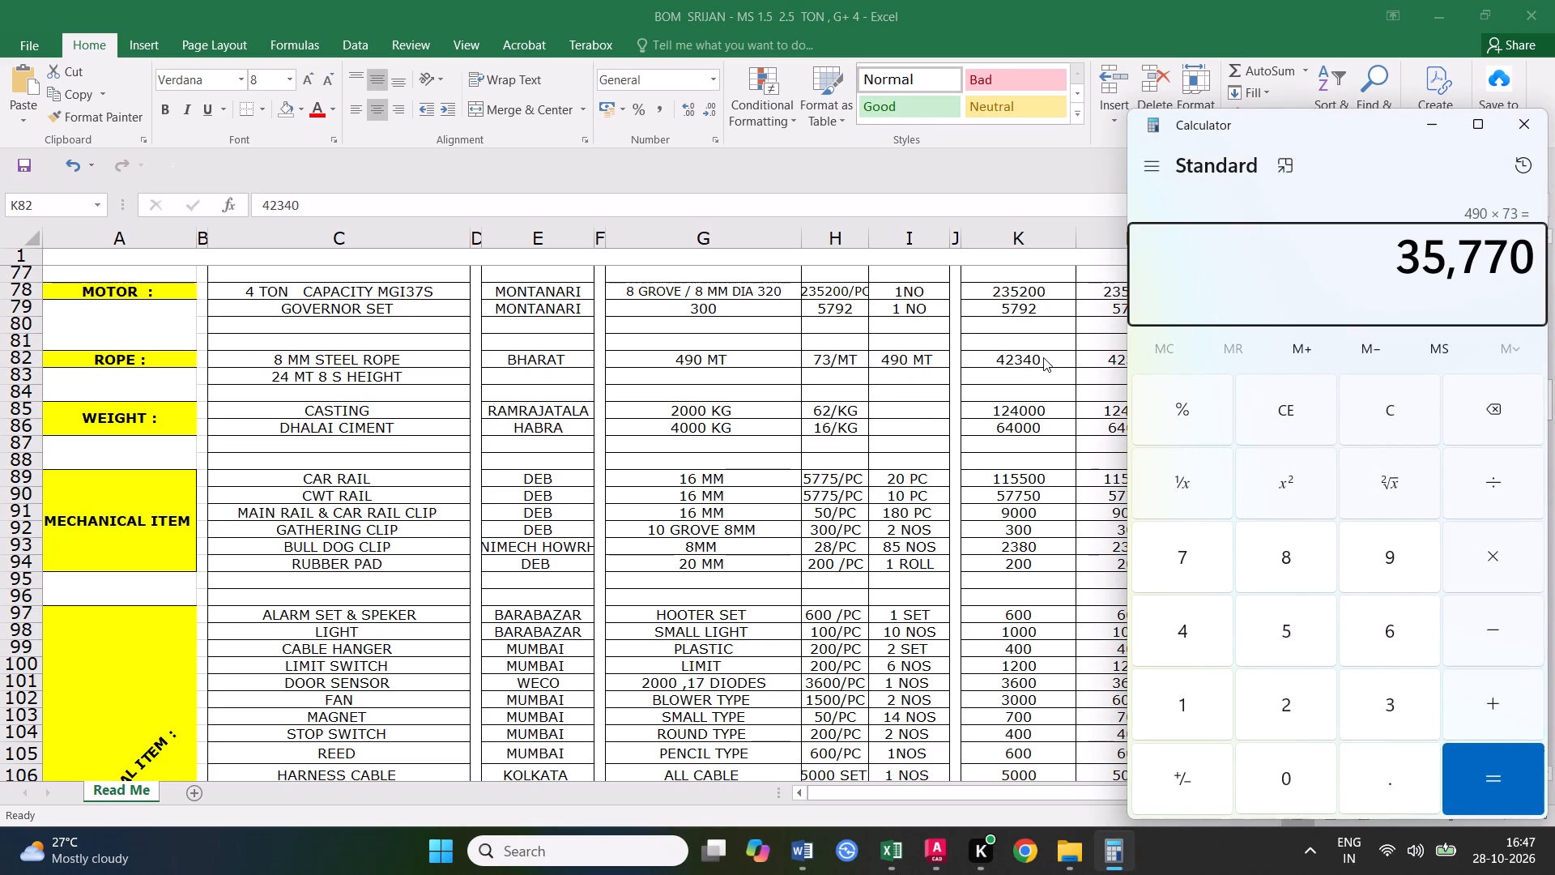
left_click(1532, 130)
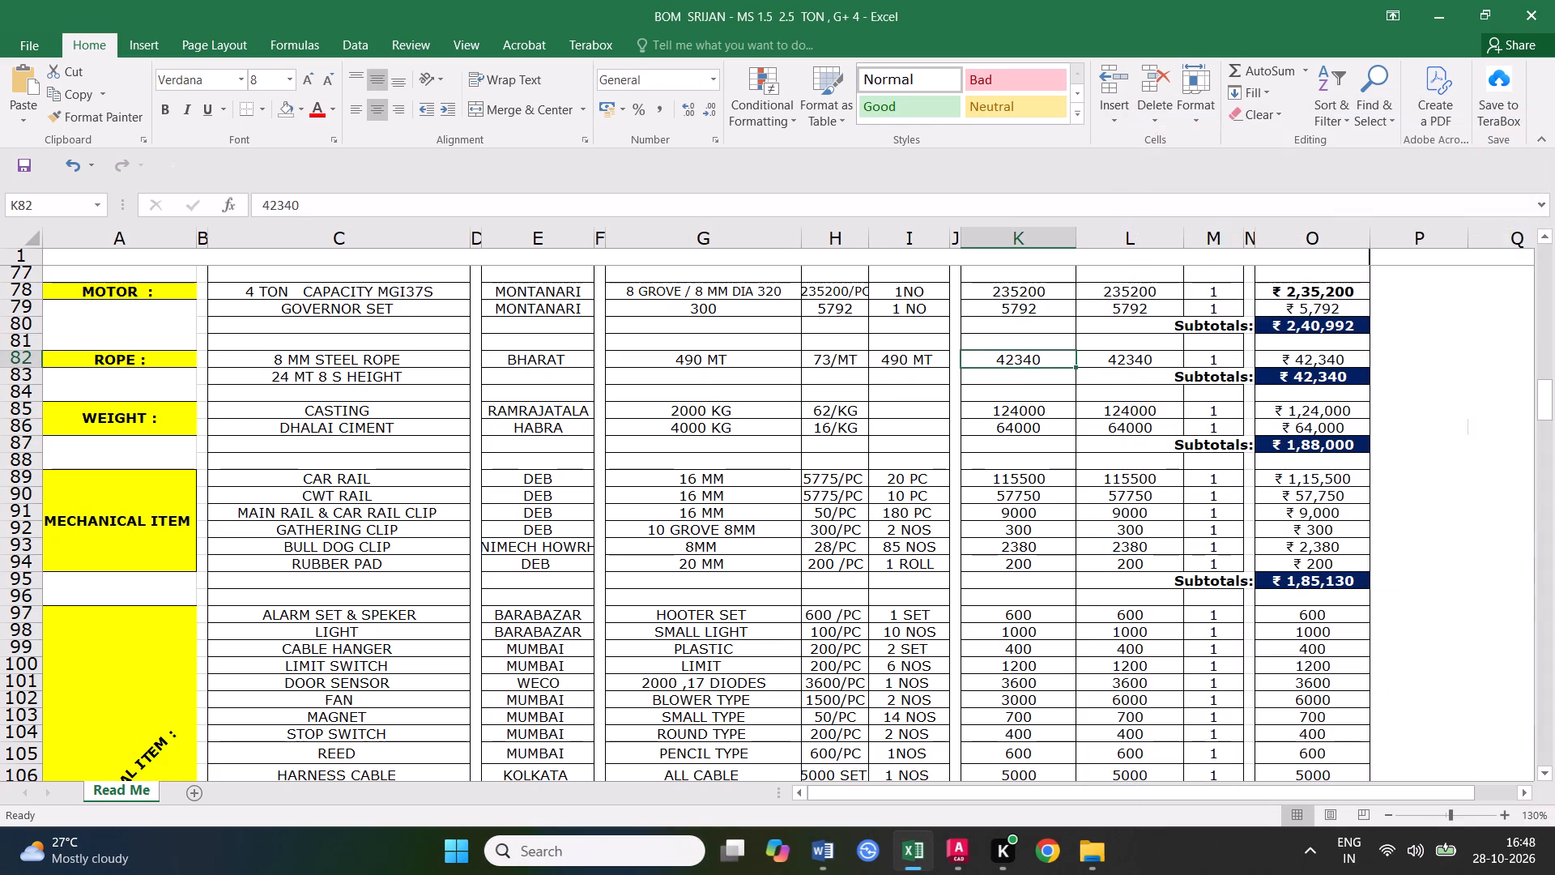
type("35770")
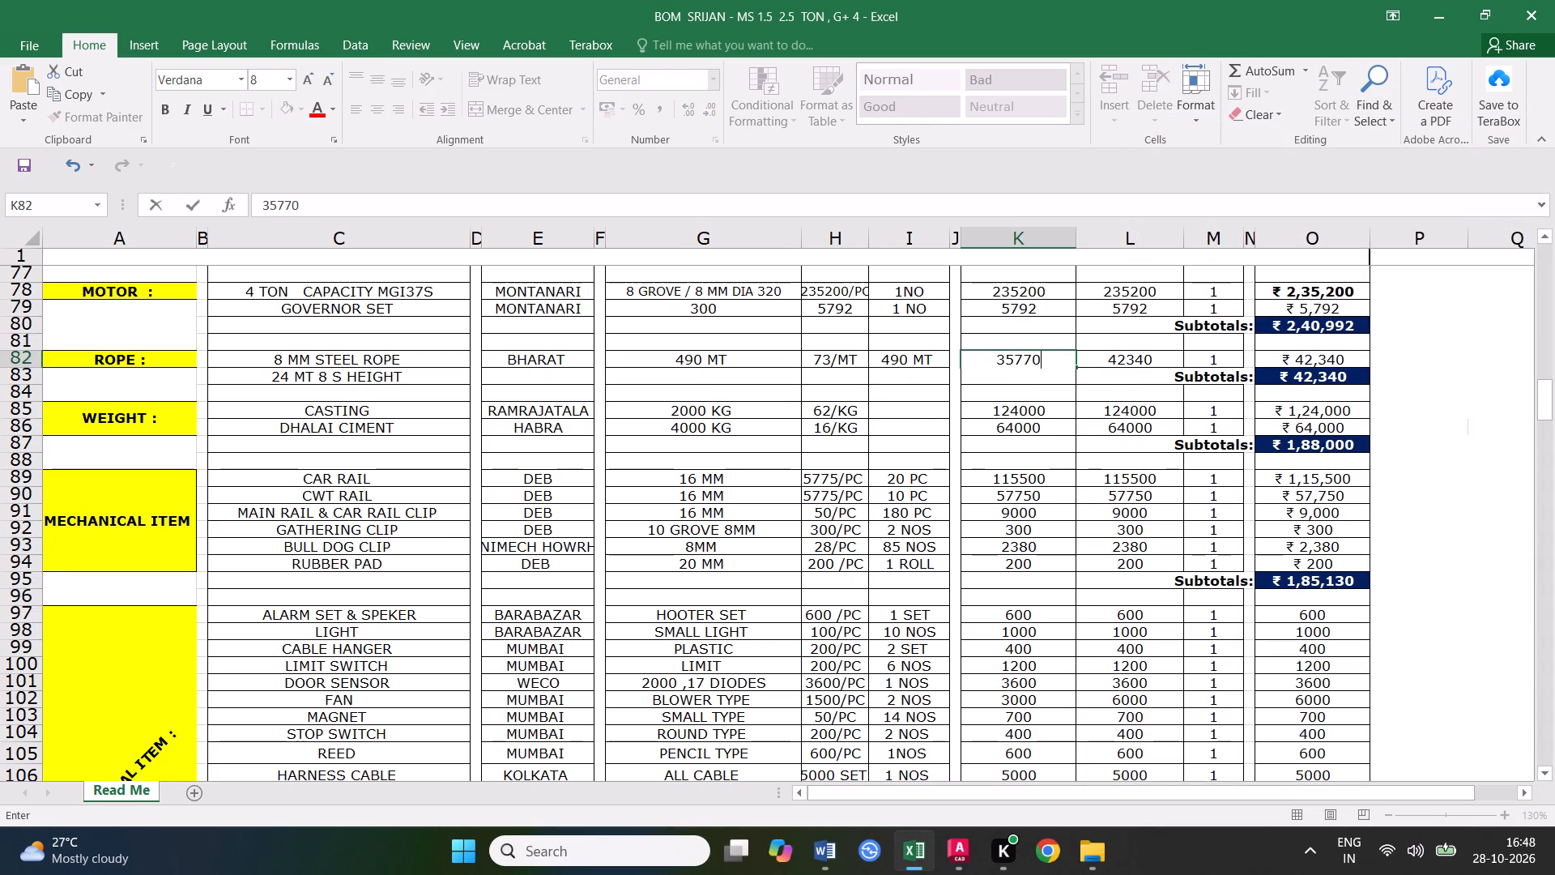
left_click(1037, 480)
left_click(1037, 360)
left_click_drag(1075, 366, 1127, 365)
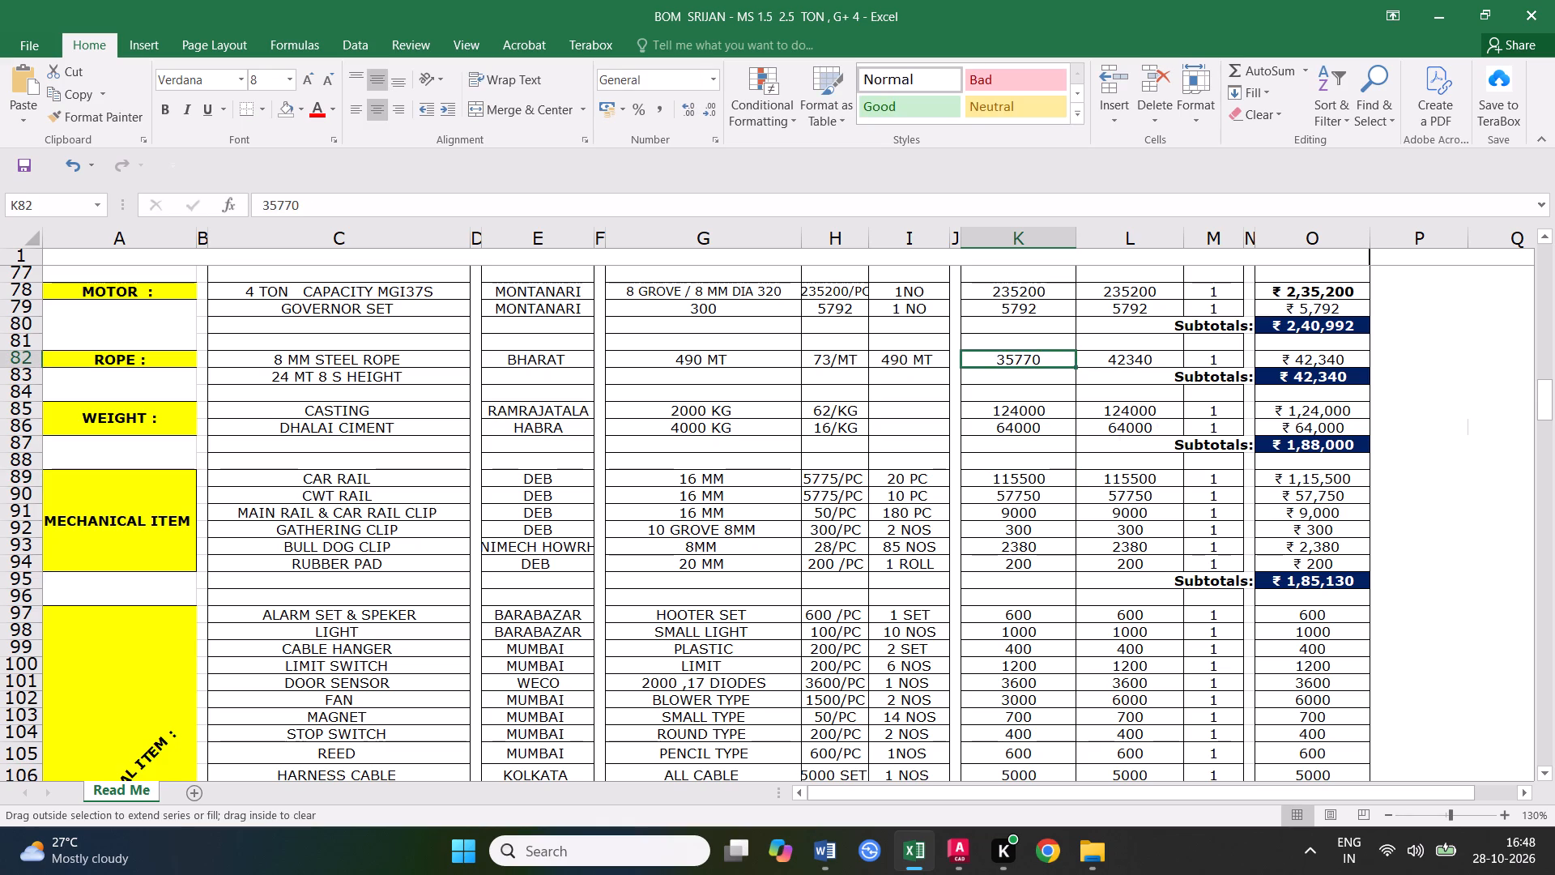
left_click_drag(1127, 365, 1145, 361)
left_click(1109, 398)
triple_click(26, 173)
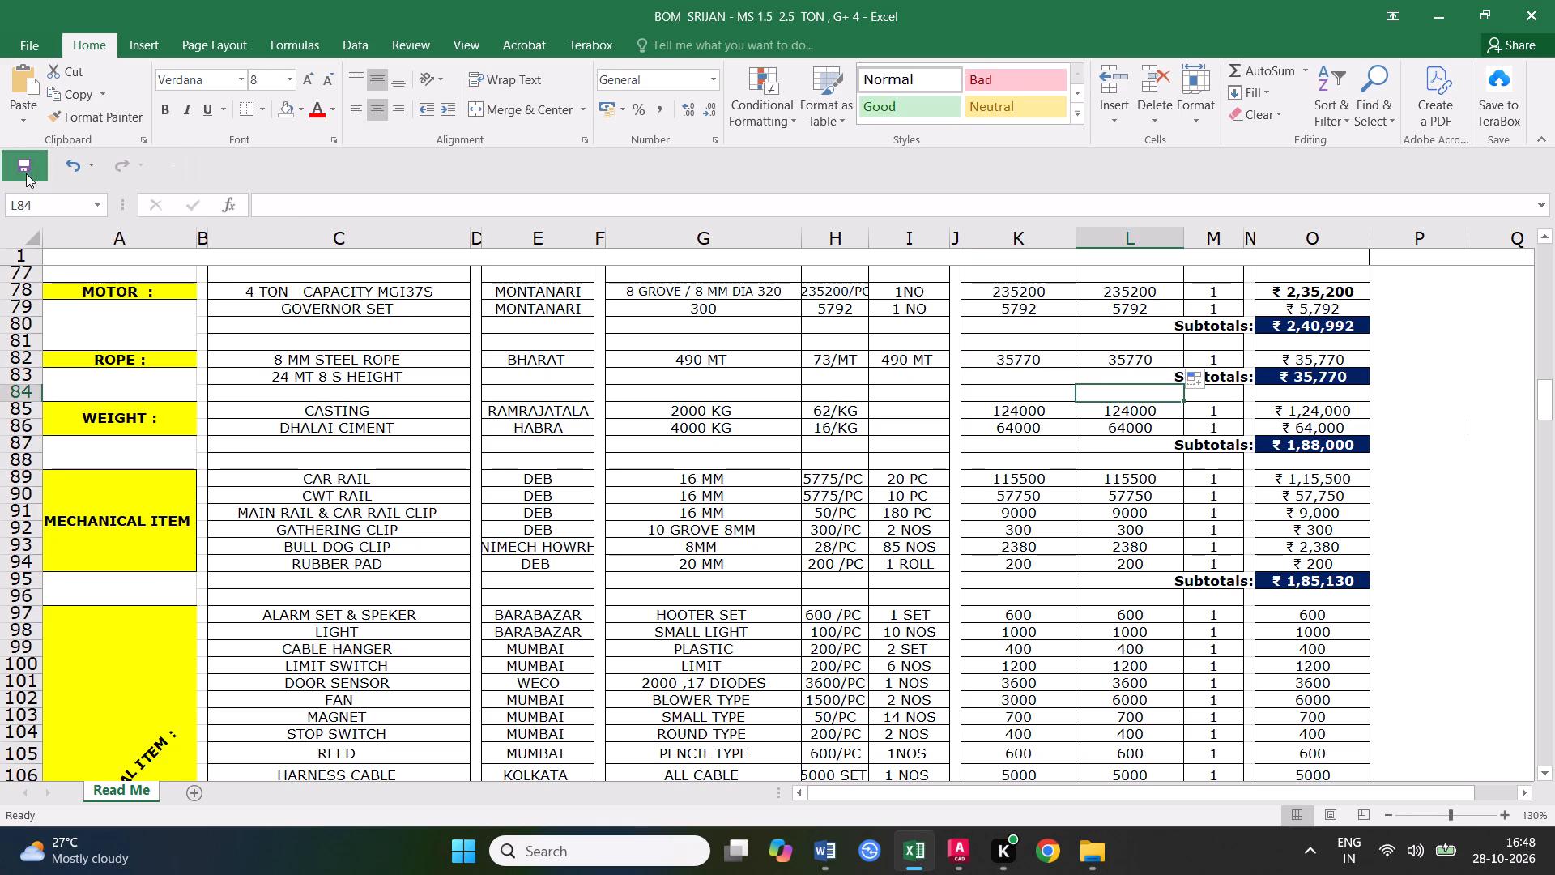
Go to the WEIGHT section and calculate the weight as (2500 ÷ 2 + 2500) ÷ 2.
left_click(438, 401)
left_click(369, 368)
scroll(389, 408, "down", 1)
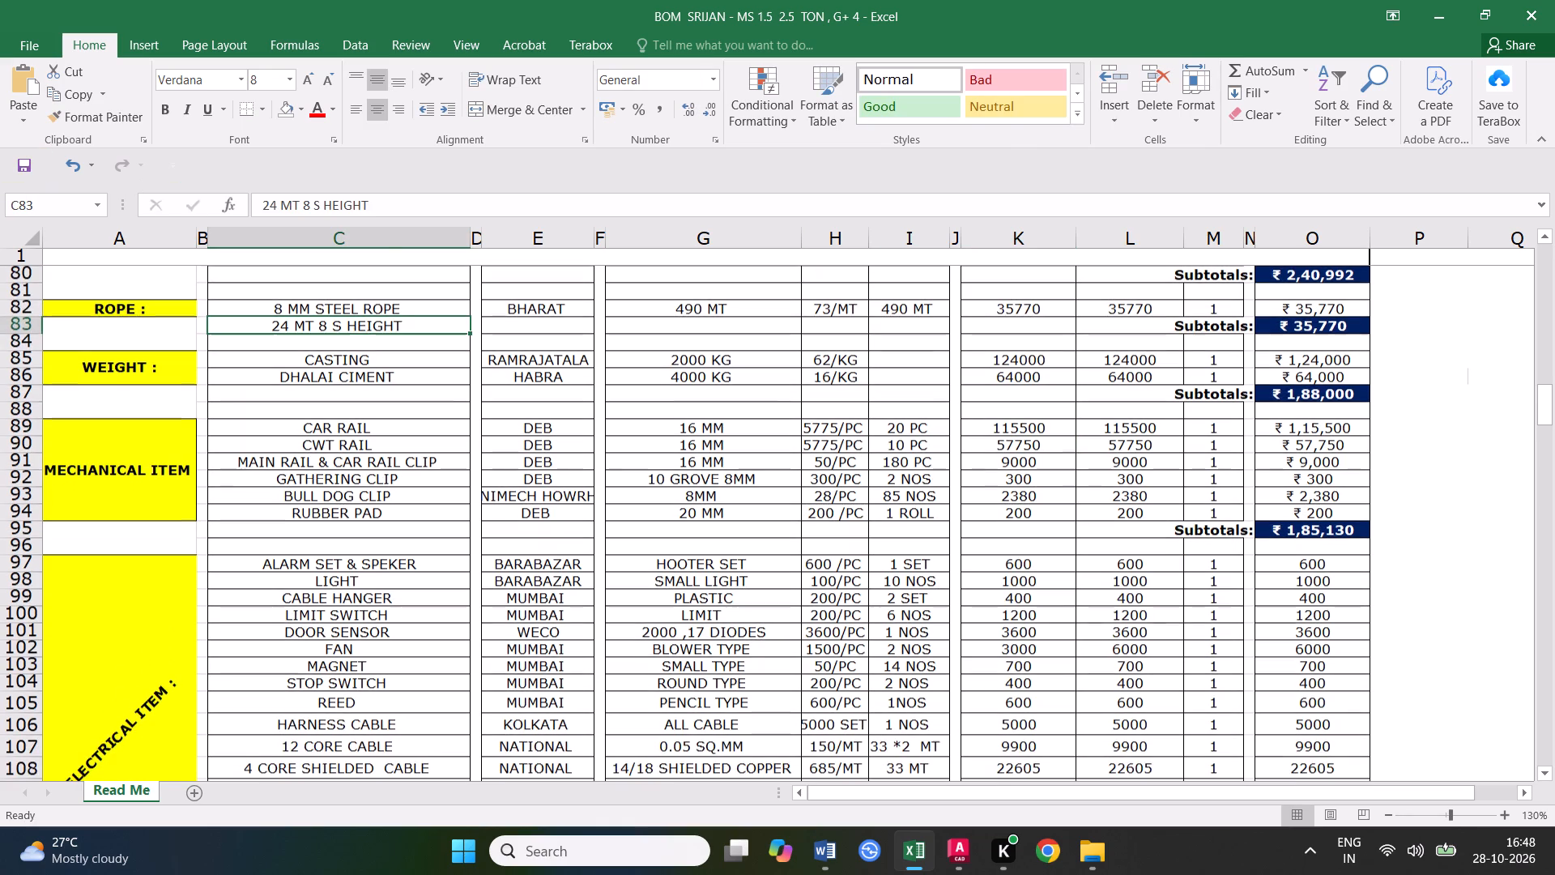
left_click(351, 365)
left_click(16, 356)
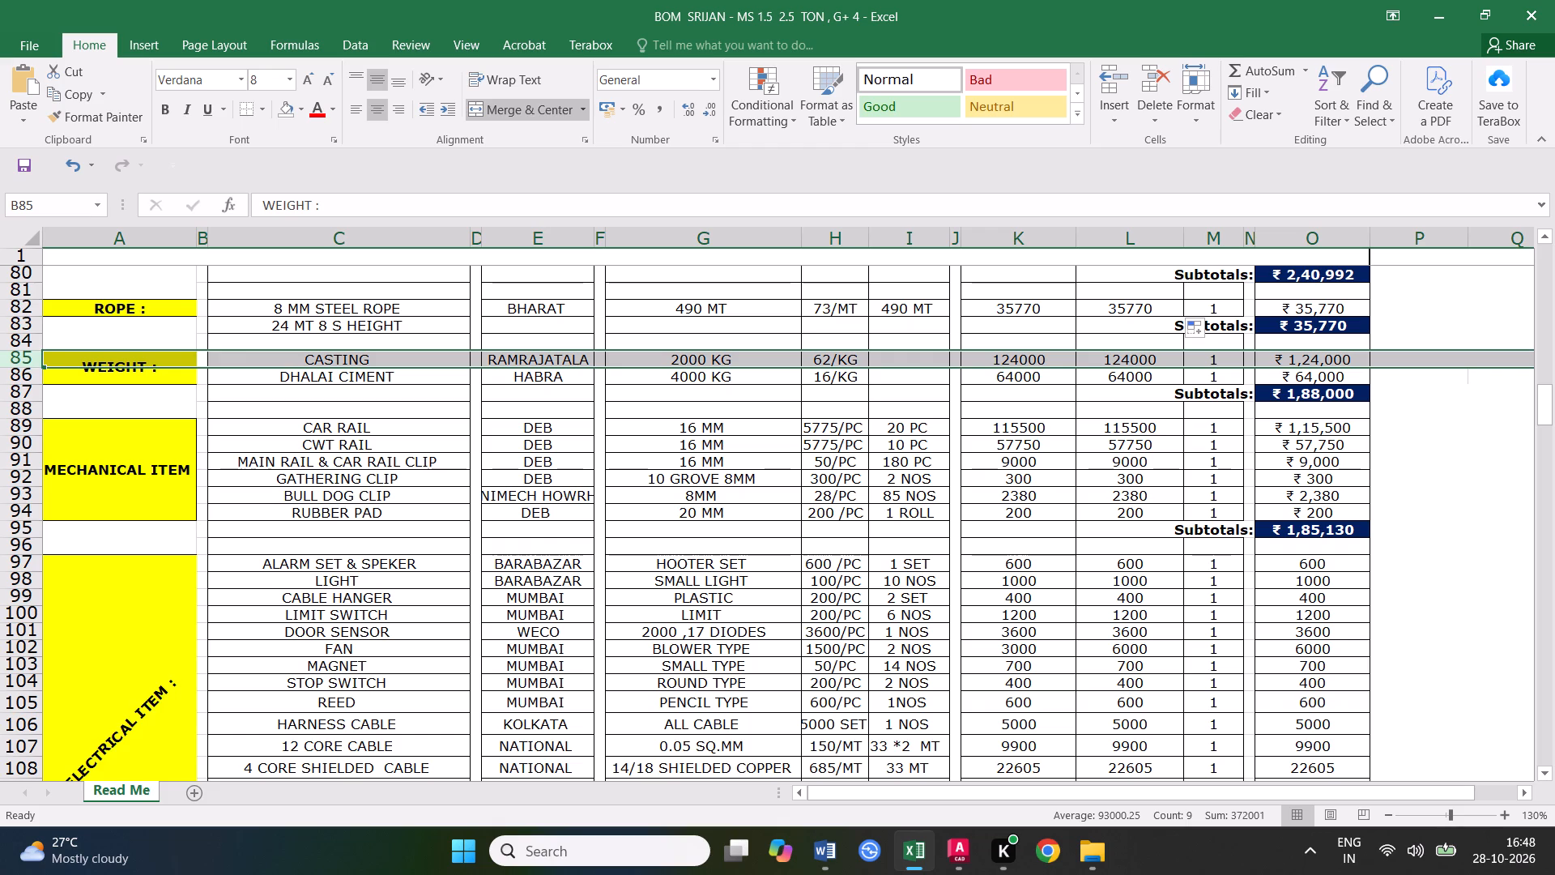
type("2500")
type("/2")
key("Return")
type("+2500")
key("Return")
type("/2")
key("Return")
scroll(454, 495, "up", 1)
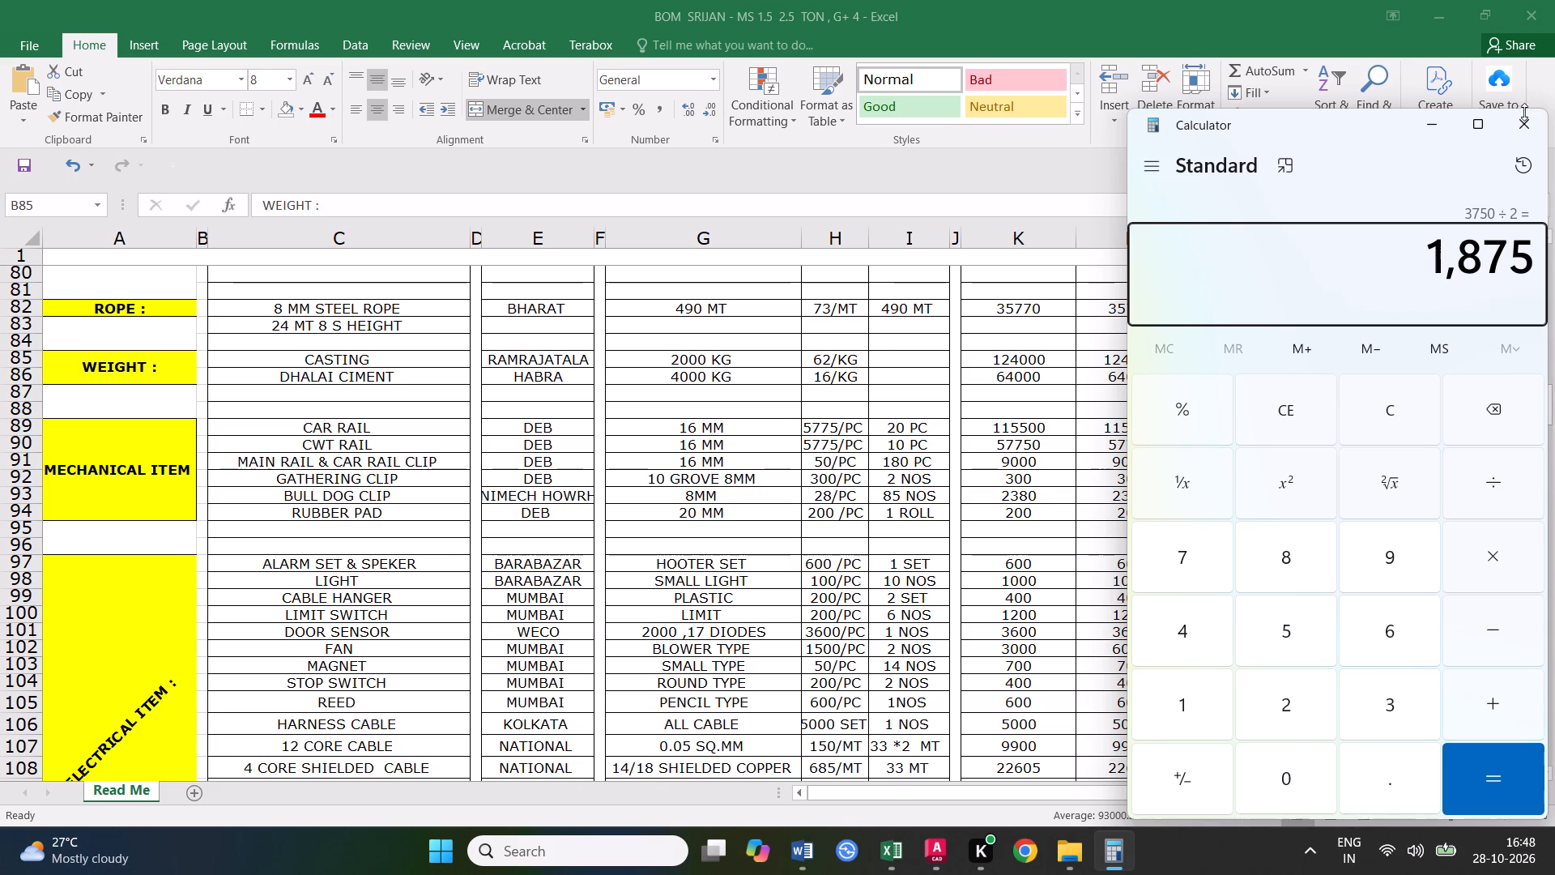
left_click(1523, 117)
Set the CASTING and DHALAI CIMENT specifications in column G to 1875 KG each.
double_click(700, 358)
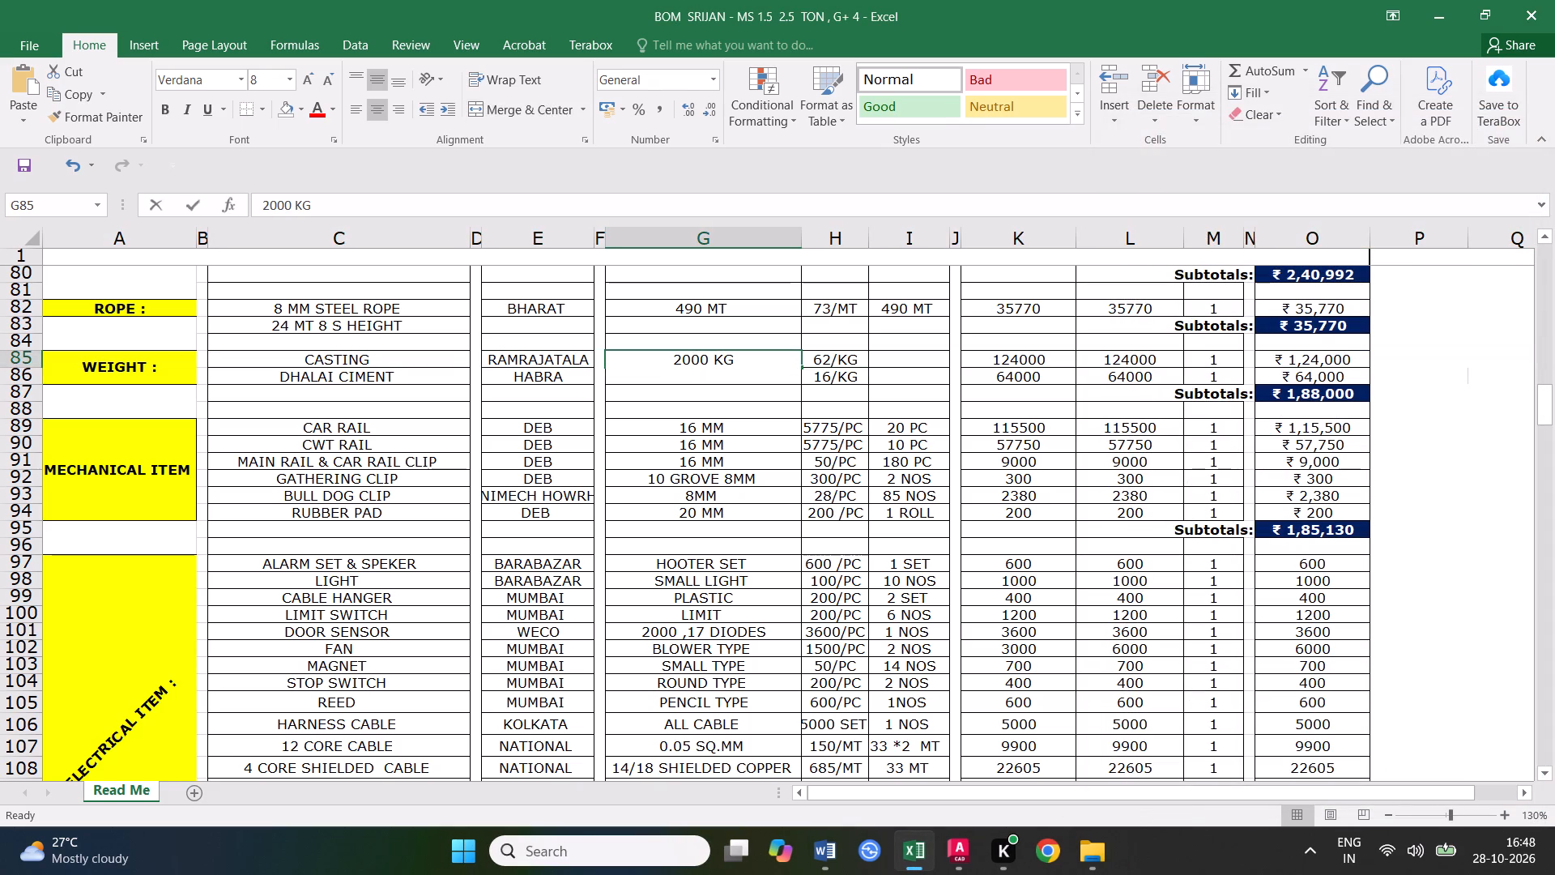
left_click_drag(706, 358, 675, 360)
type("1875")
left_click(671, 426)
double_click(694, 376)
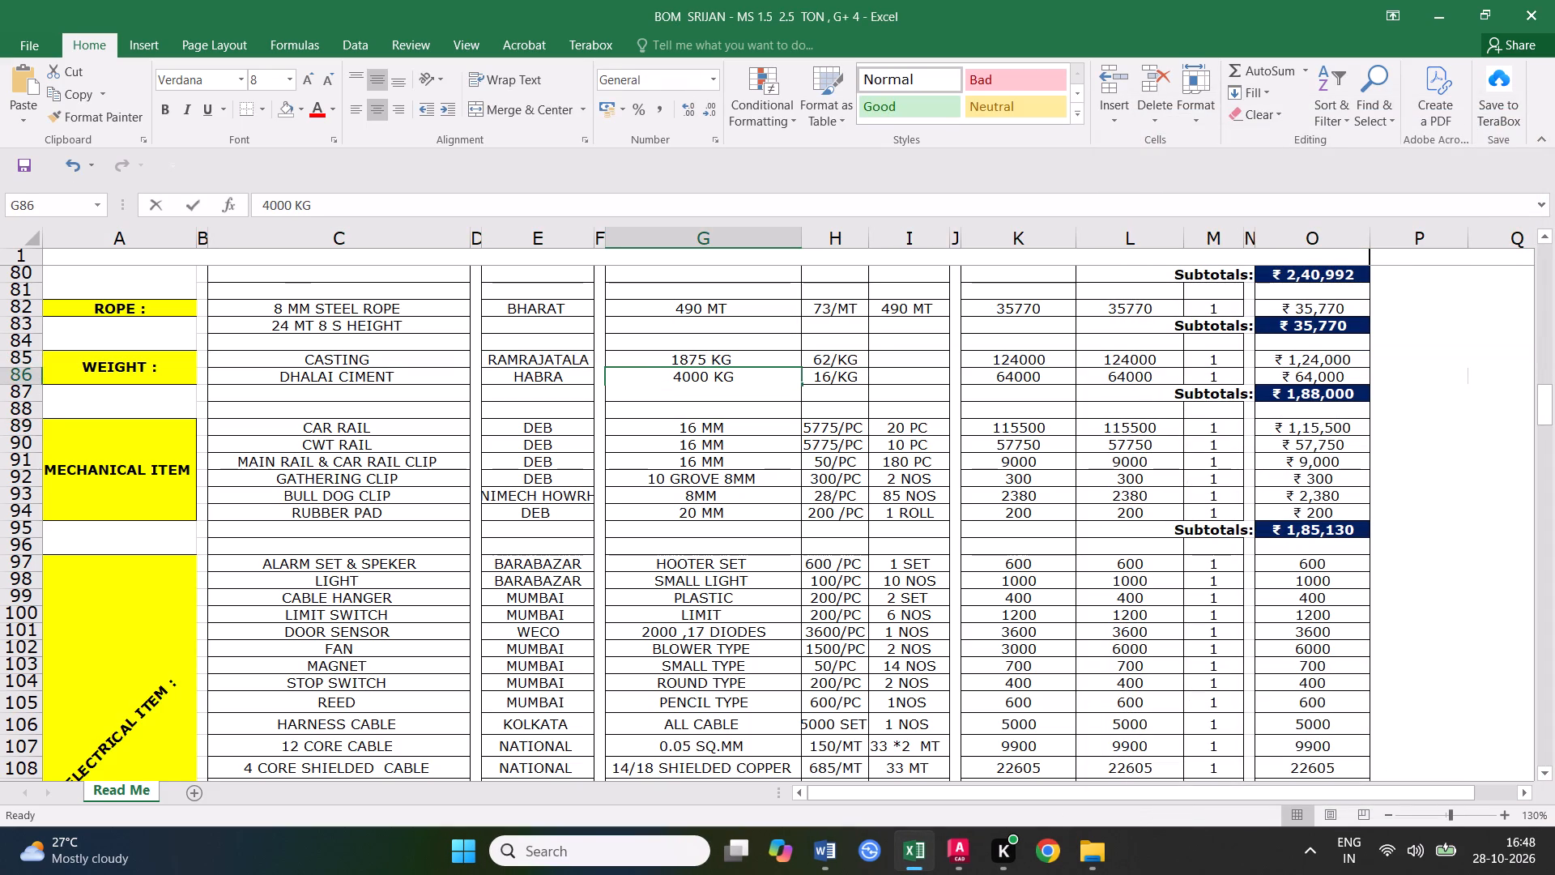
left_click_drag(710, 372, 675, 372)
type("17")
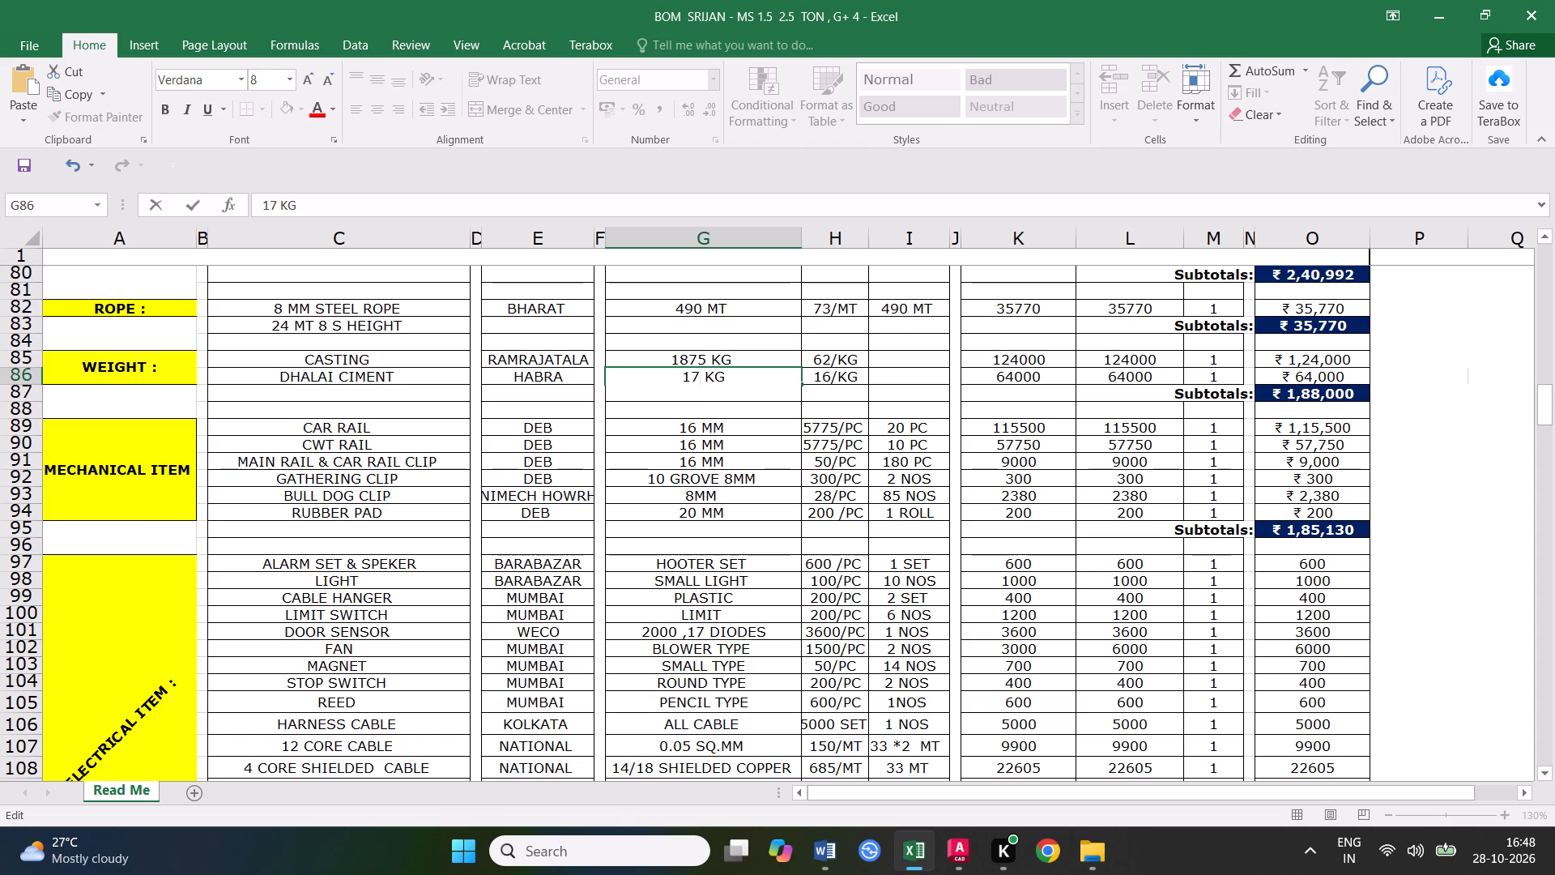
key("BackSpace")
type("875")
left_click(704, 448)
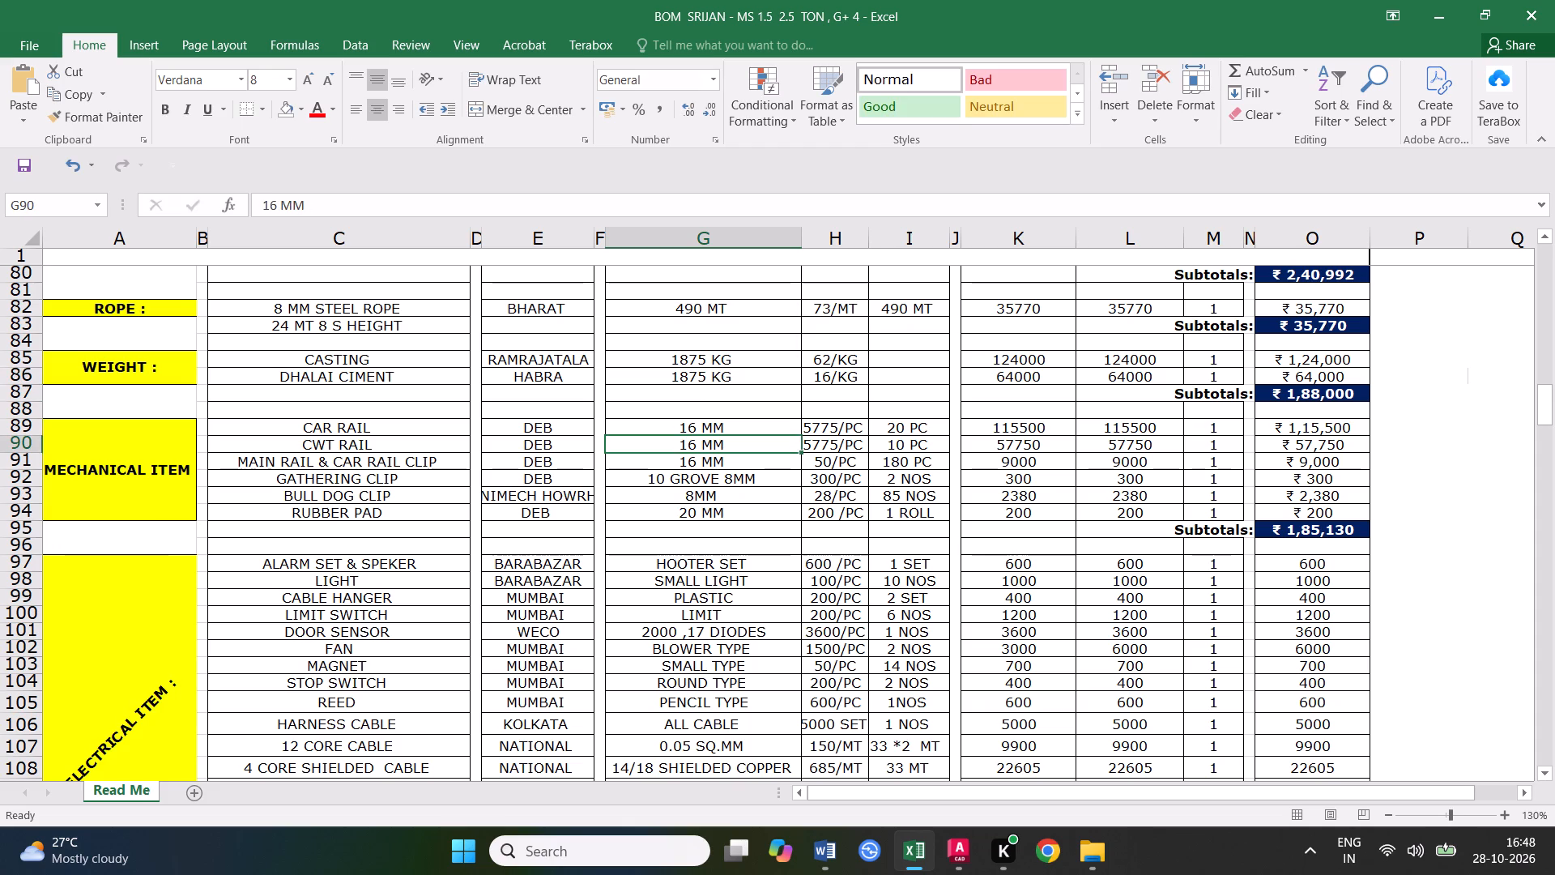
Recheck the DHALAI CIMENT row in the WEIGHT section and save the workbook.
left_click(750, 375)
left_click(769, 401)
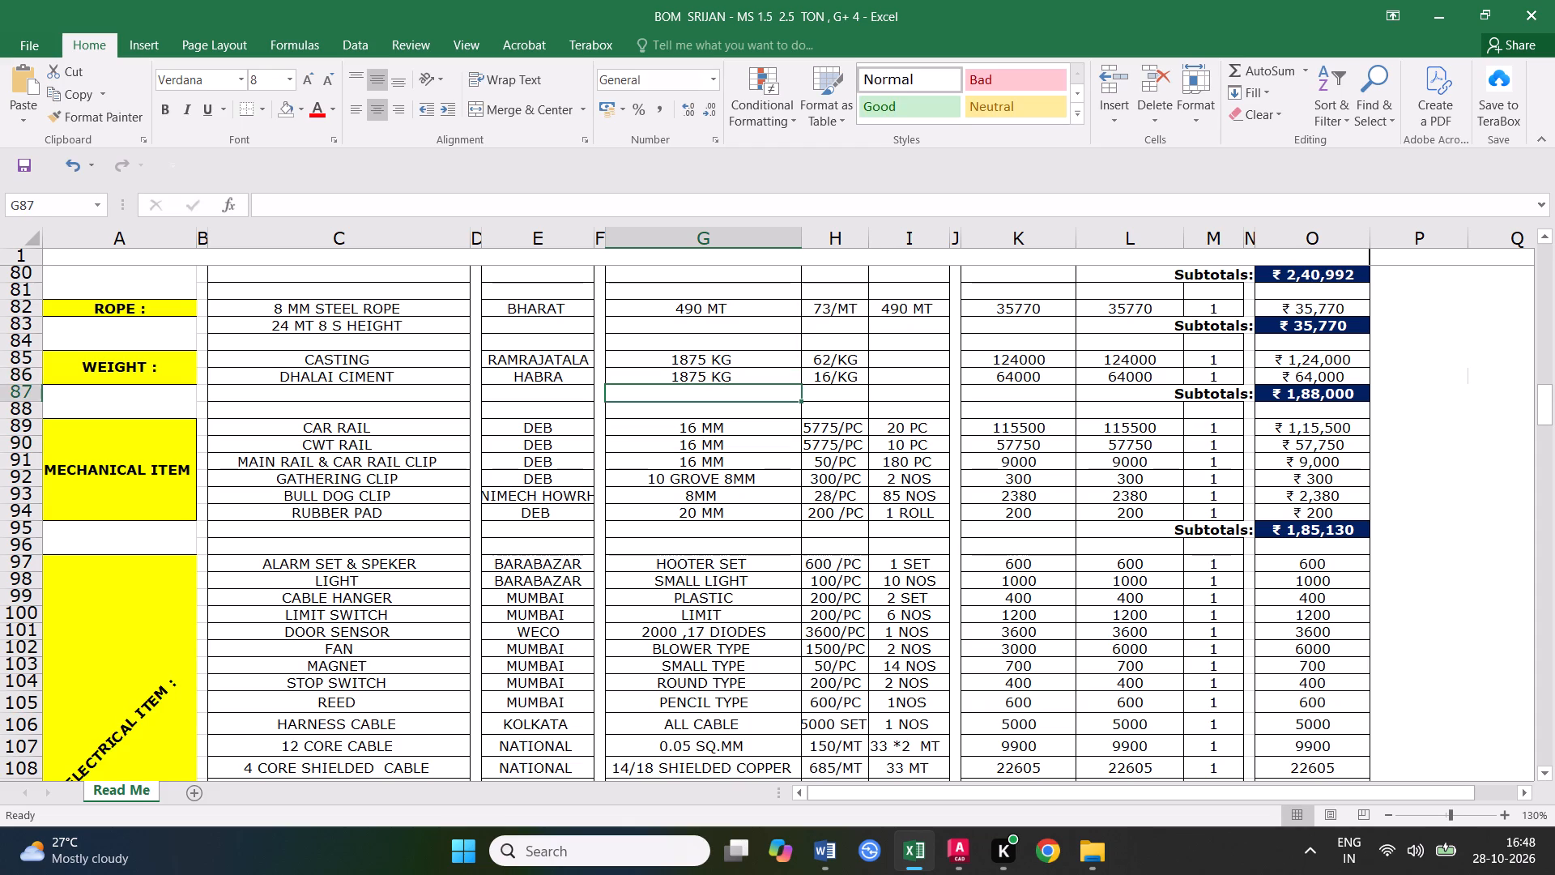
left_click(735, 425)
left_click(705, 368)
left_click(339, 374)
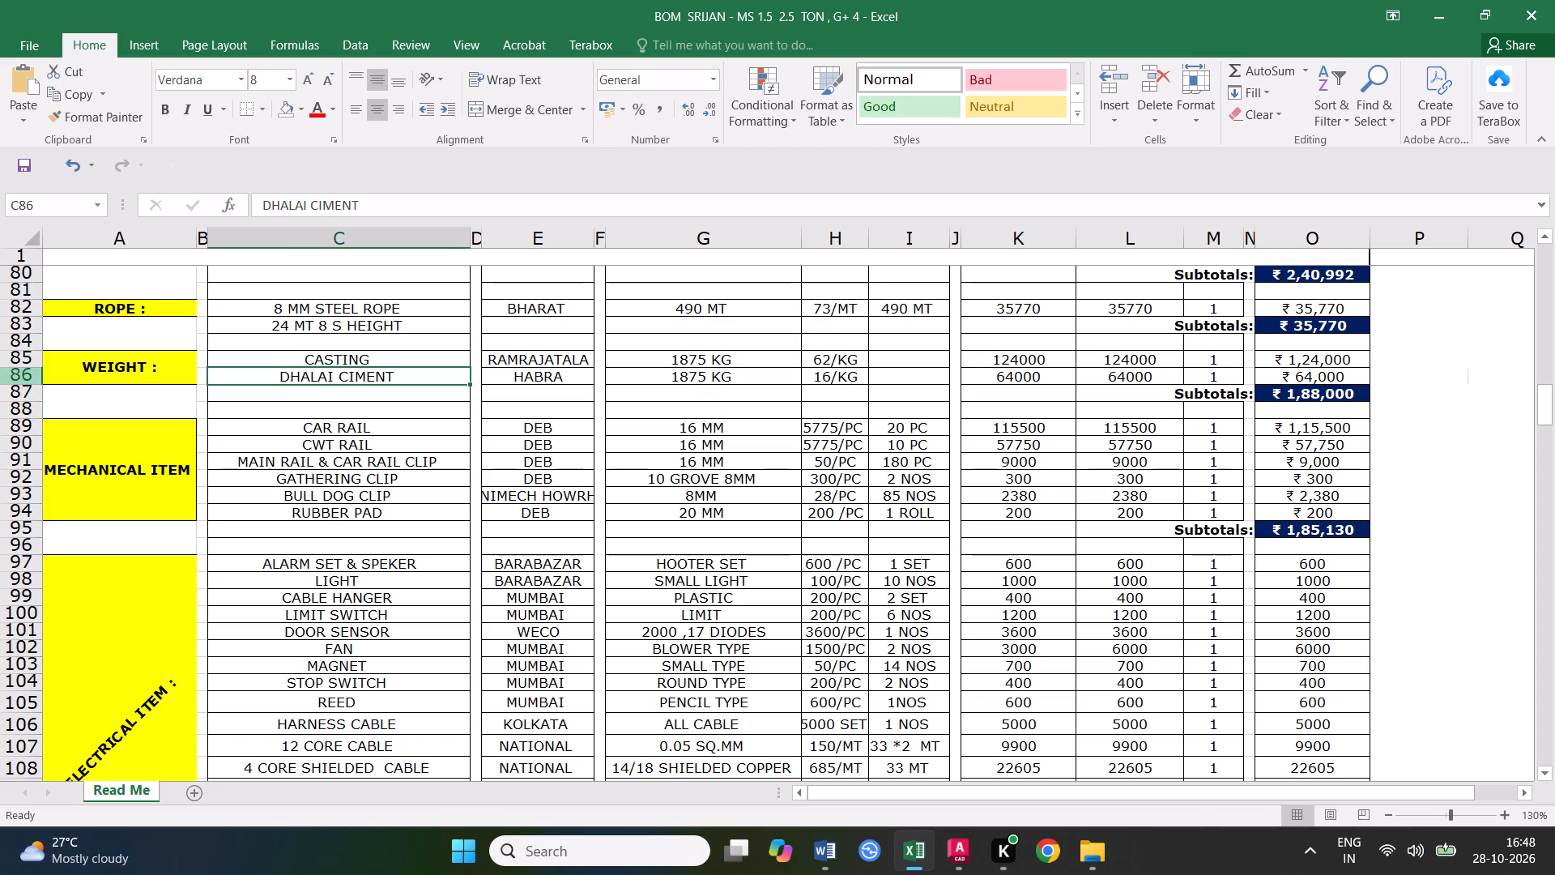
left_click(22, 371)
left_click(19, 376)
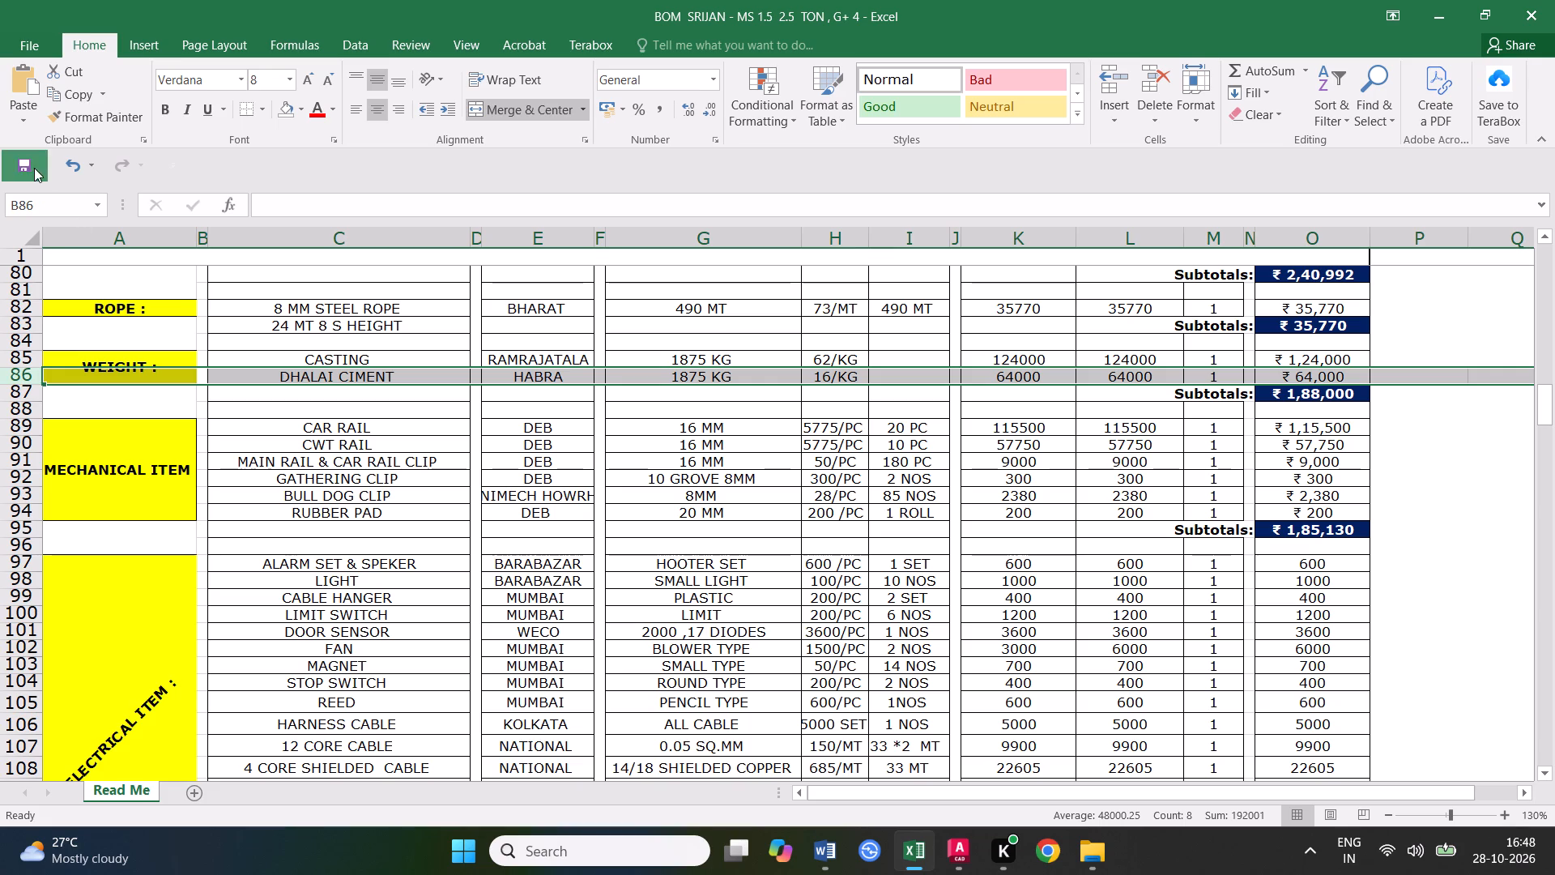
left_click(34, 168)
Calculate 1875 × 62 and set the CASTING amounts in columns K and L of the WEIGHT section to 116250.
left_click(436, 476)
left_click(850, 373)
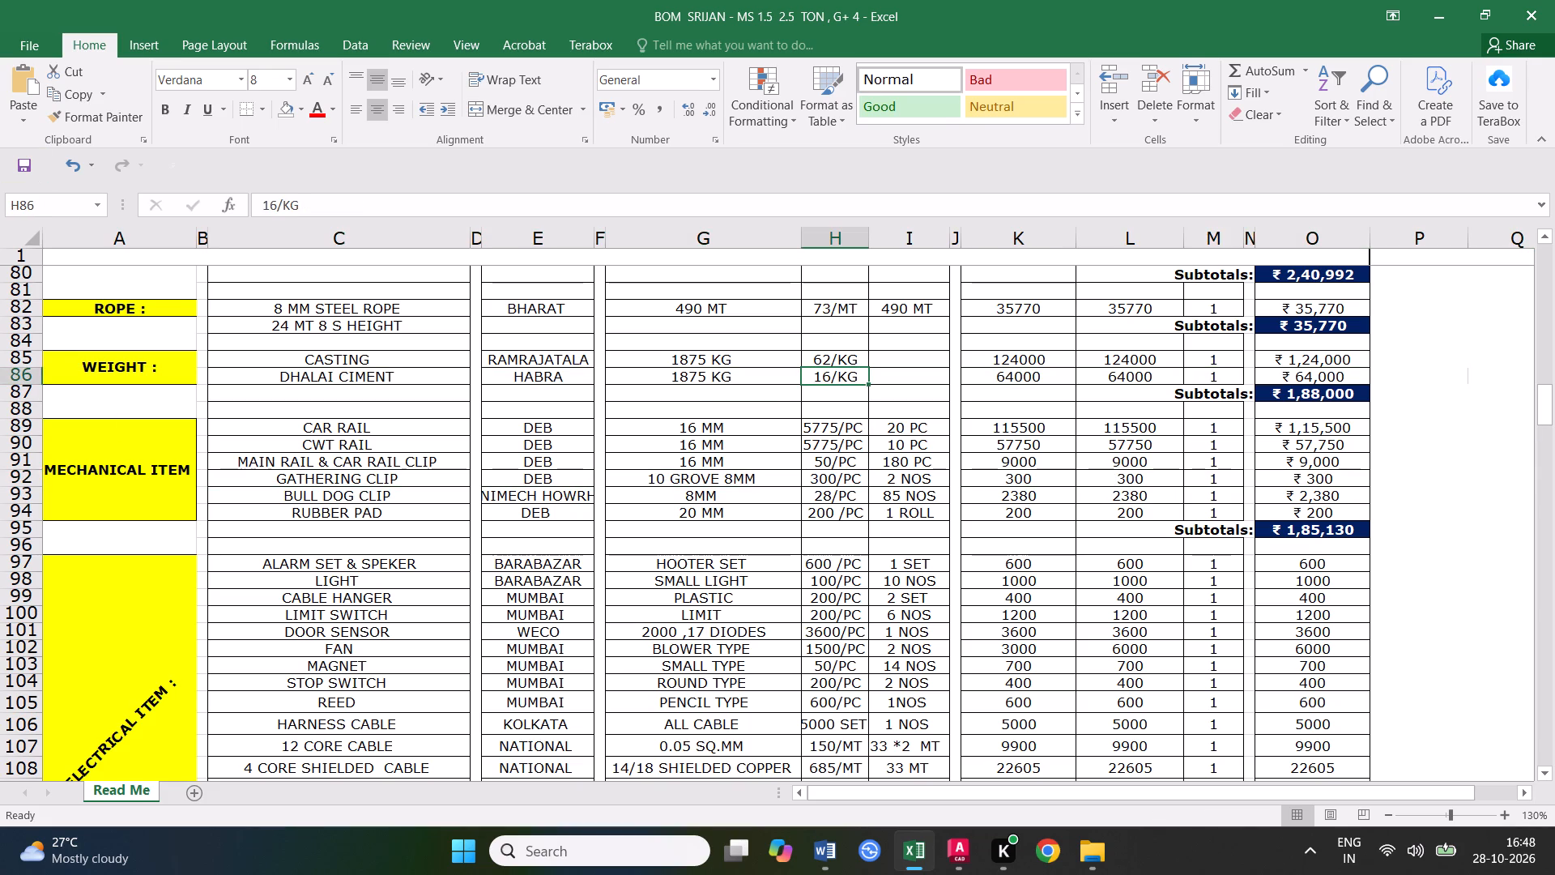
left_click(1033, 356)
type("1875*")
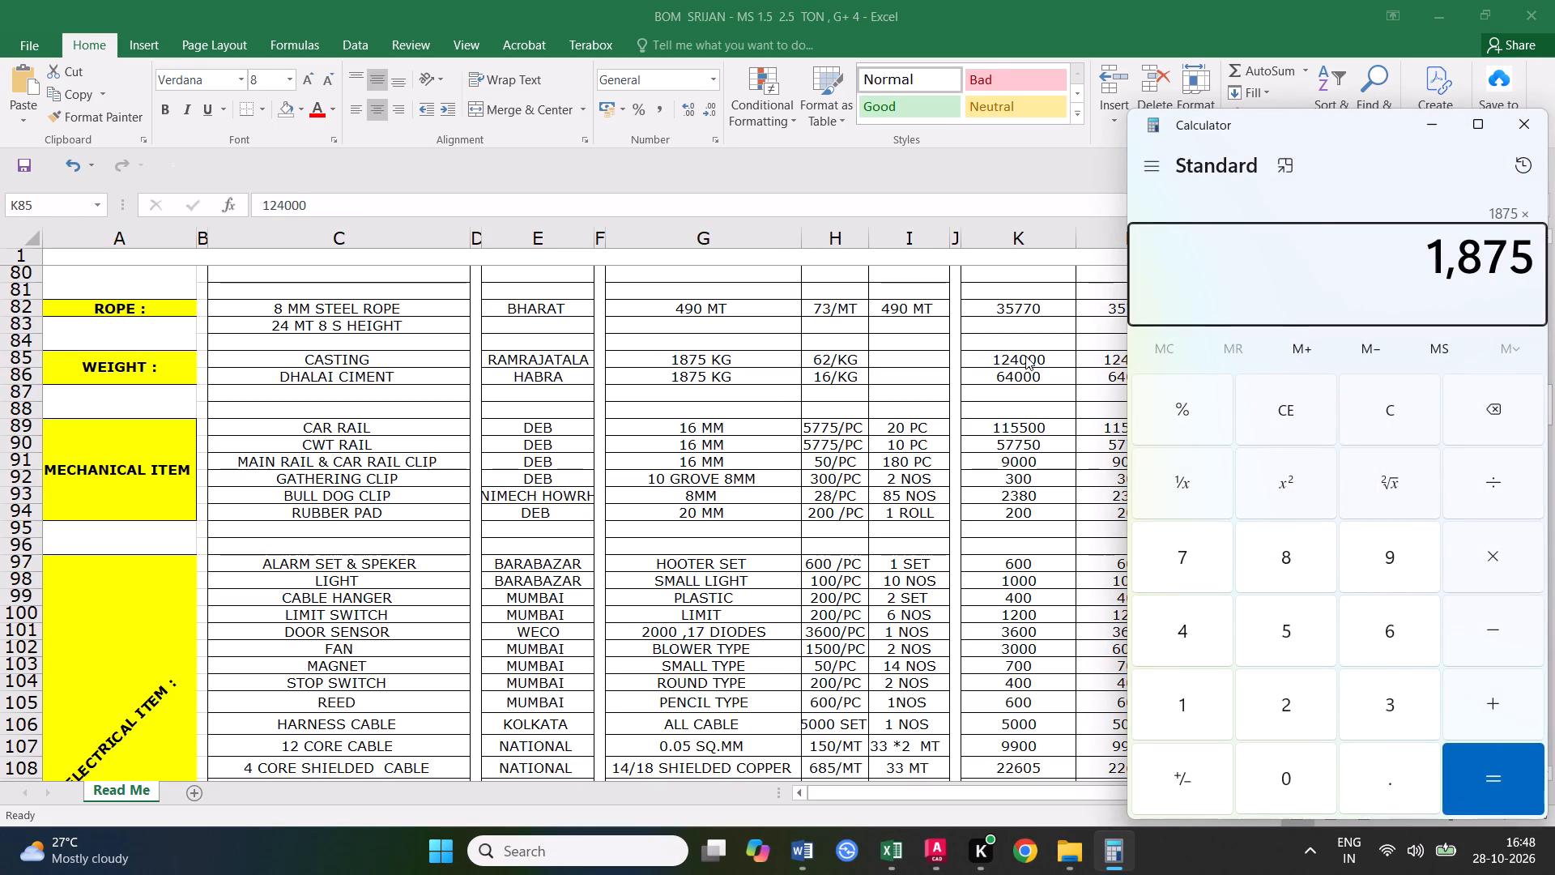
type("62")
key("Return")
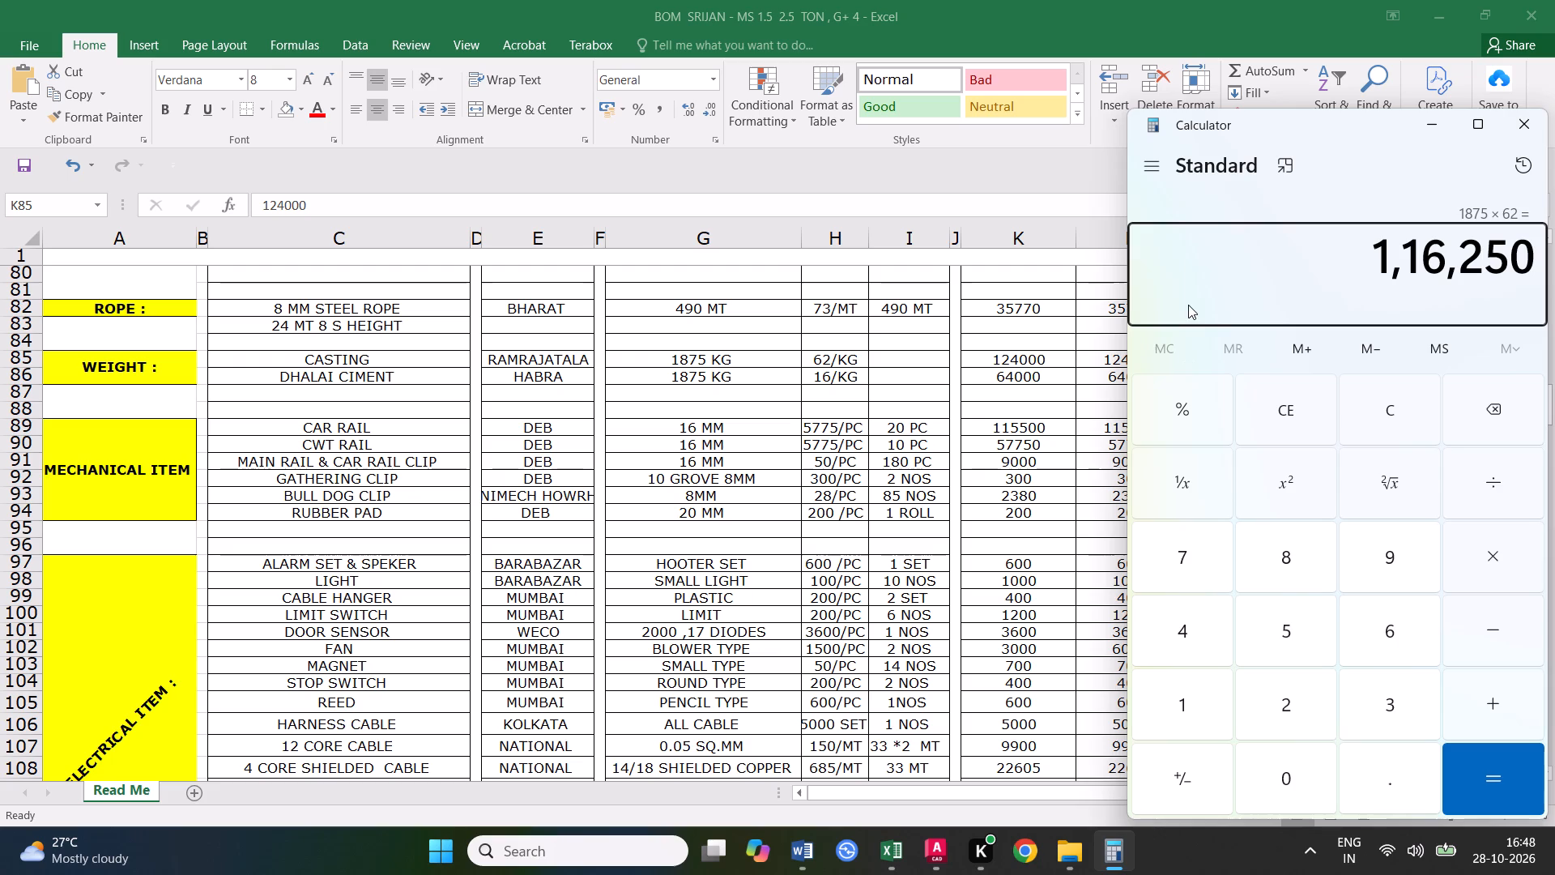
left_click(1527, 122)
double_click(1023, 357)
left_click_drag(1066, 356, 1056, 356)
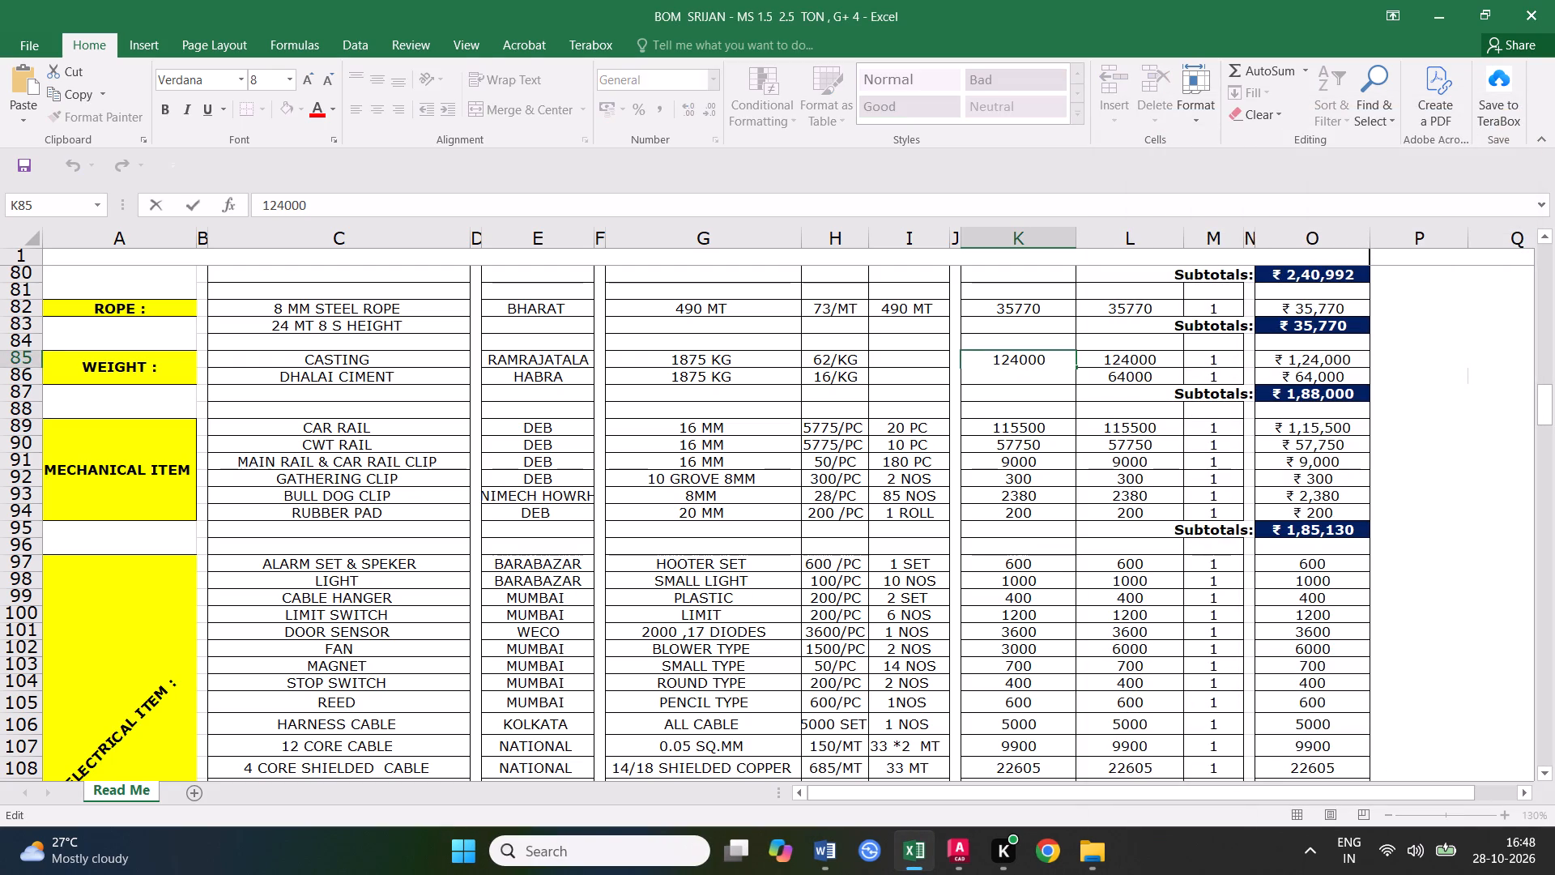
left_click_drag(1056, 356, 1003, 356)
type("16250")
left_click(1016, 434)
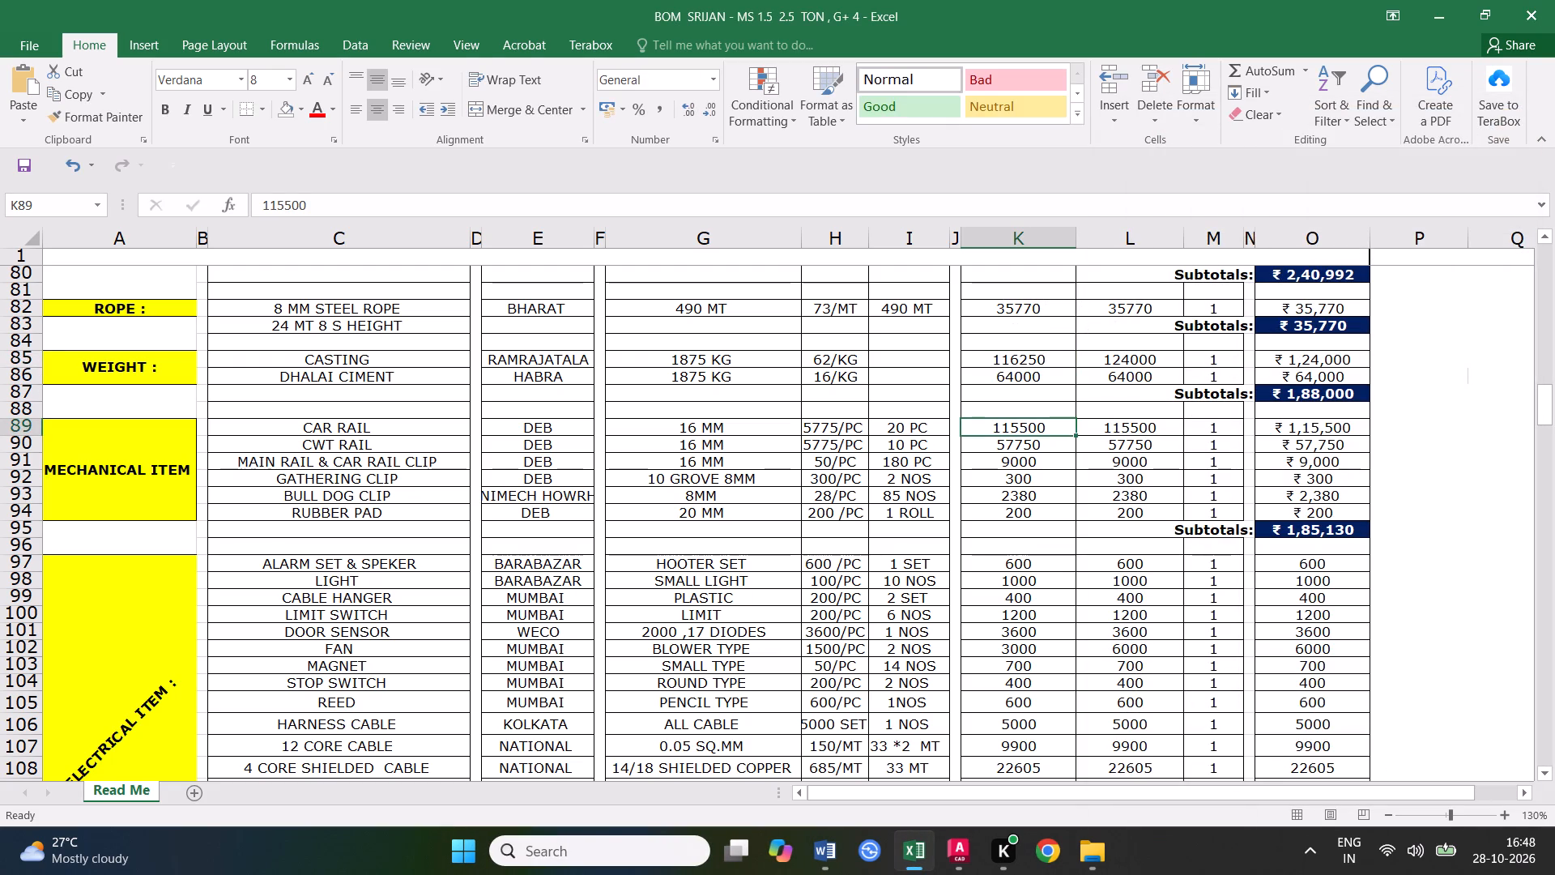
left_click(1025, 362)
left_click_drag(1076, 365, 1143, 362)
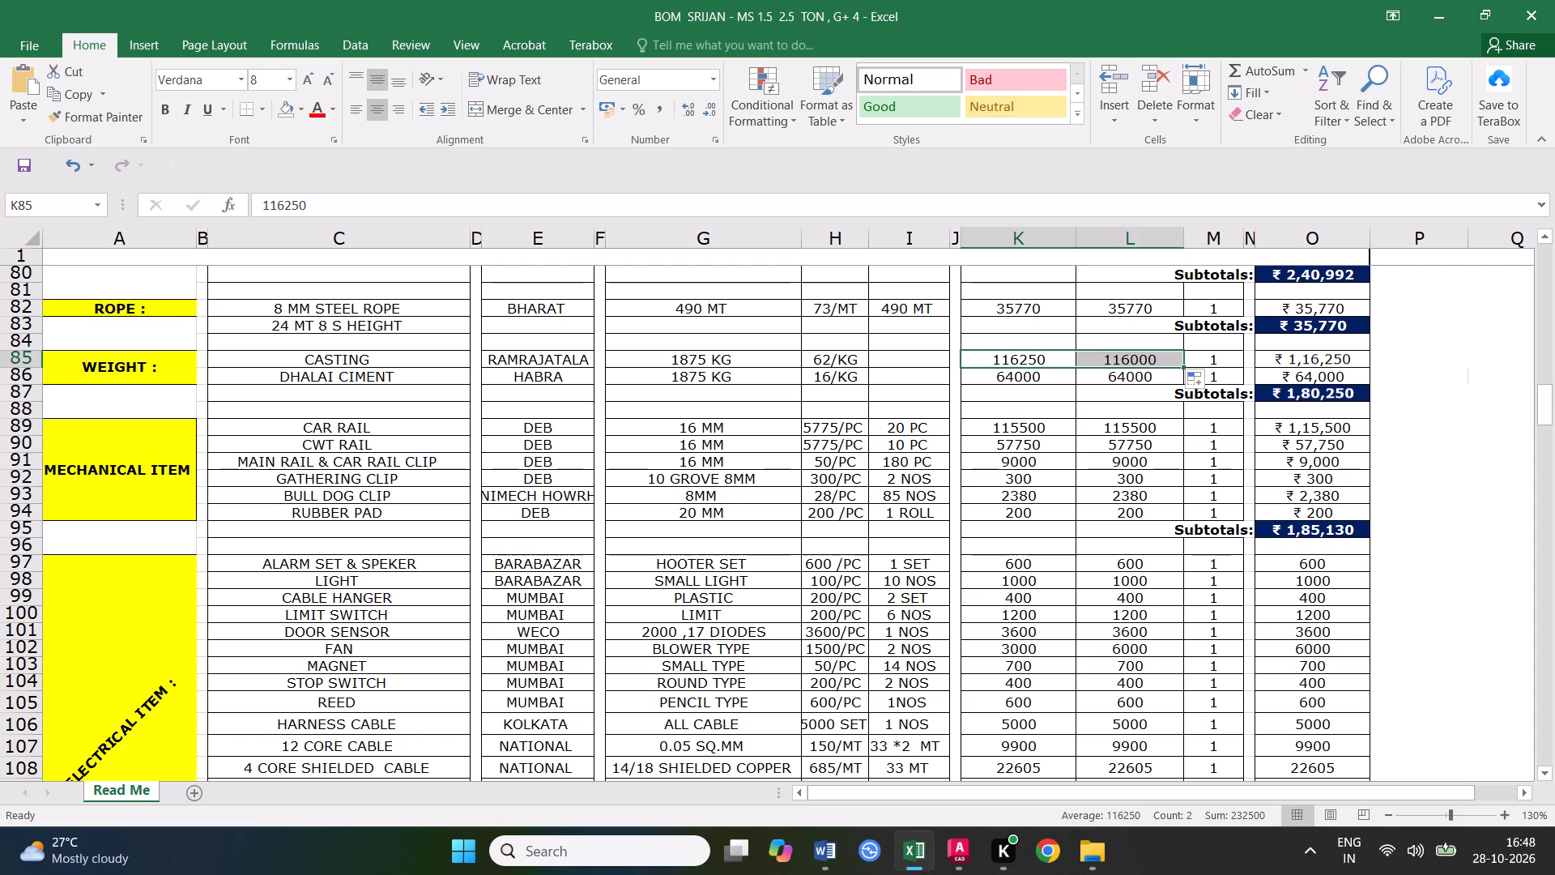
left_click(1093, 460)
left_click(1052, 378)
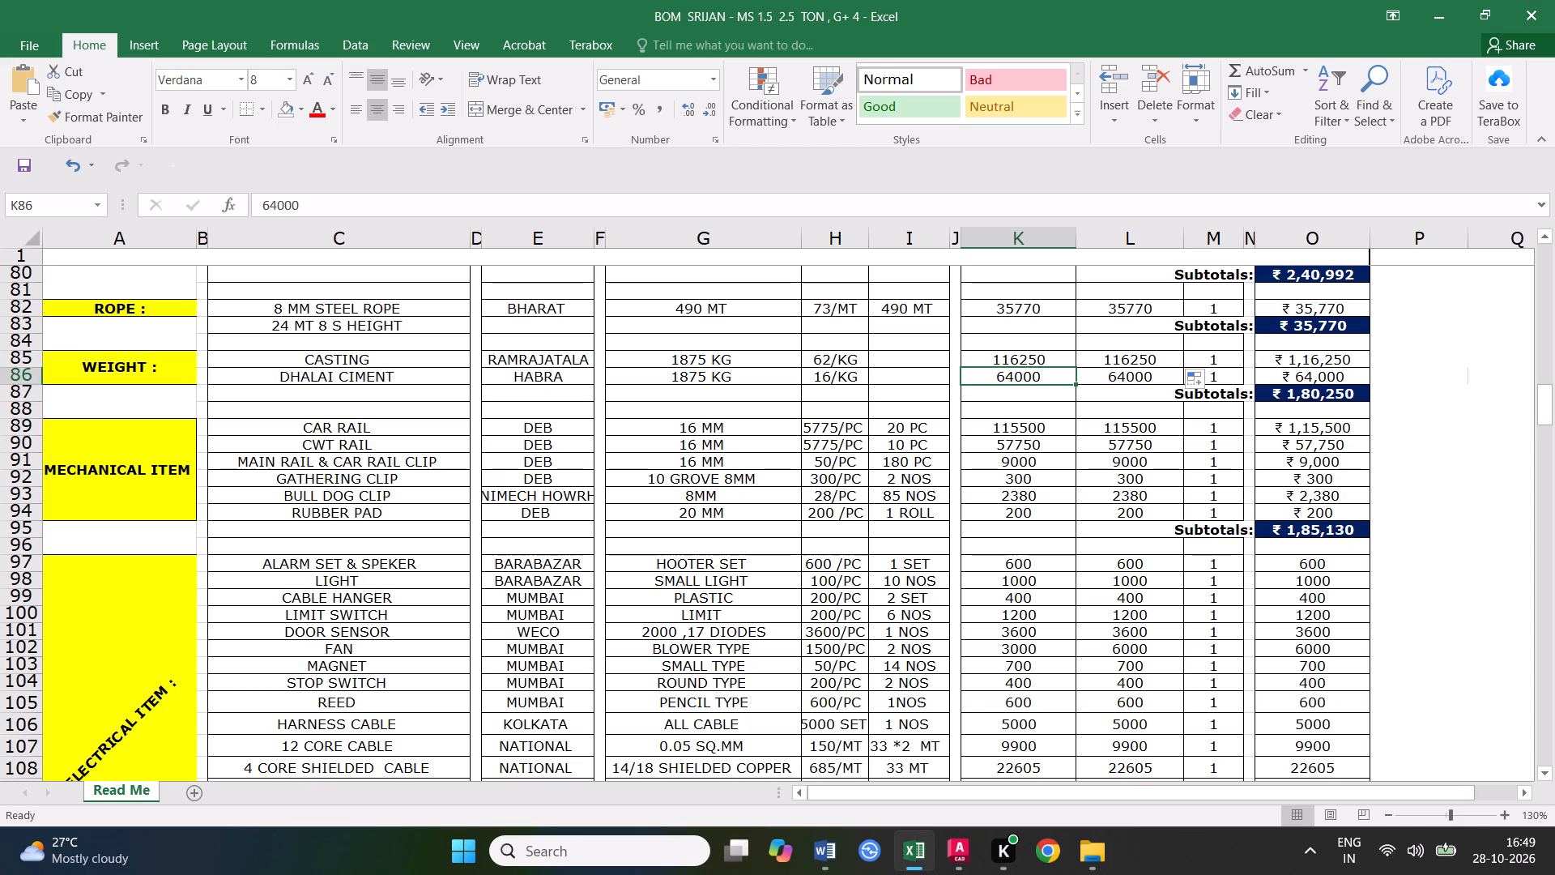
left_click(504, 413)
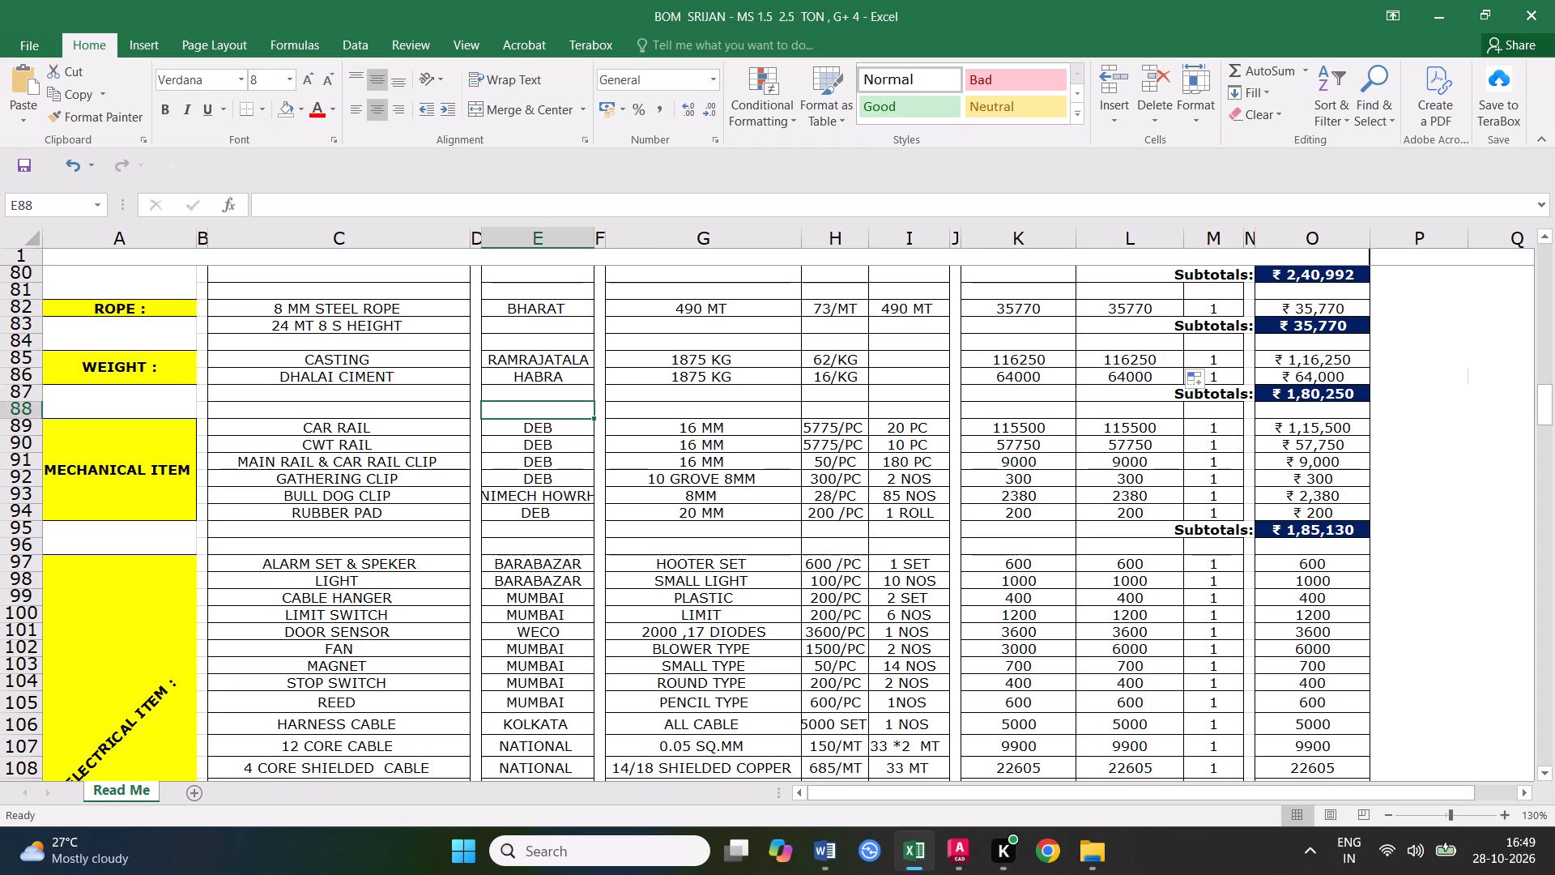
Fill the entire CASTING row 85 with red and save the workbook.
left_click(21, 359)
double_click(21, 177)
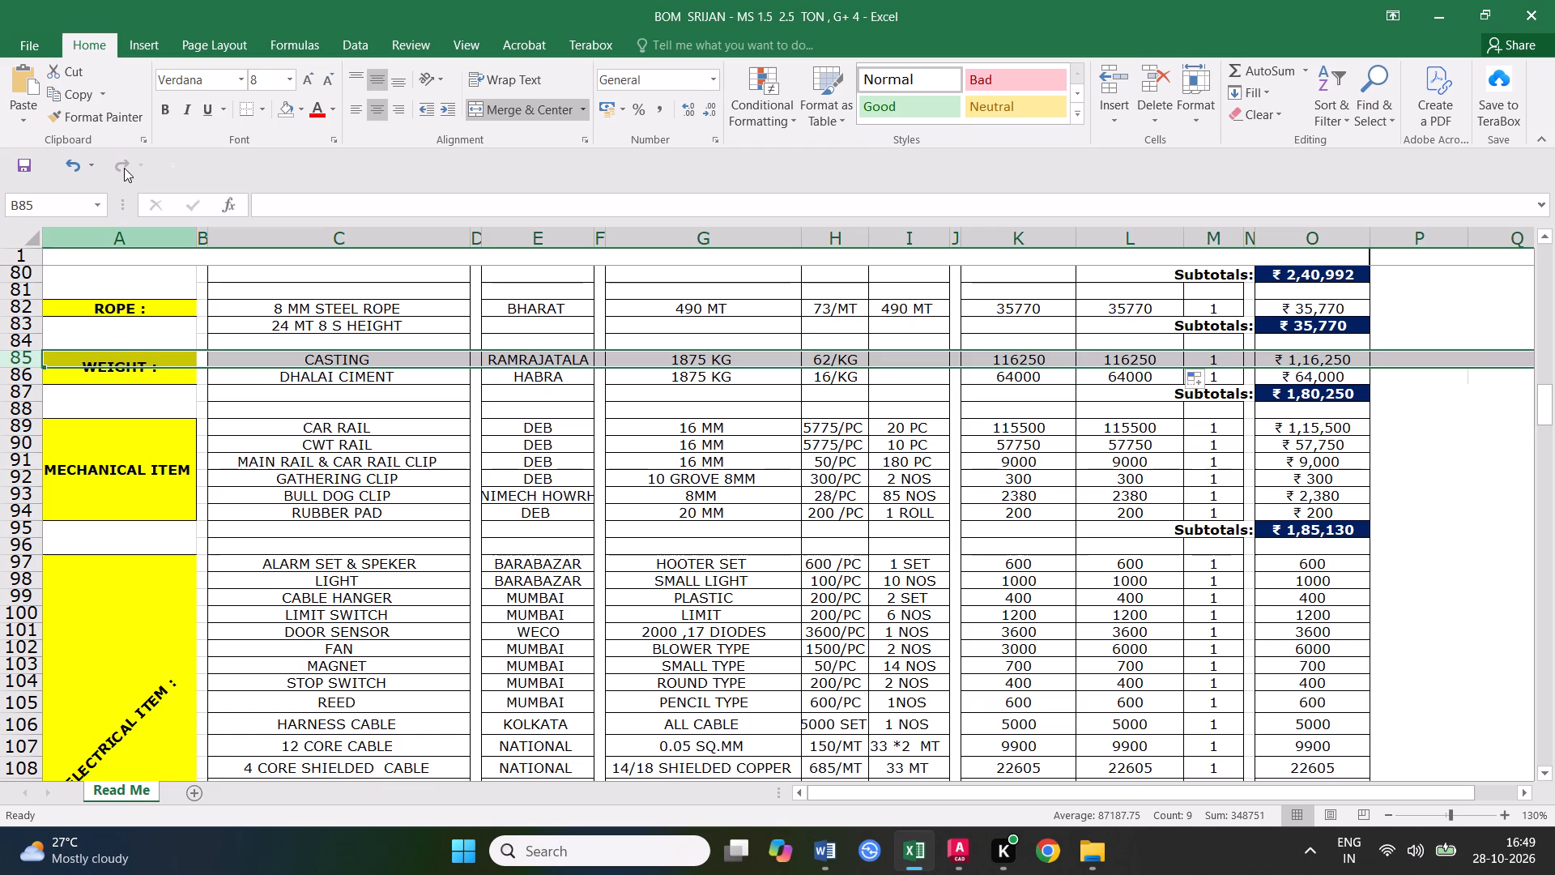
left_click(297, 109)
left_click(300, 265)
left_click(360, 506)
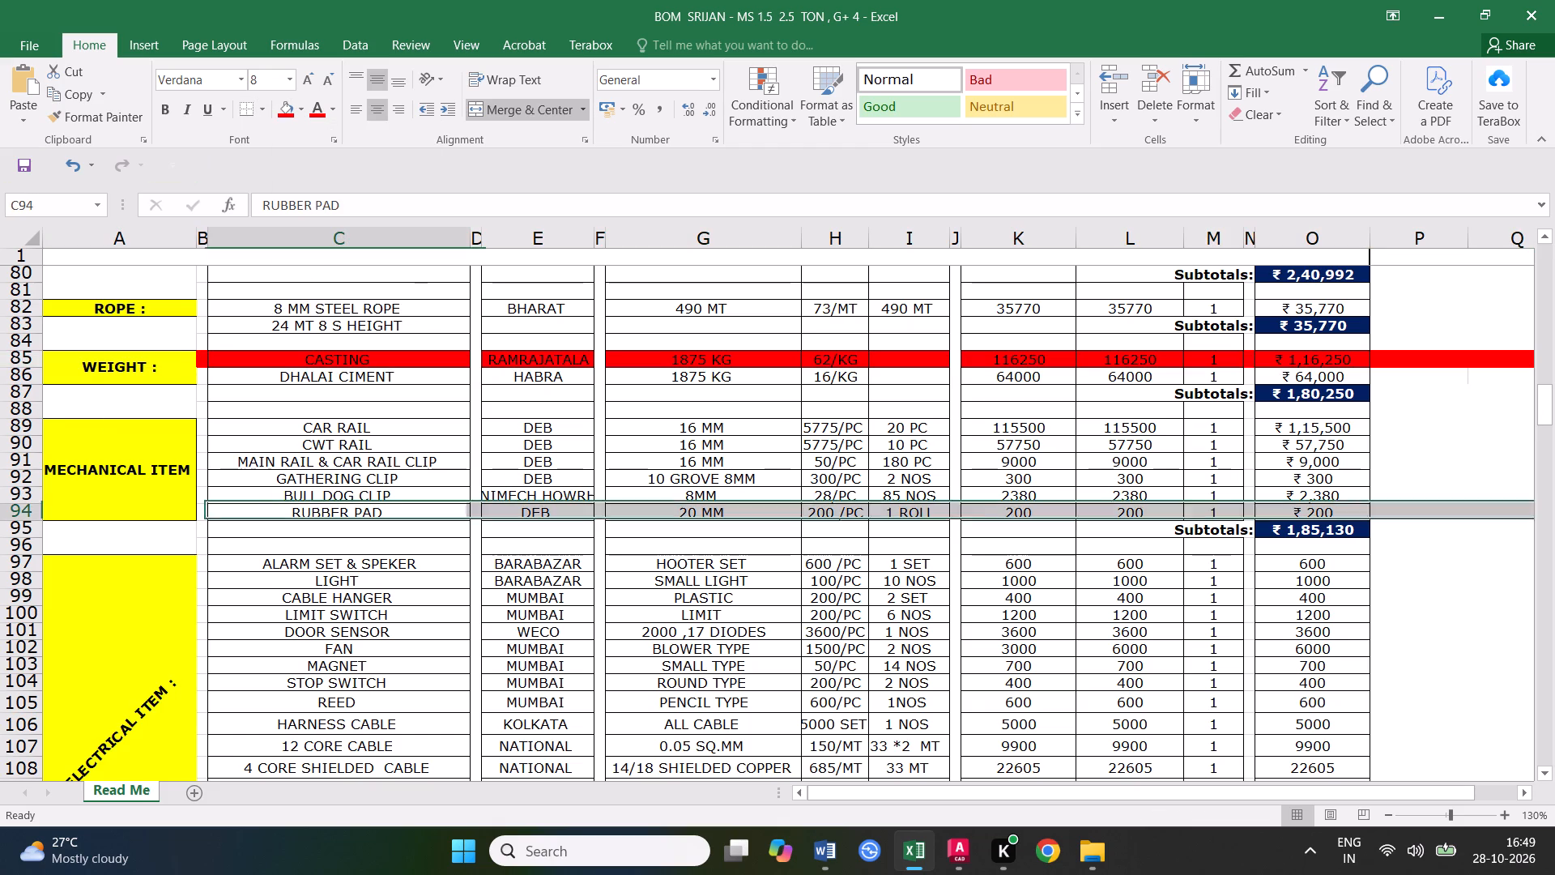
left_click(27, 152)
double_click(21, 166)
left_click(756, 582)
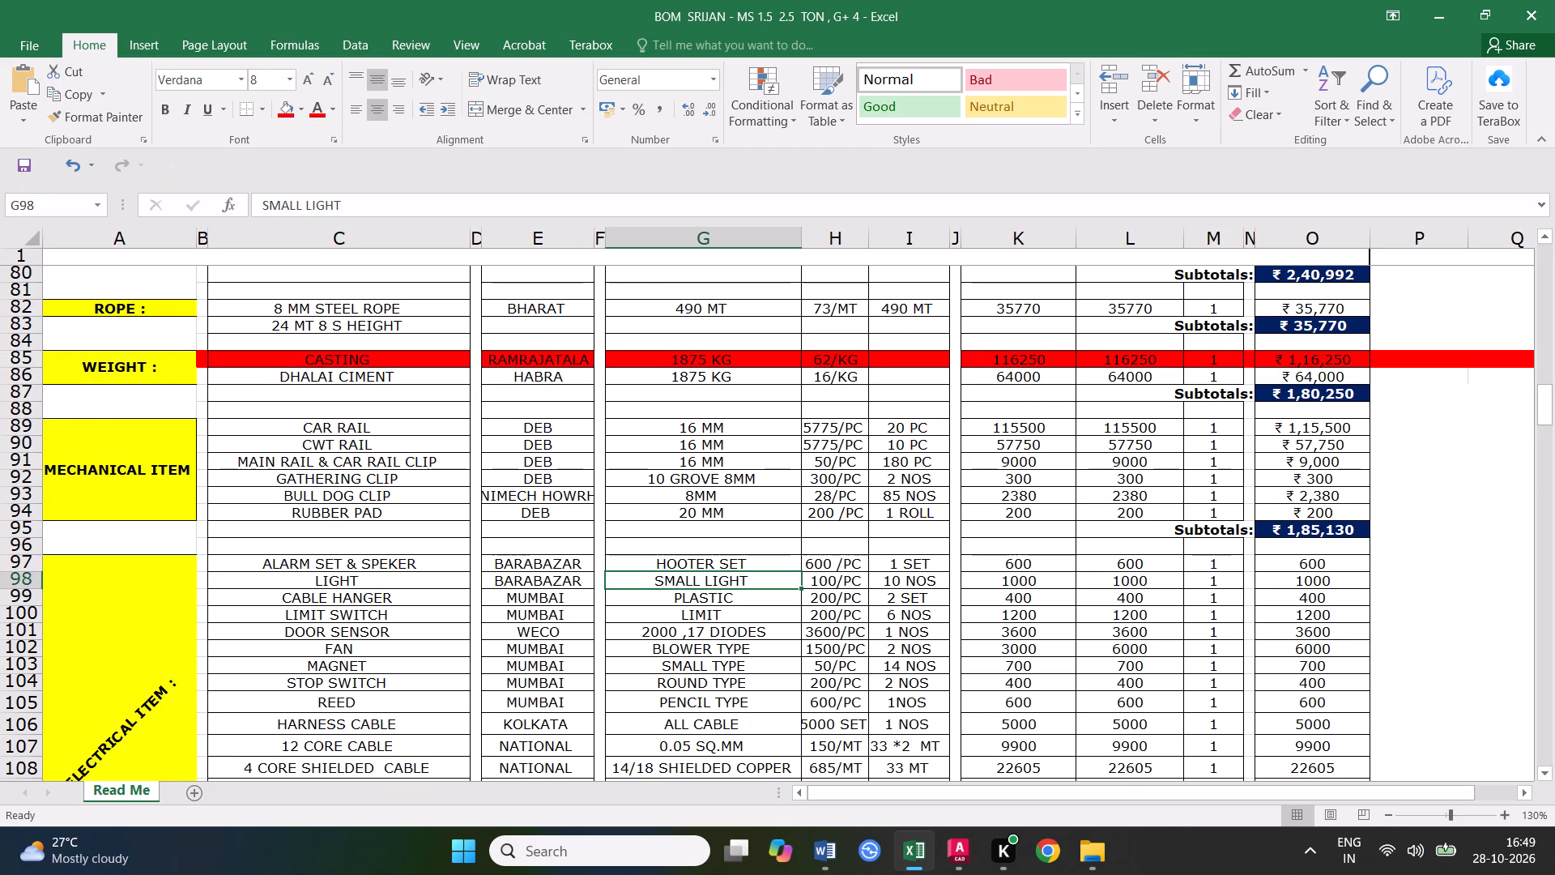
Calculate (2500 ÷ 2 + 2500) ÷ 3 for the casting weight and 1250 × 2 for the cement weight.
type("2500")
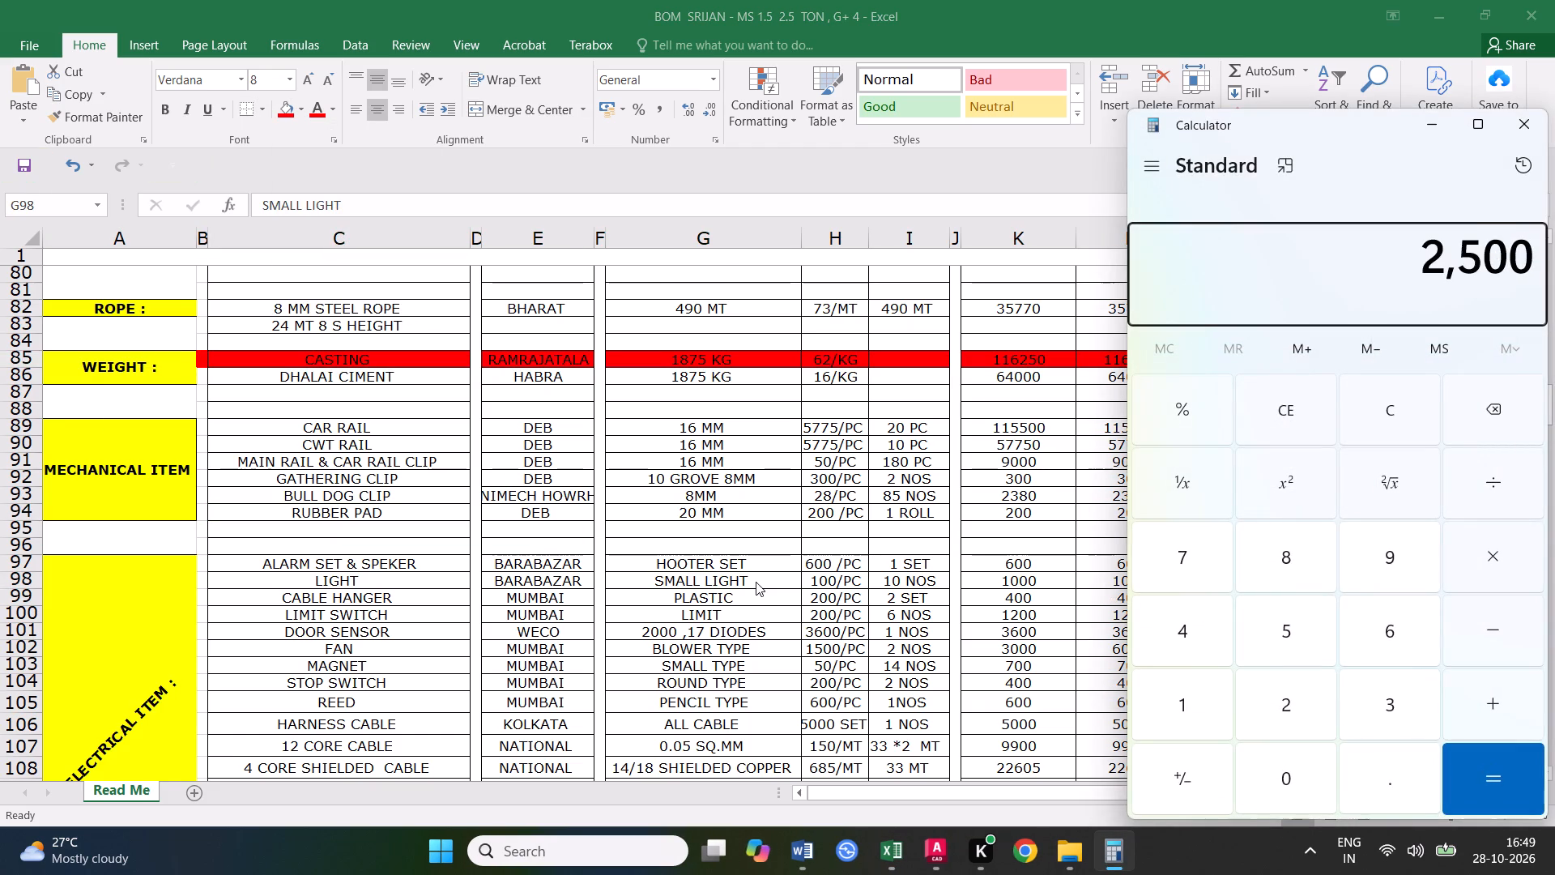
type("/2")
key("Return")
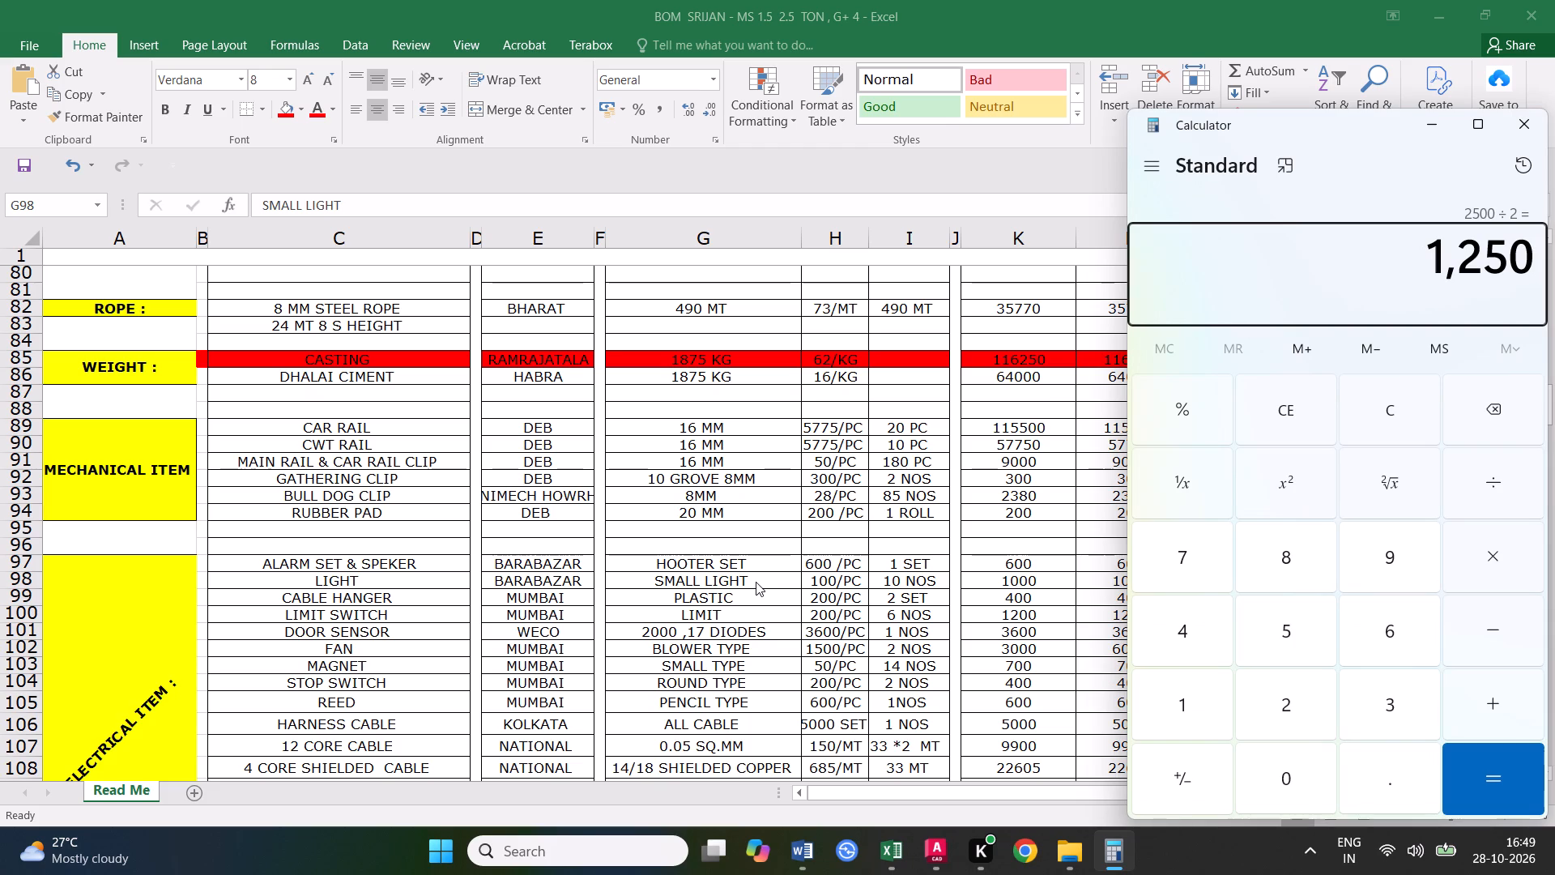
key("plus")
type("2500")
key("Return")
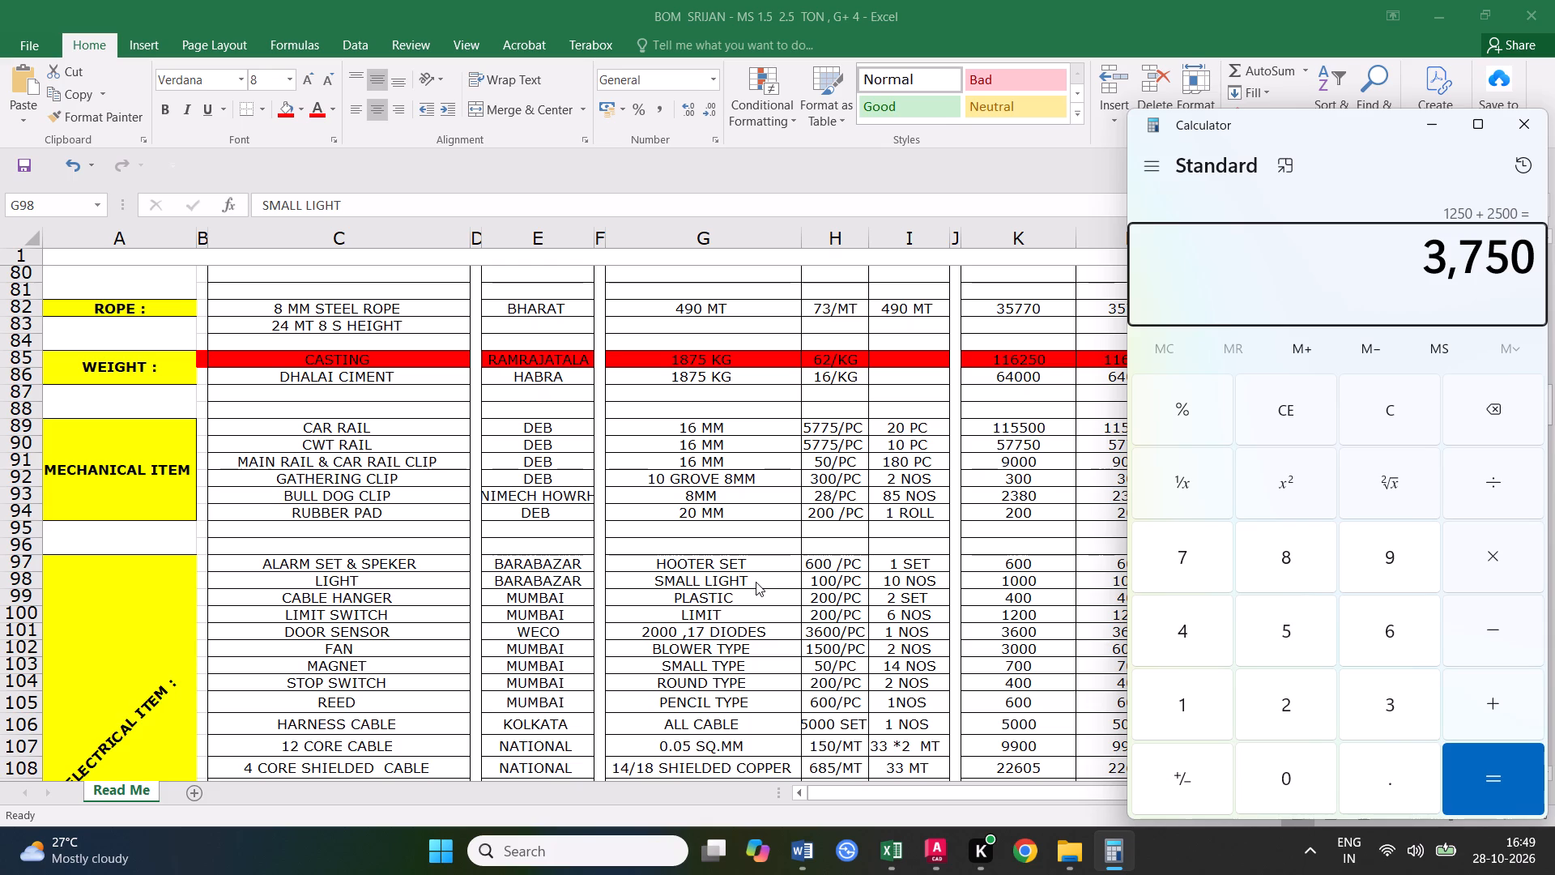
key("slash")
key("3")
key("Return")
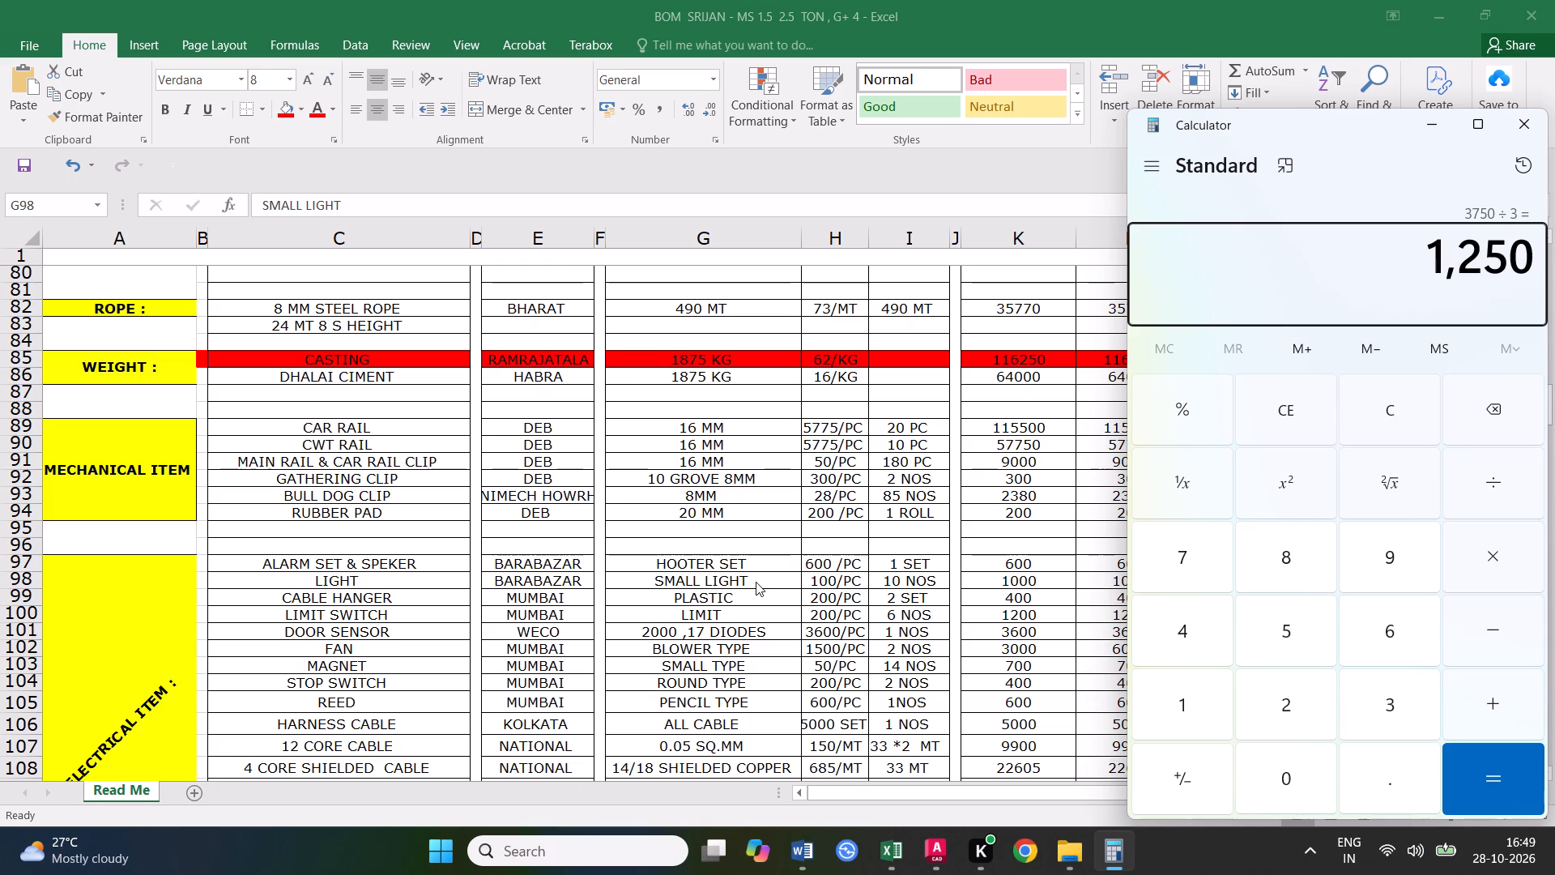
type("+1250+12050")
key("Return")
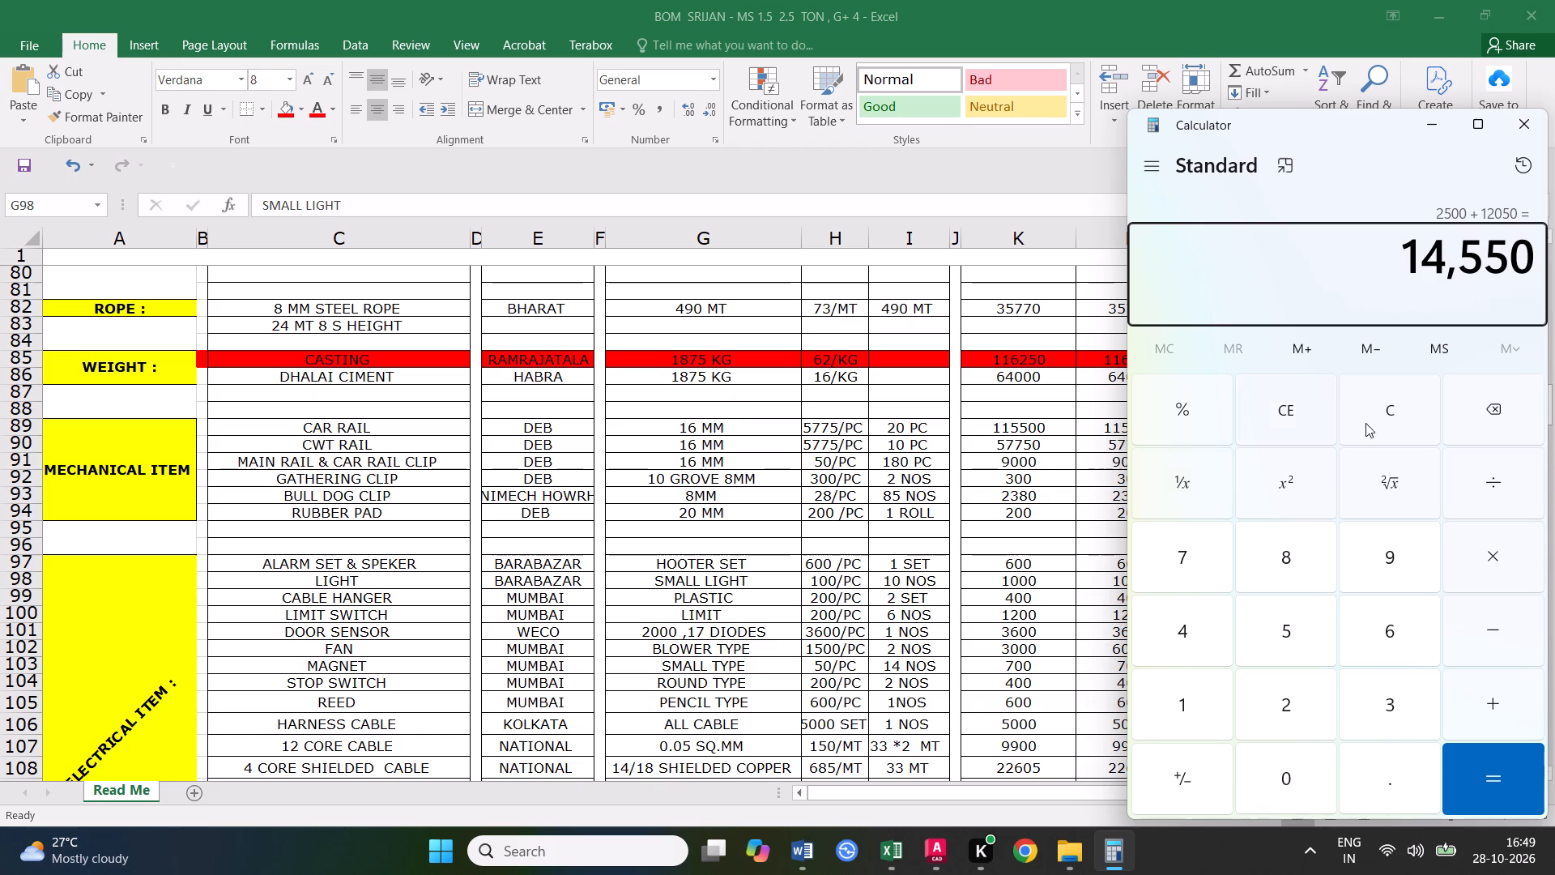
double_click(1403, 398)
type("1250")
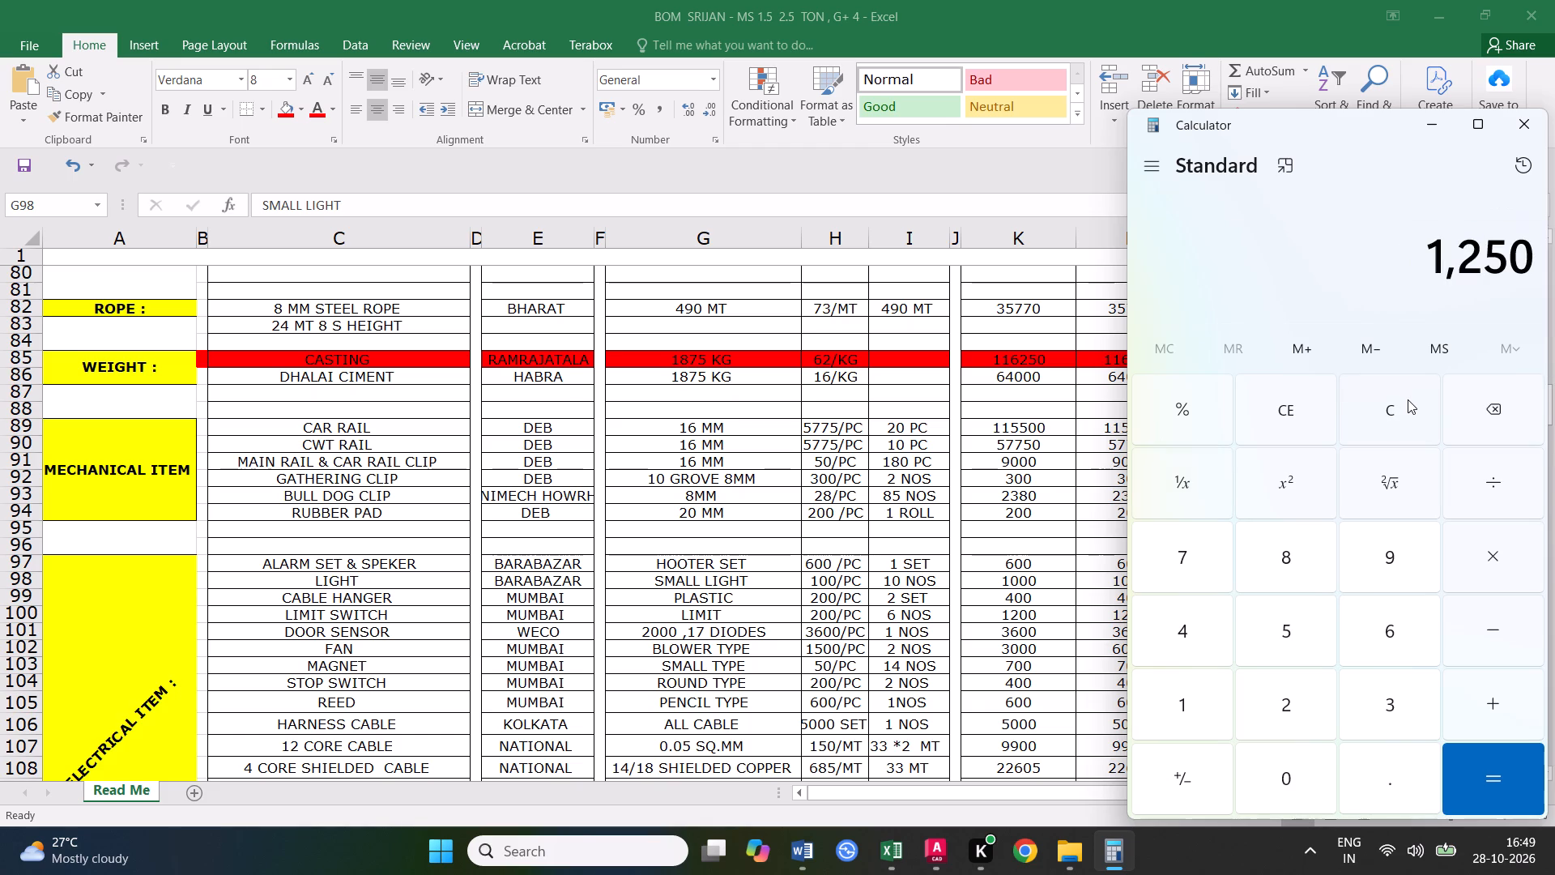
type("*2")
key("Return")
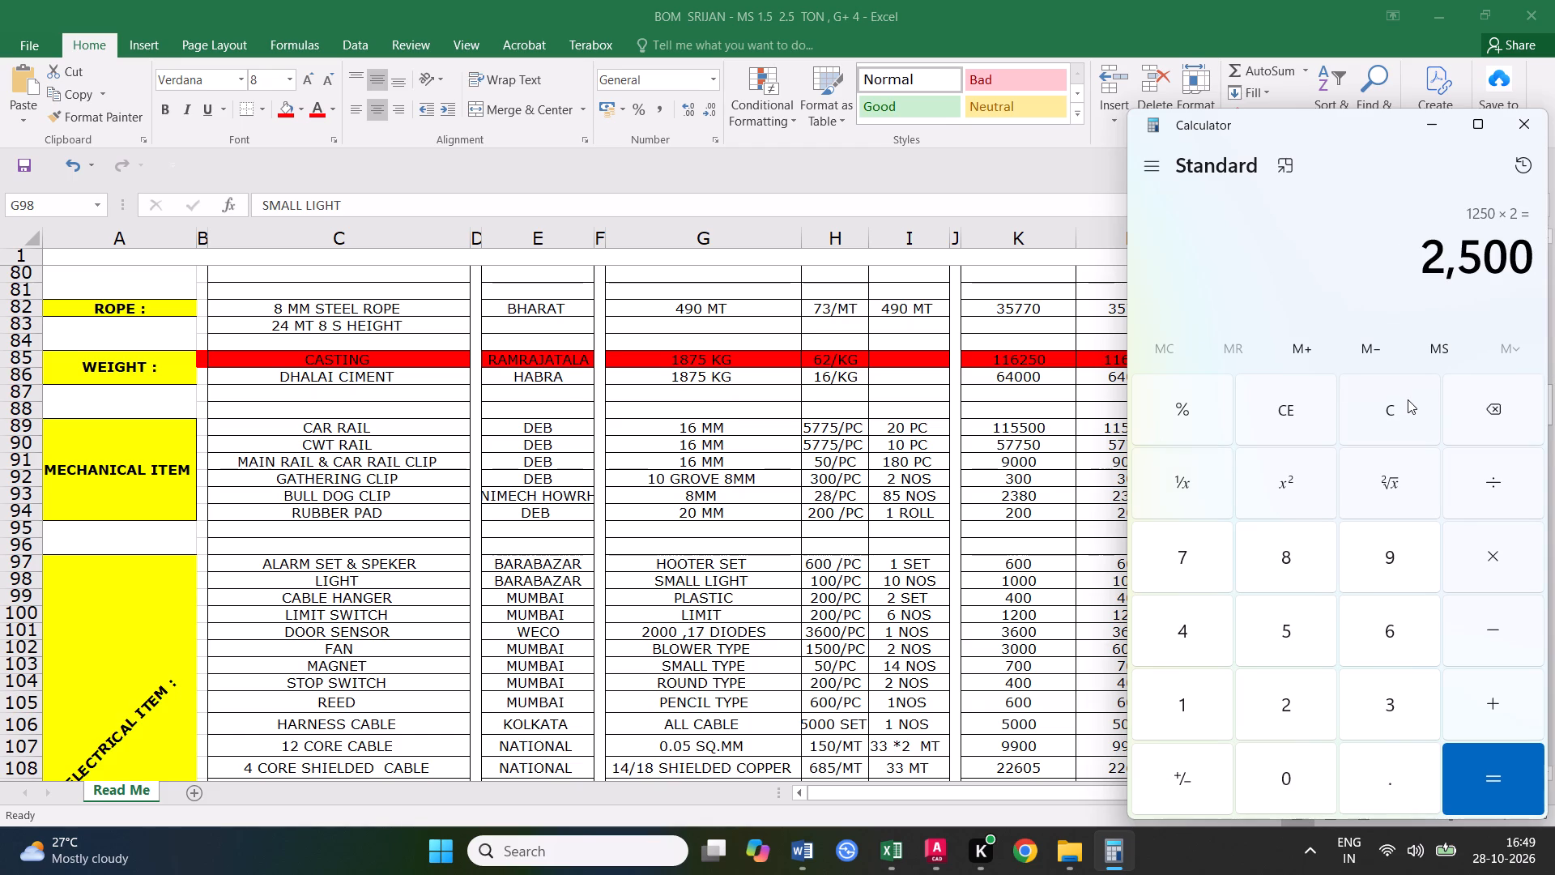
left_click(1515, 122)
Set the column G specifications to 2500 KG for DHALAI CIMENT and 1250 KG for CASTING.
double_click(706, 380)
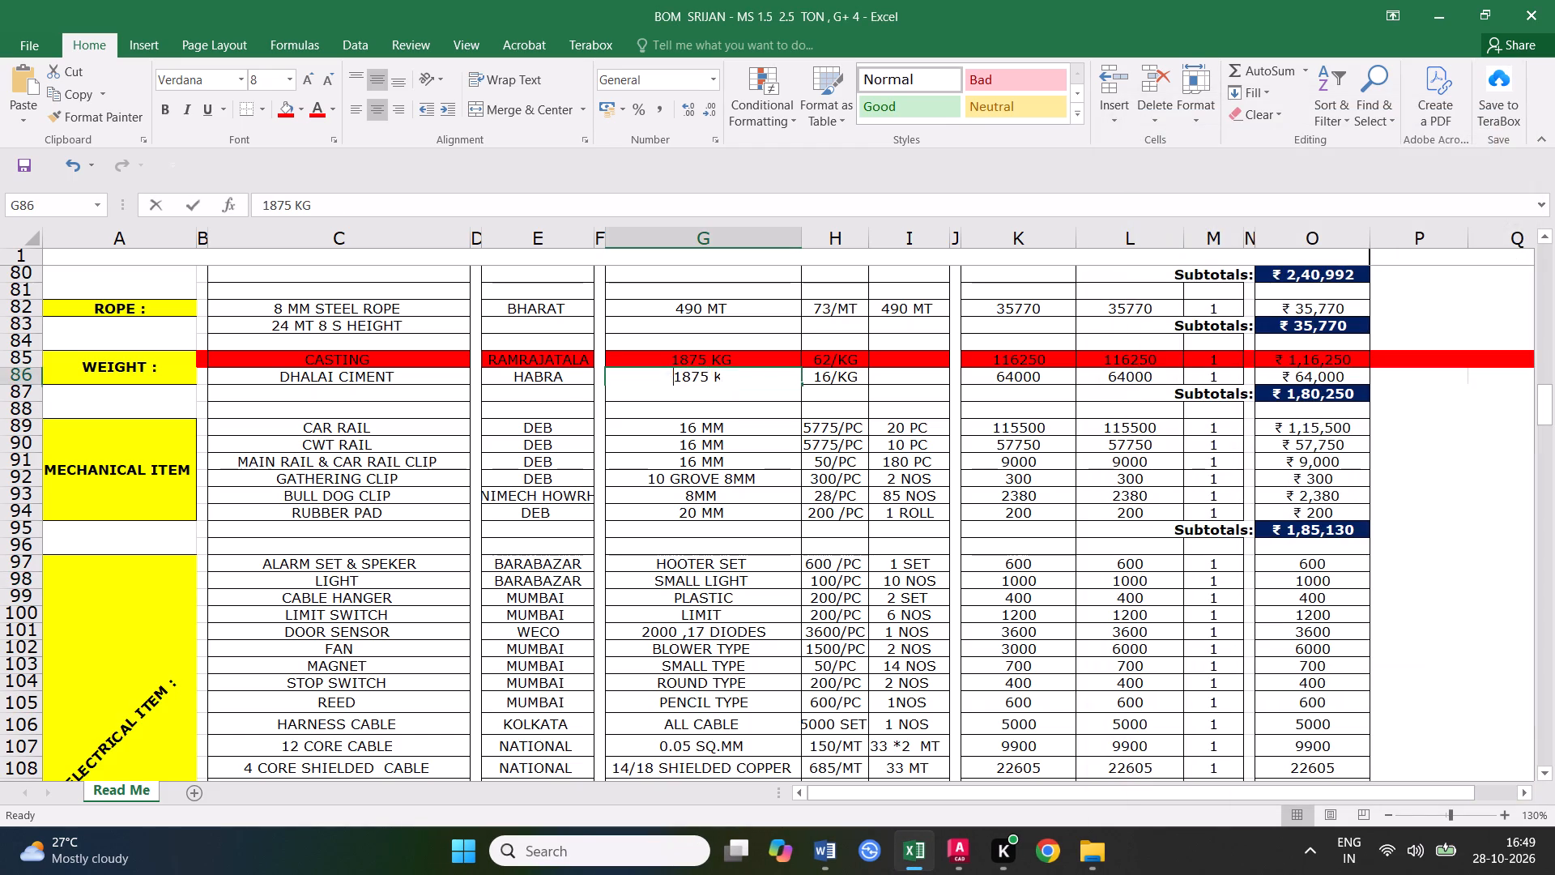
left_click_drag(709, 378, 654, 377)
type("2500")
double_click(705, 361)
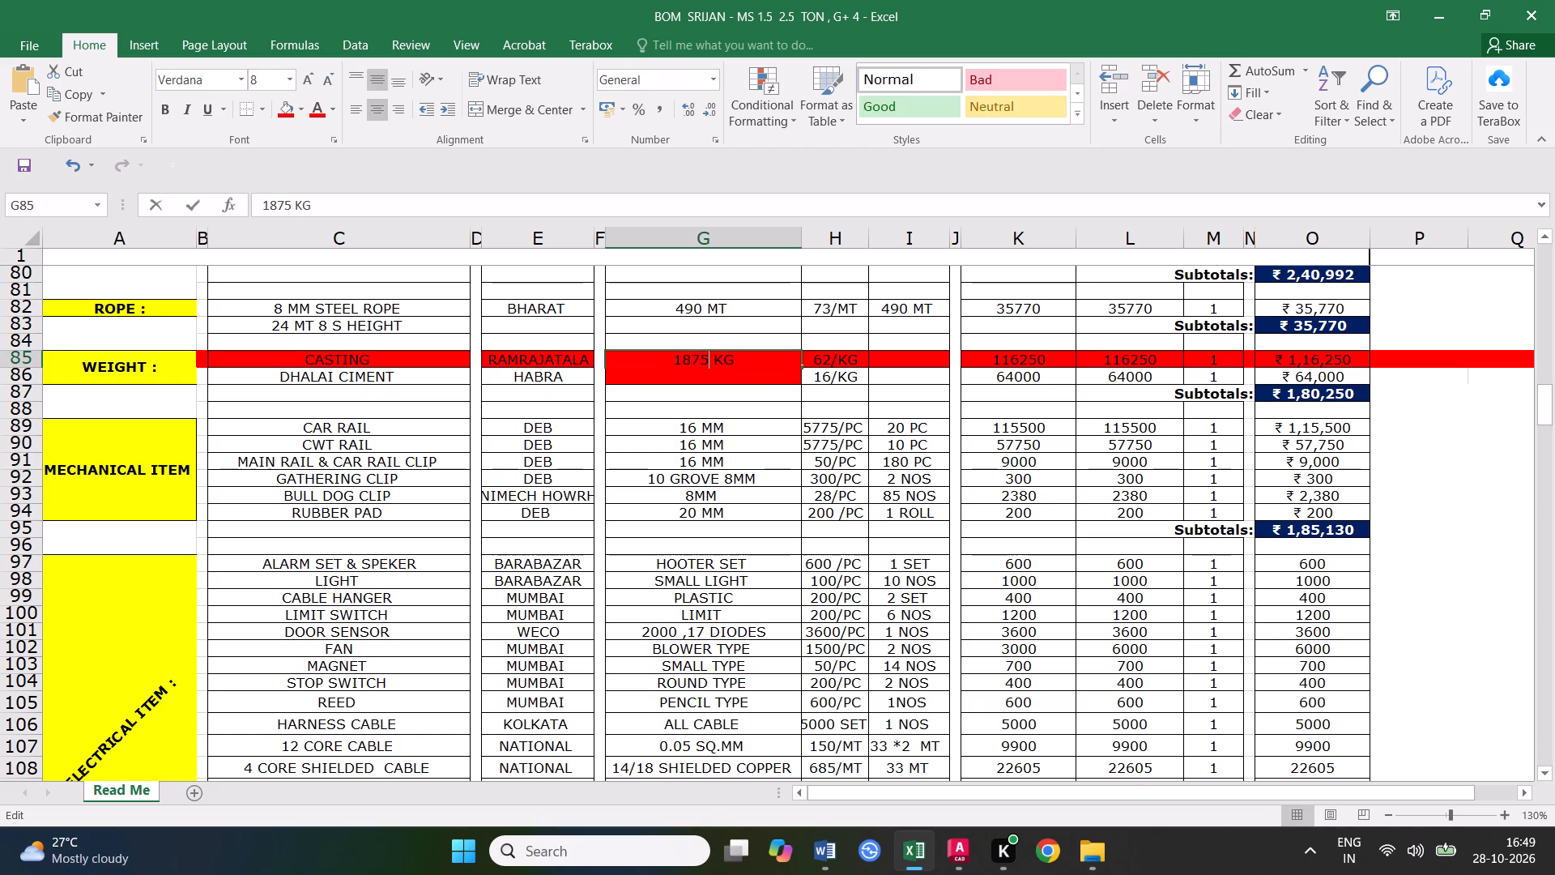
left_click_drag(706, 361, 674, 359)
type("125")
key("0")
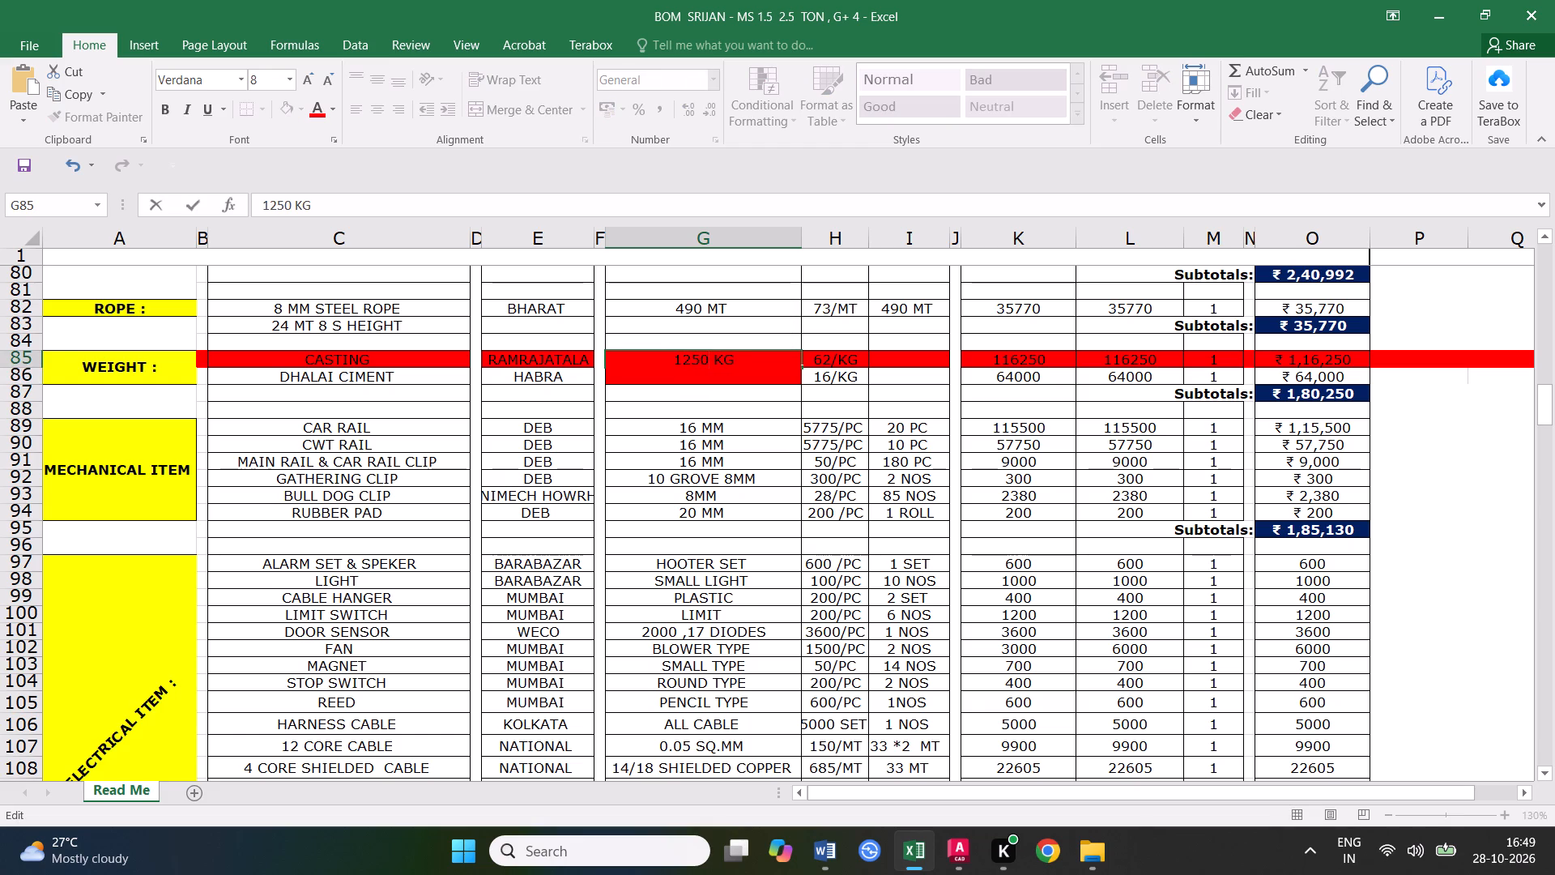
left_click(734, 522)
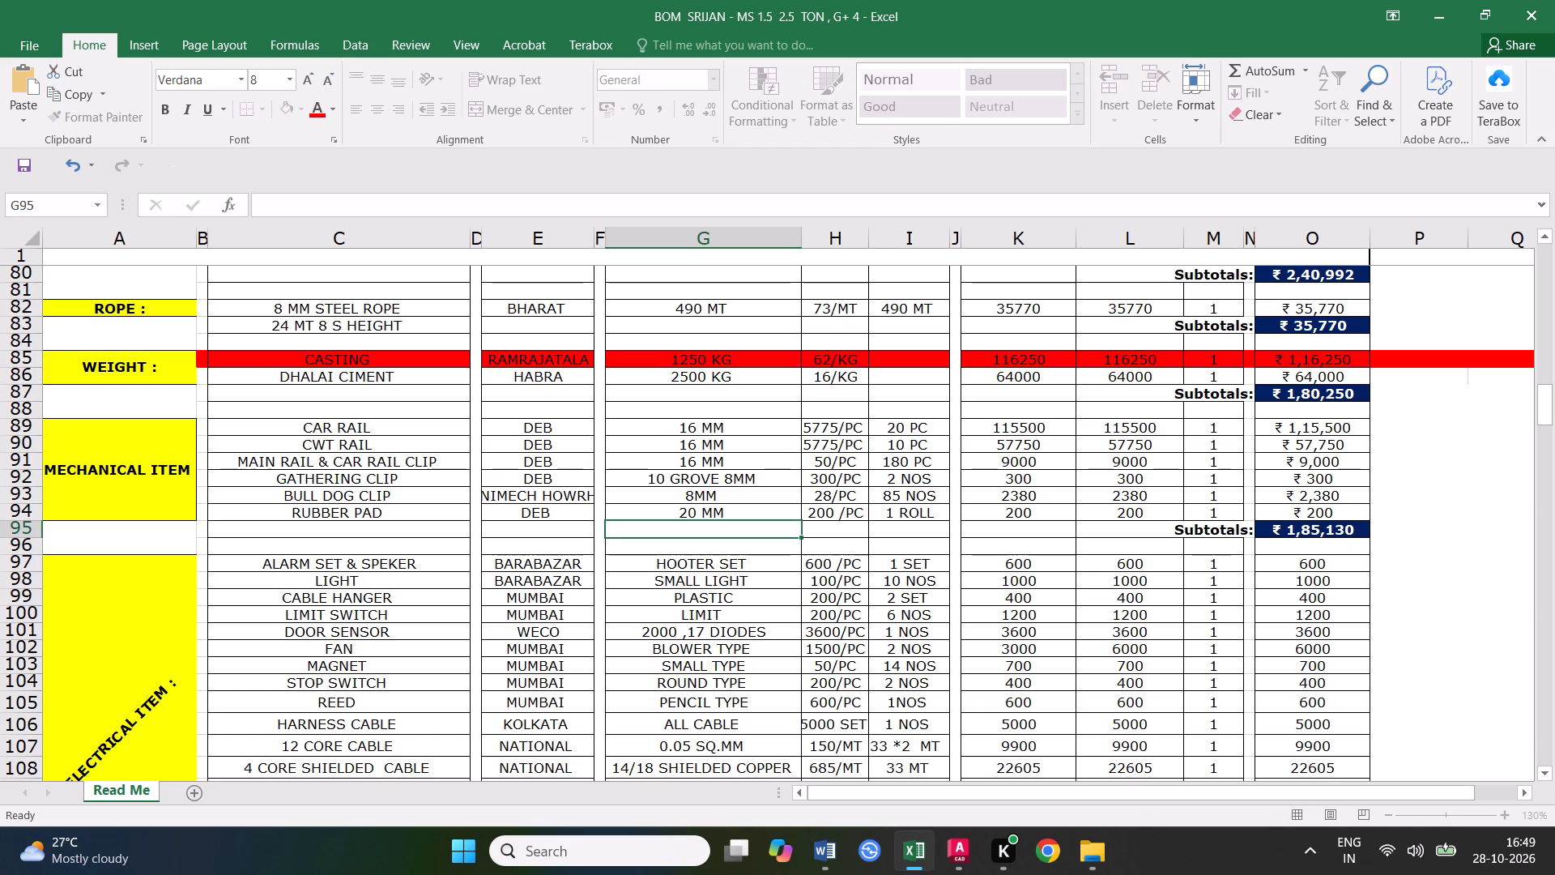
Calculate 1250 × 62 and set the CASTING amounts in columns K and L to 77500.
type("1250/")
type("**62")
key("Return")
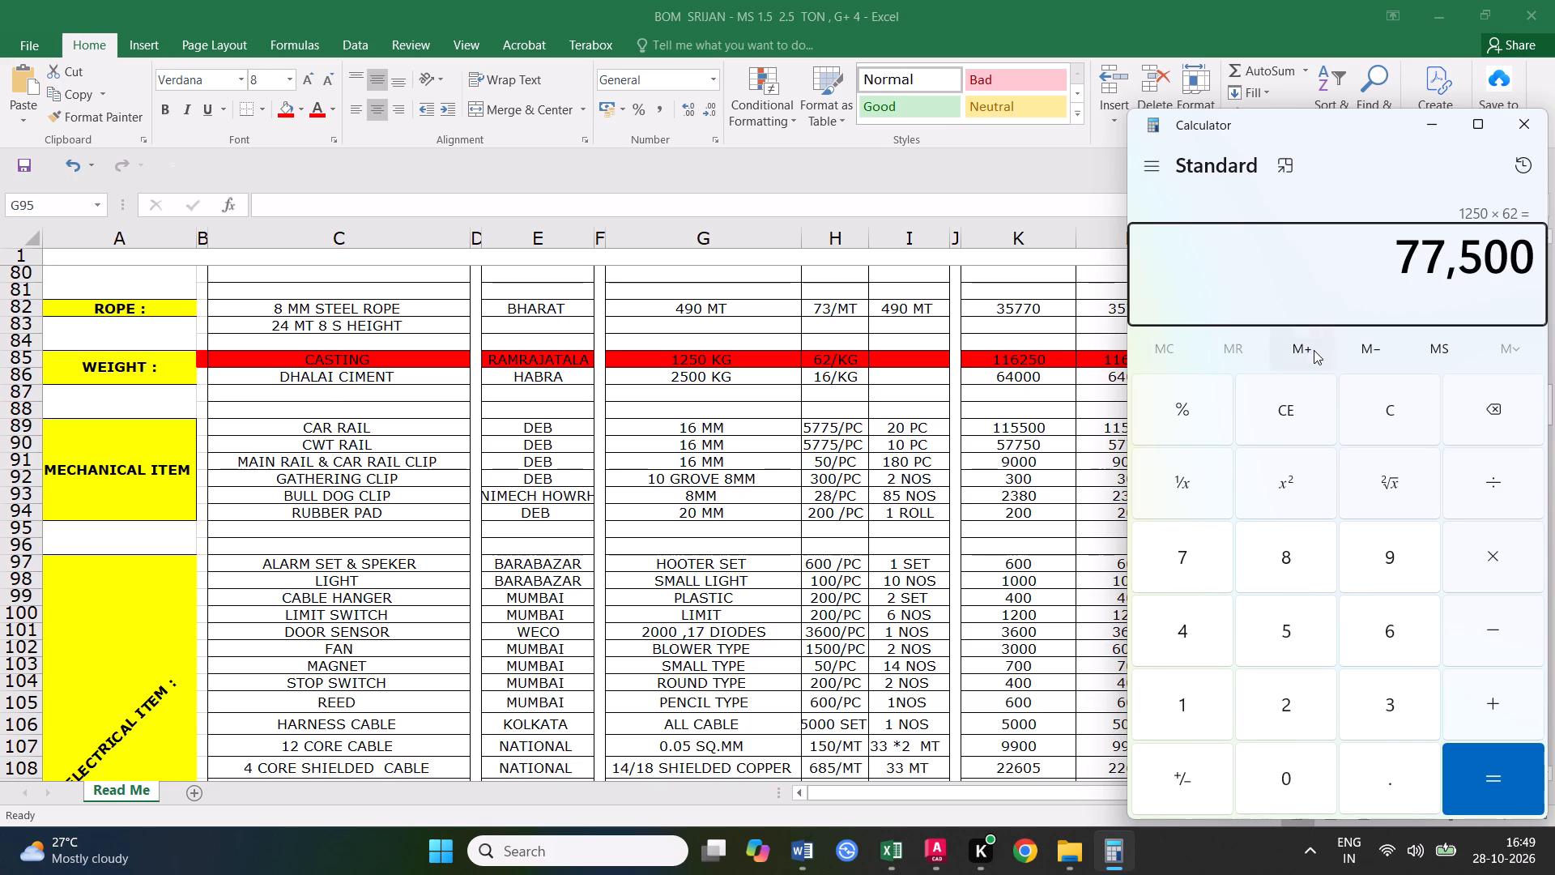
left_click(1531, 126)
left_click(1038, 362)
type("77500")
left_click(944, 489)
left_click(1139, 352)
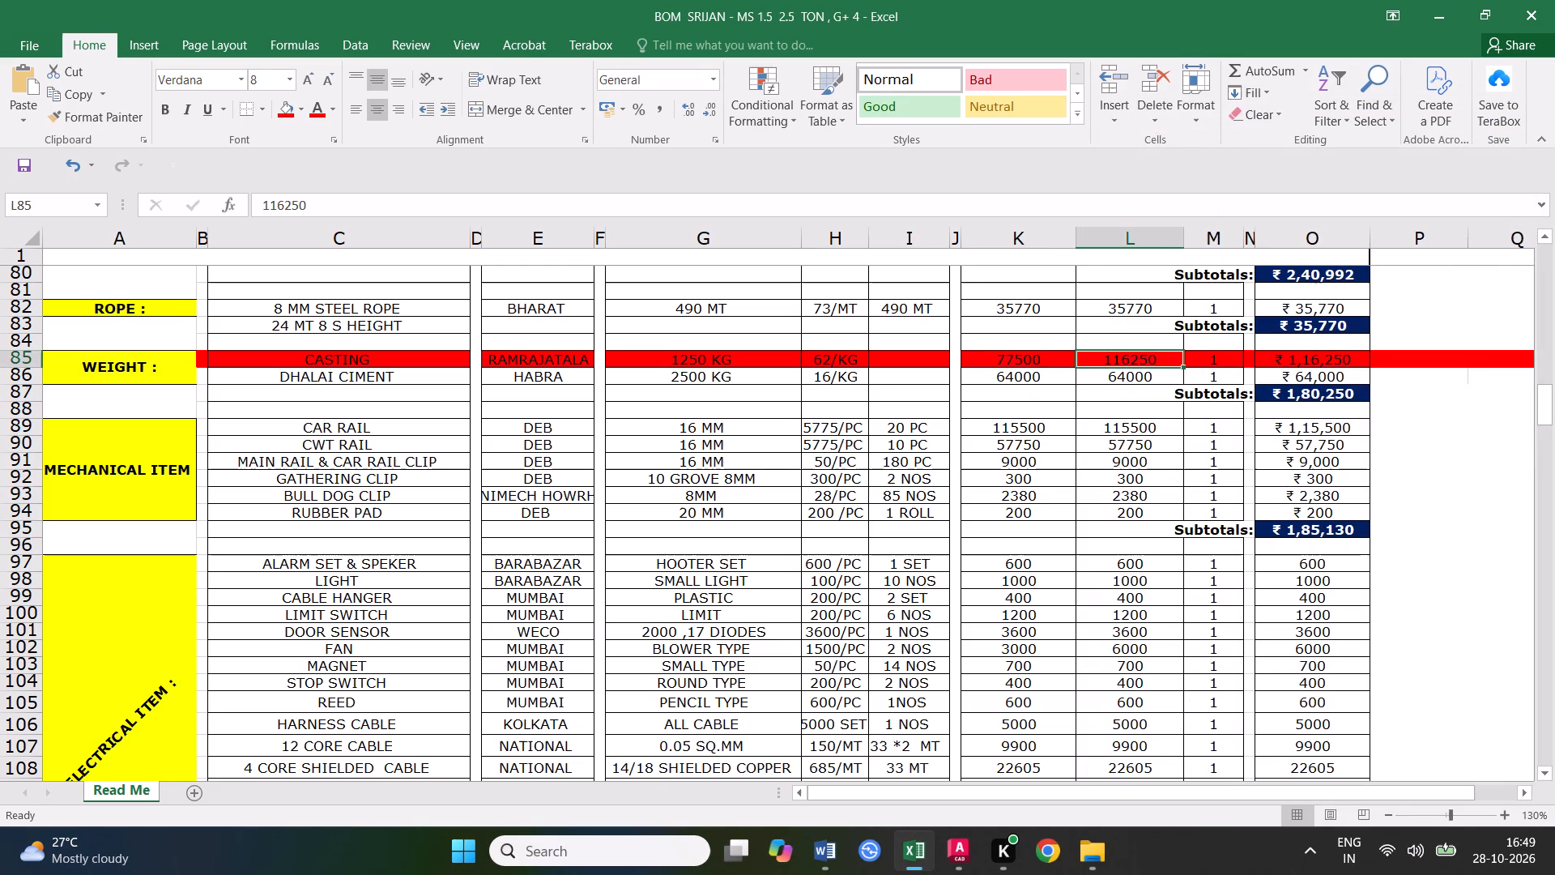
left_click(1049, 361)
left_click_drag(1074, 364, 1143, 359)
left_click(1107, 411)
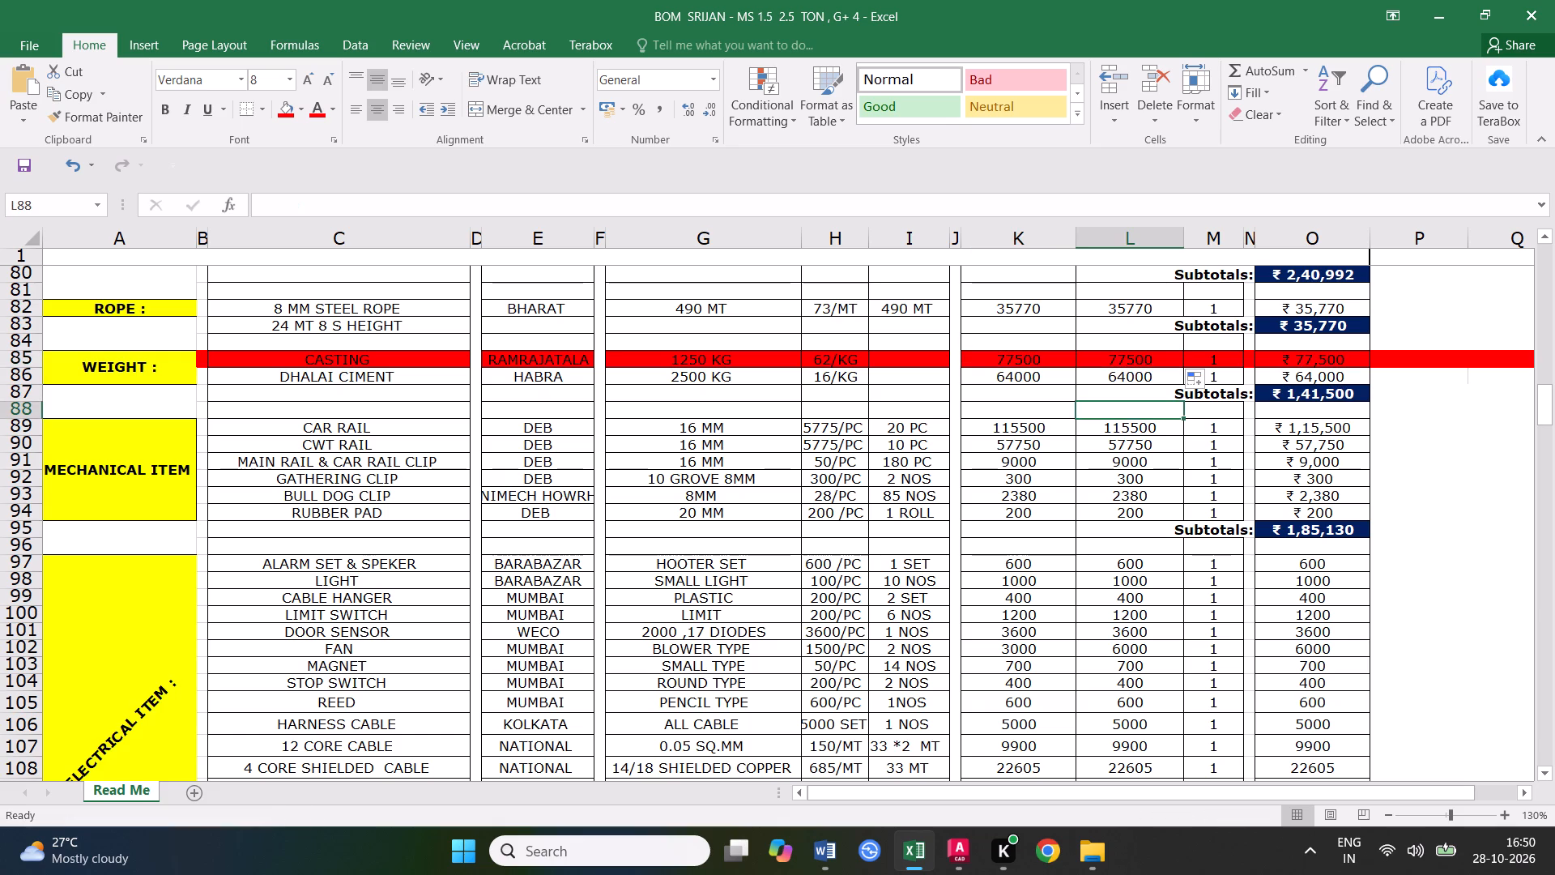
Calculate 2500 × 16 and set the DHALAI CIMENT amounts in columns K and L to 4000.
left_click(1035, 373)
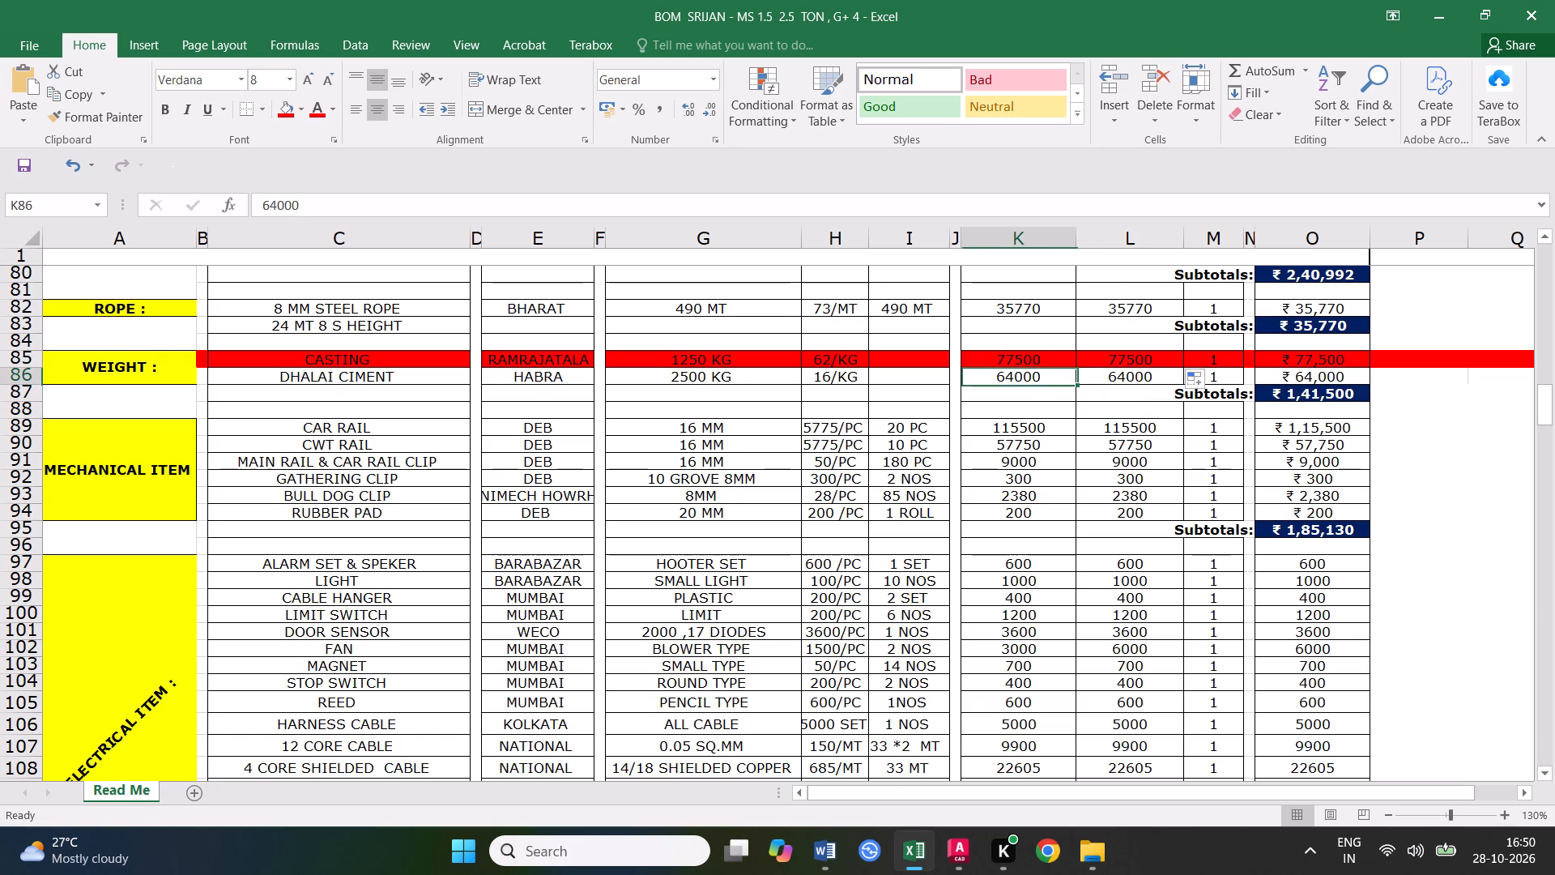
type("2500")
type("*16")
key("Return")
left_click(1524, 128)
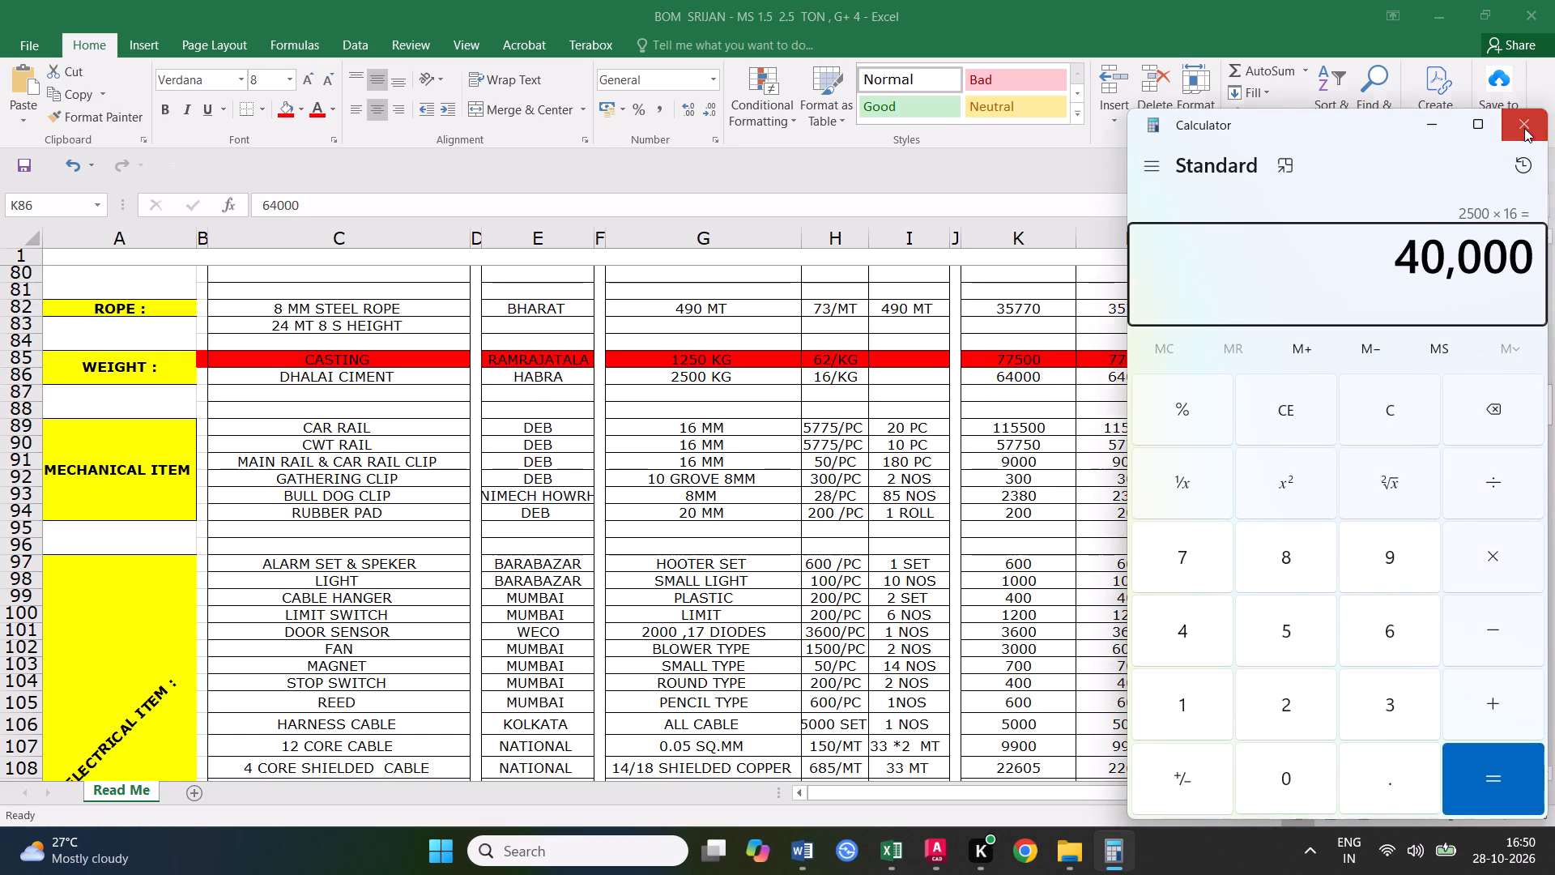
left_click(1016, 384)
left_click(1018, 378)
type("4000")
left_click(1040, 436)
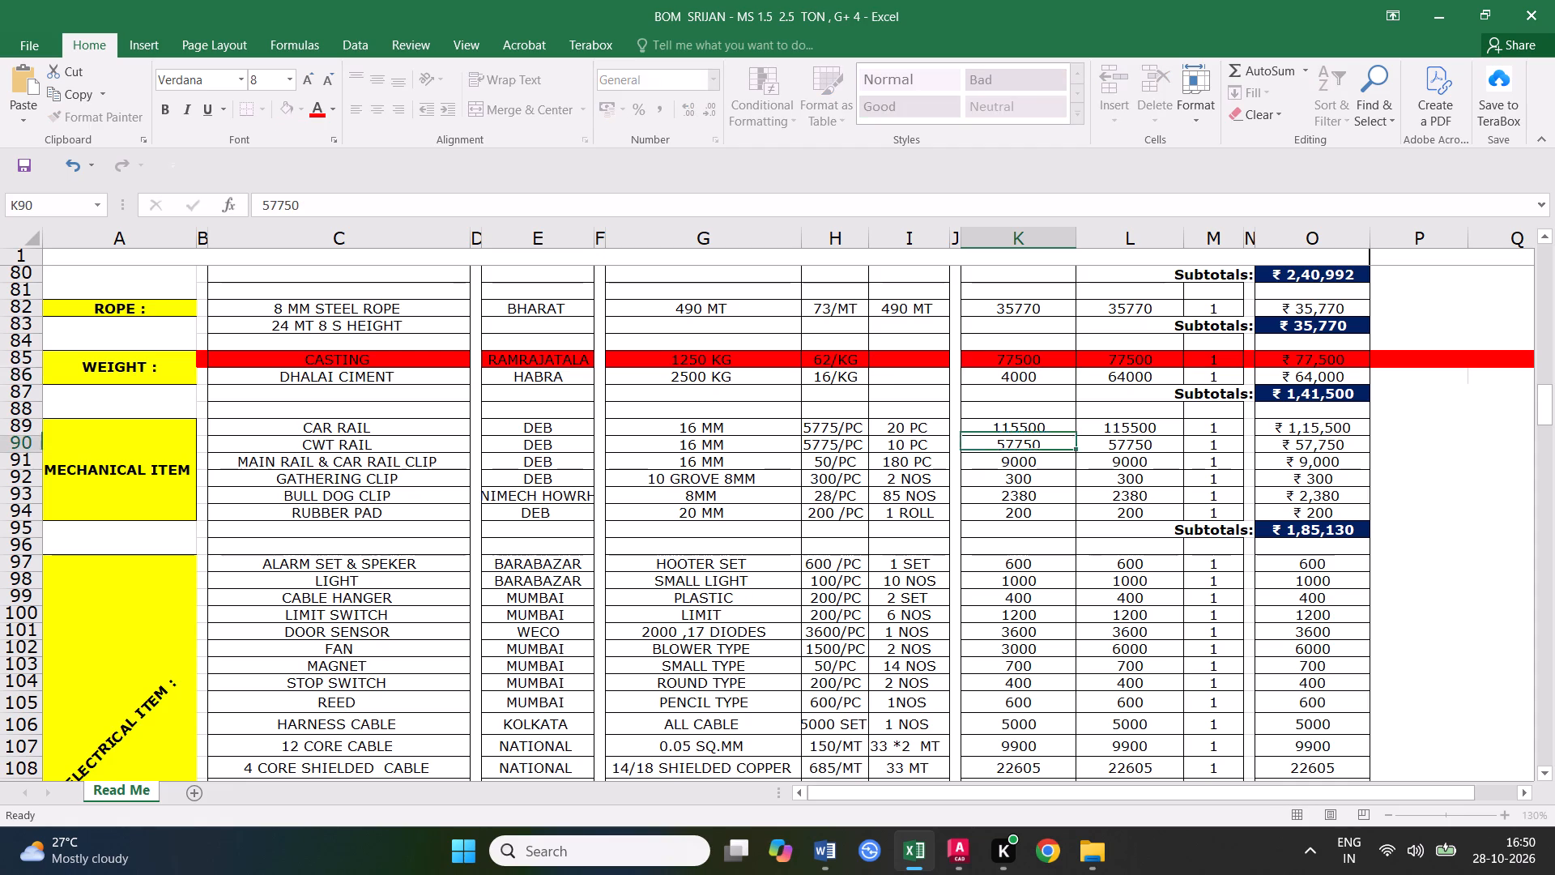
left_click(1034, 378)
left_click_drag(1072, 383, 1141, 381)
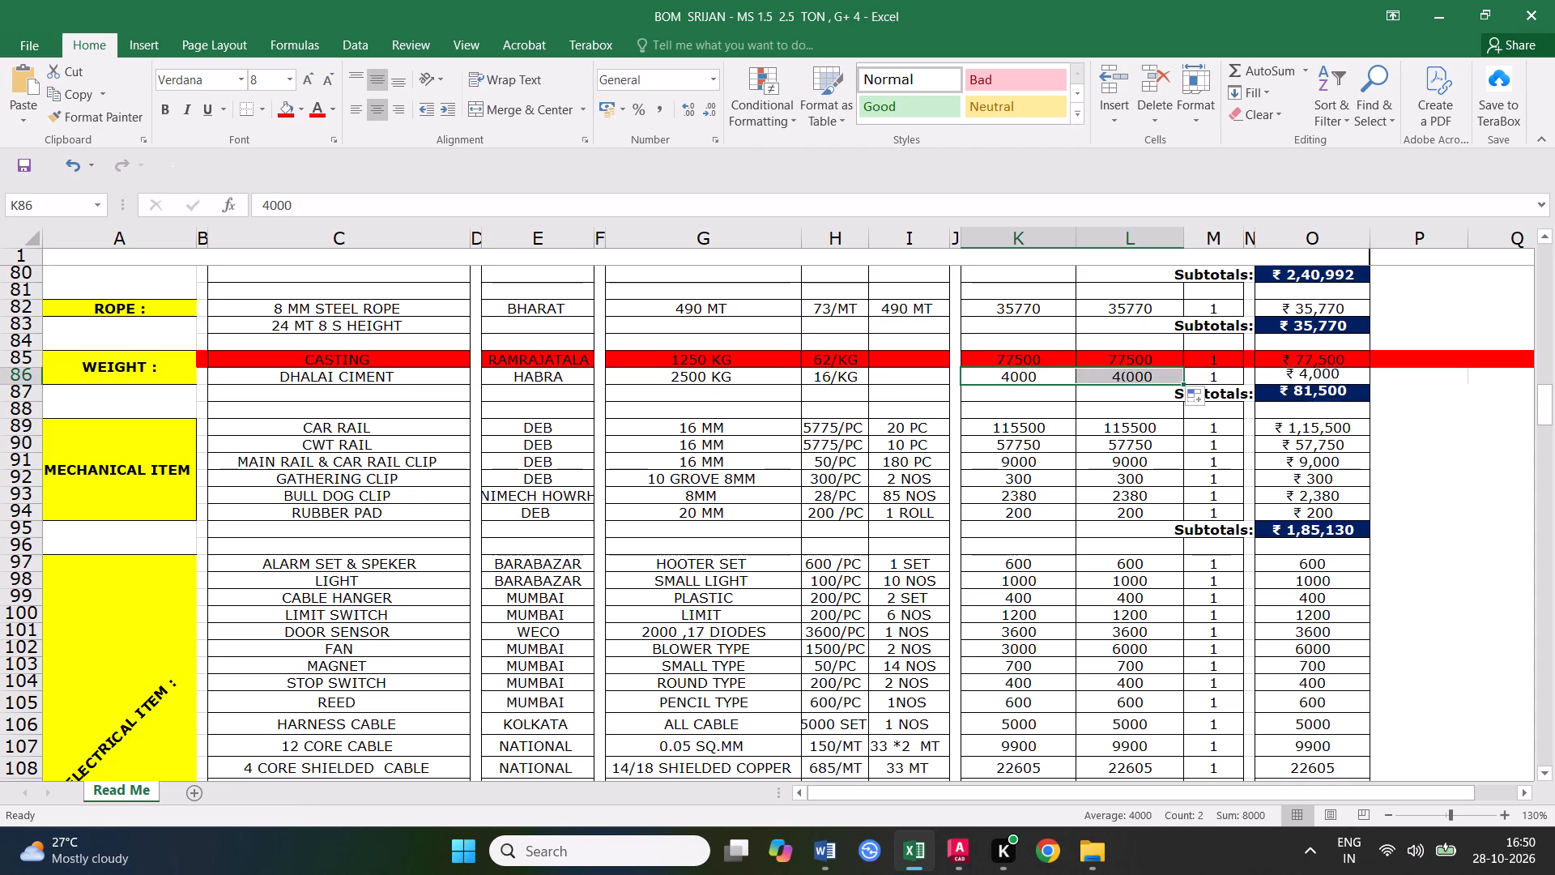
left_click(1110, 424)
left_click(1170, 442)
left_click(1081, 380)
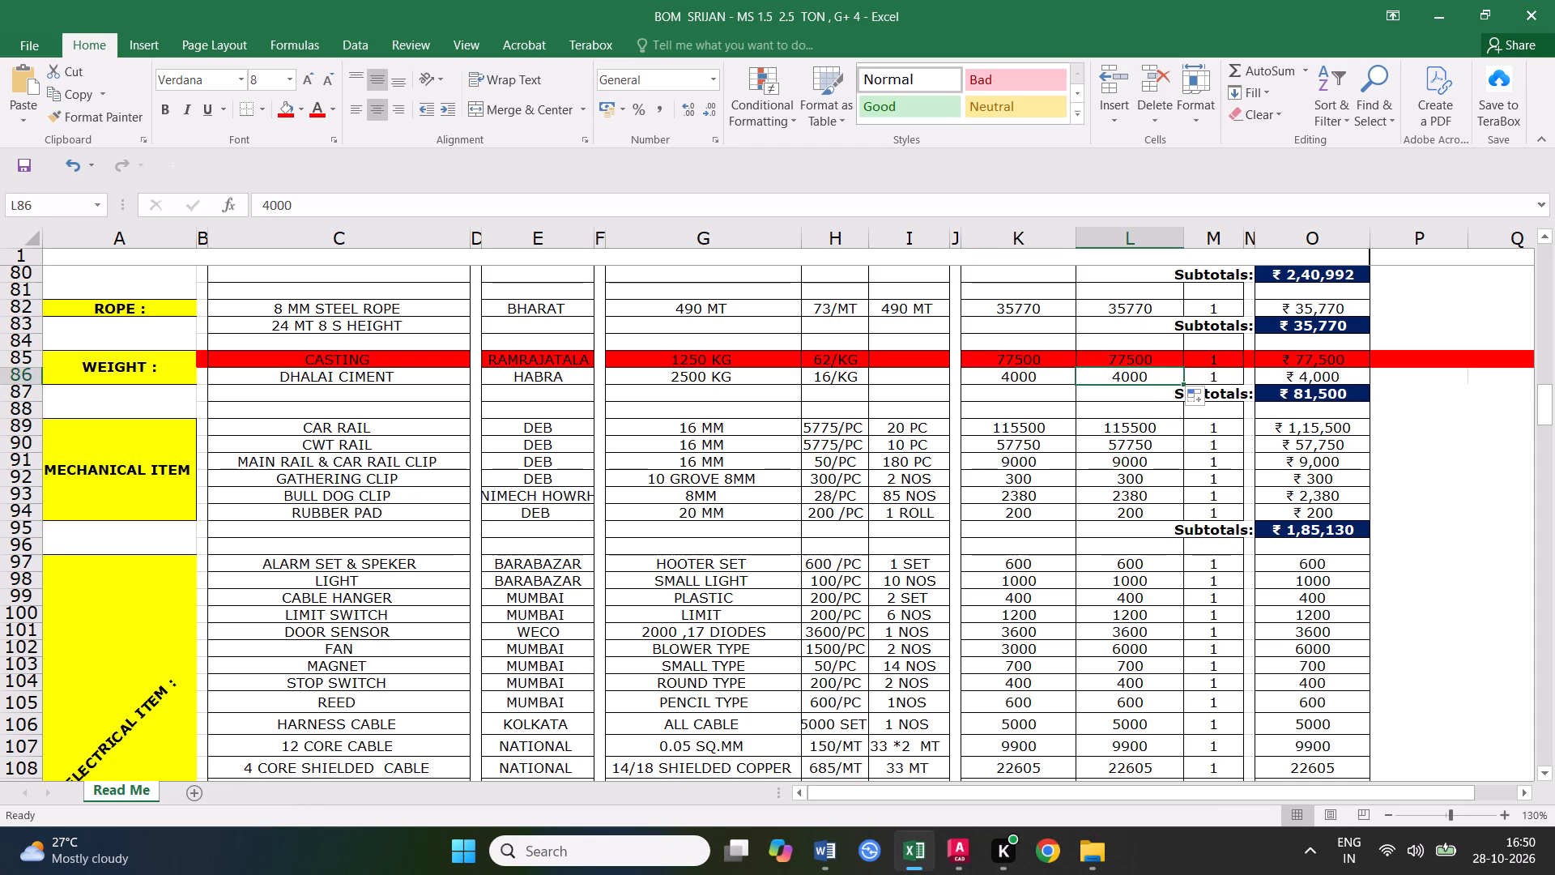
Remove the red fill from the CASTING row 85 and save the workbook.
left_click(19, 357)
left_click(300, 109)
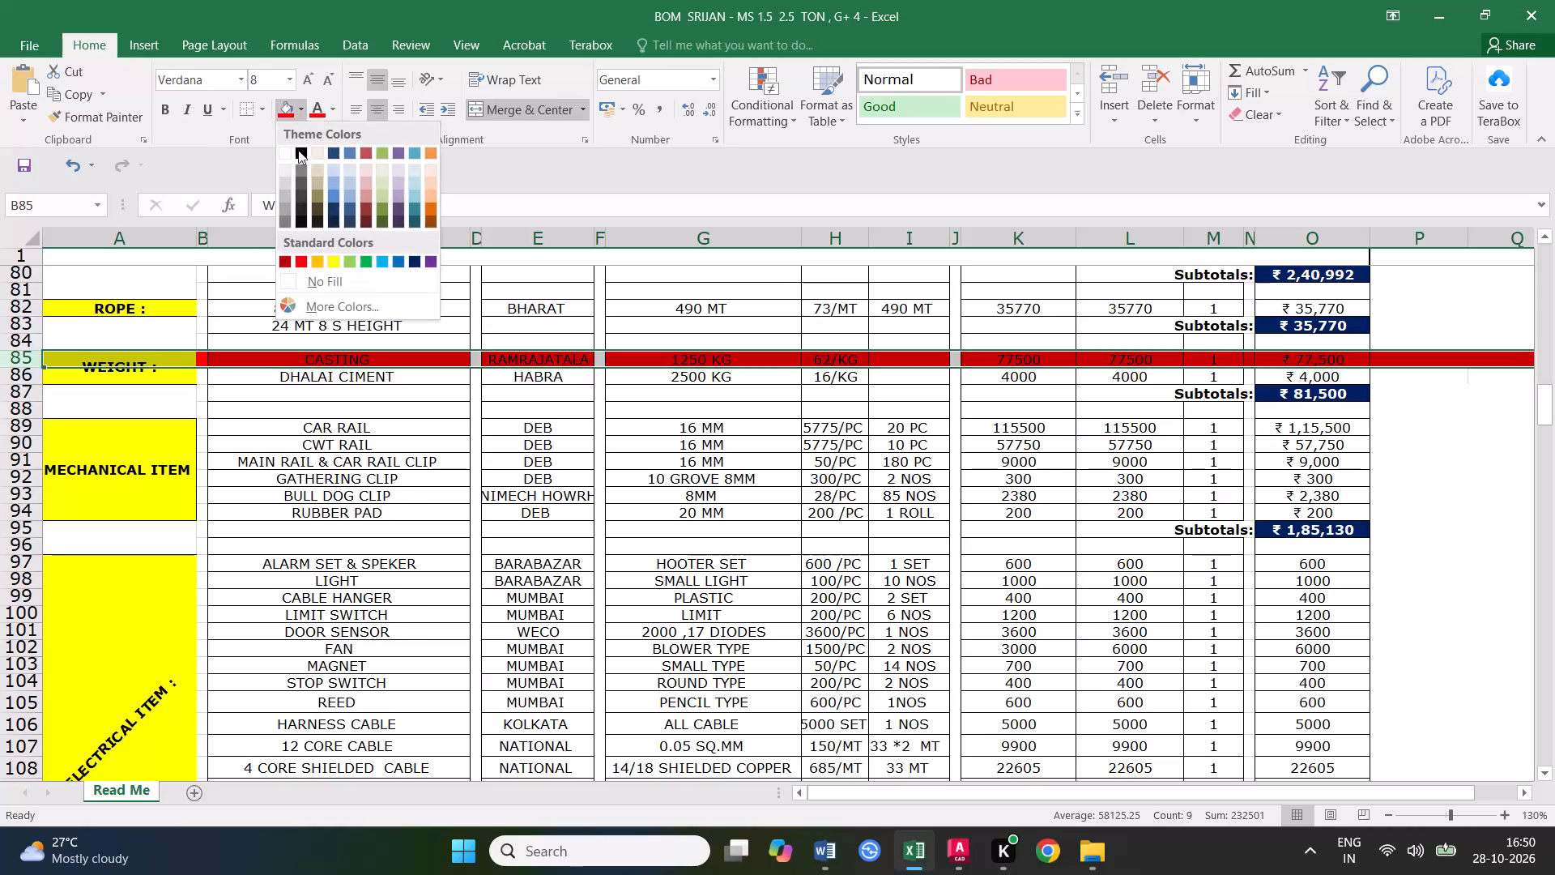
left_click(332, 278)
left_click(492, 426)
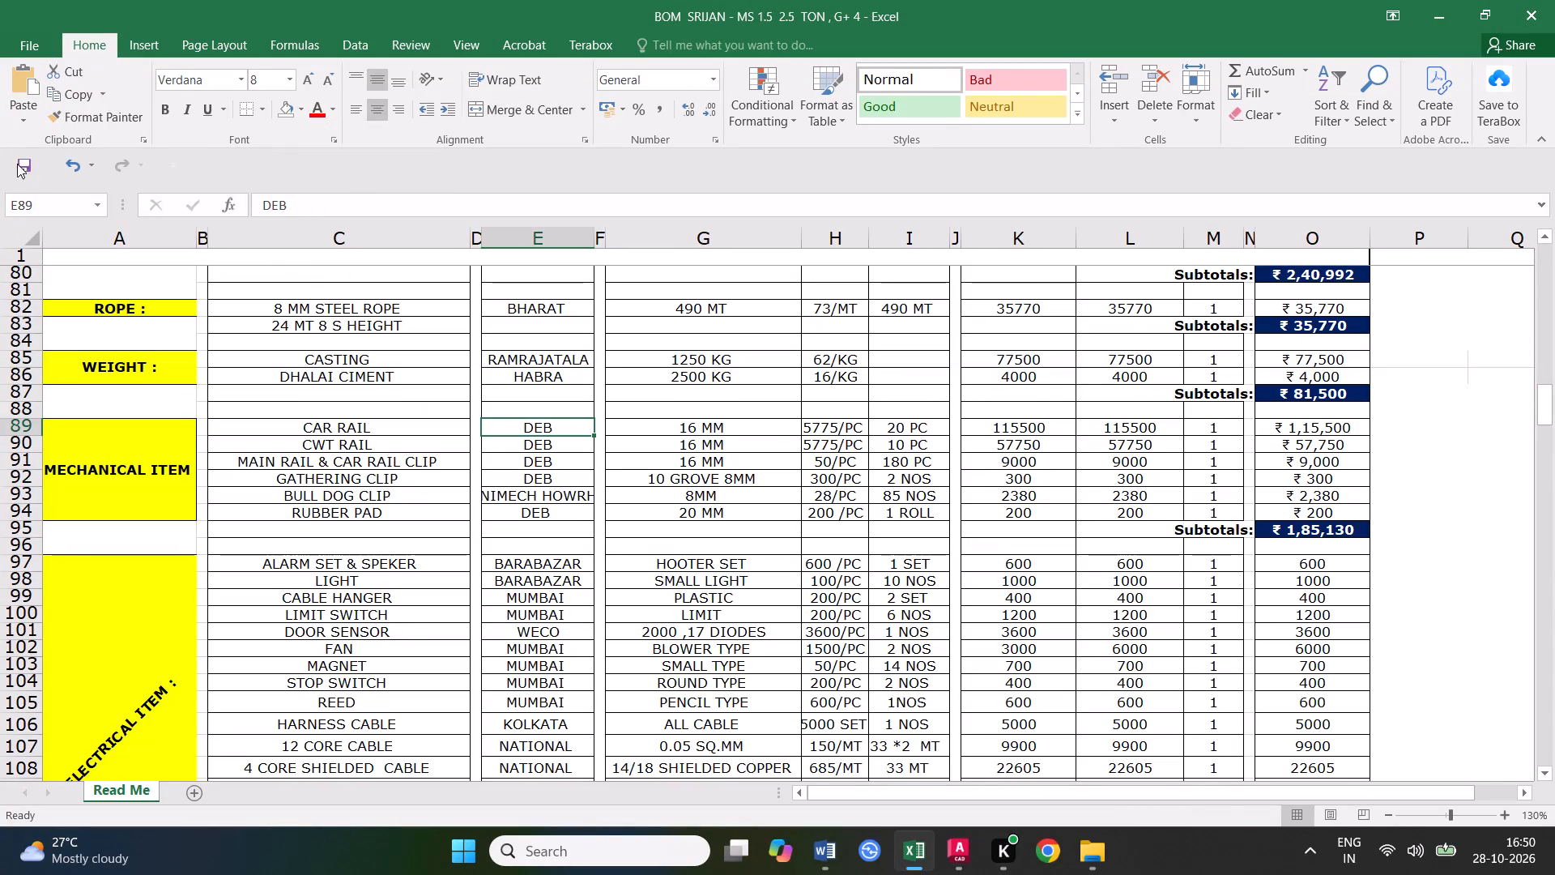
triple_click(30, 167)
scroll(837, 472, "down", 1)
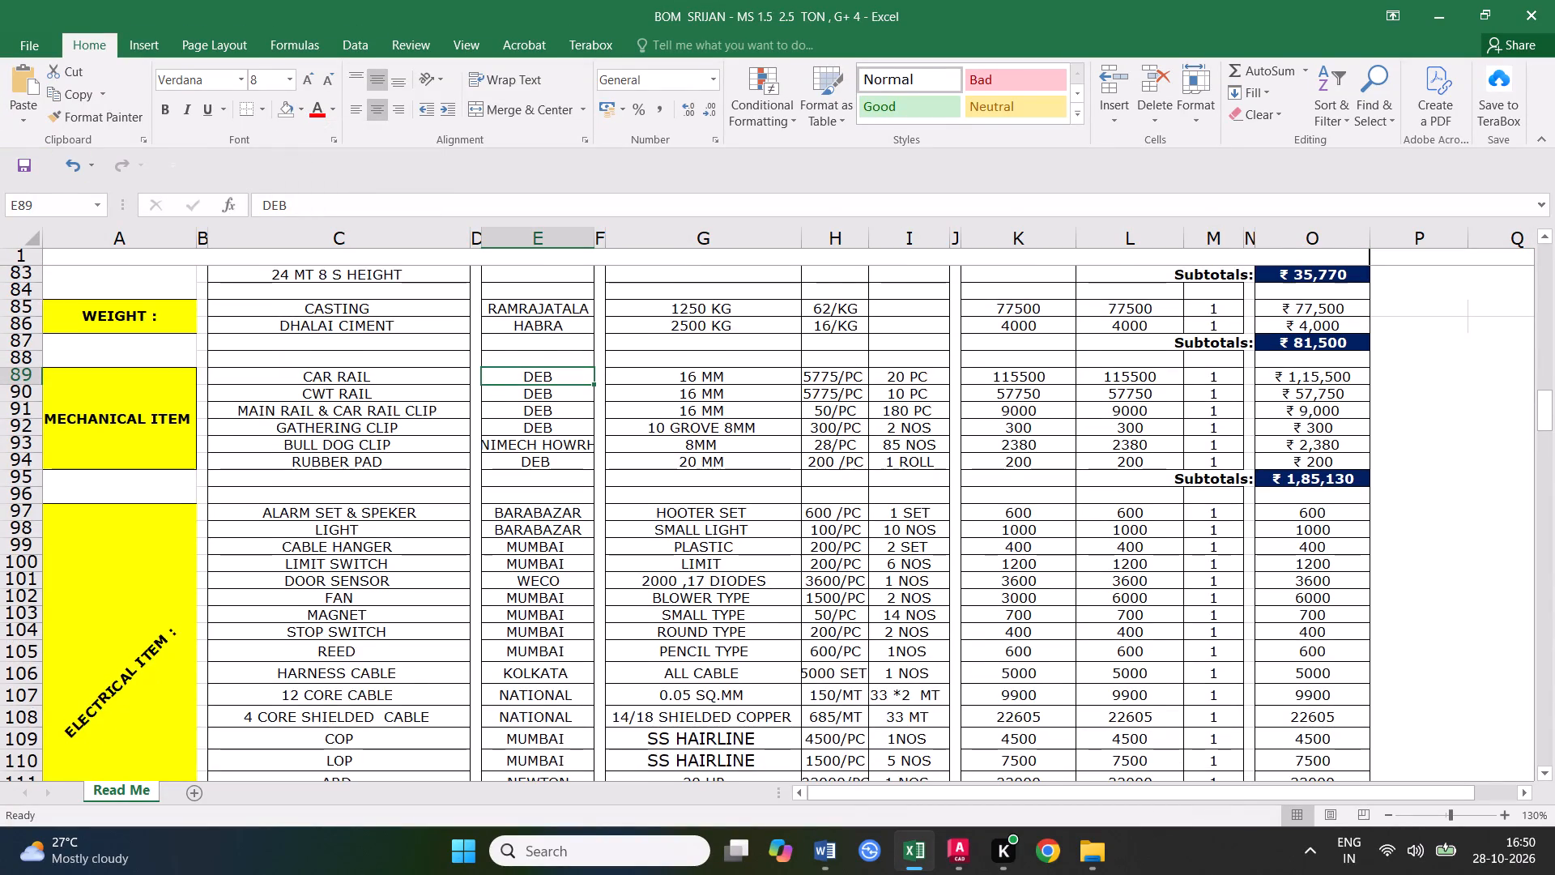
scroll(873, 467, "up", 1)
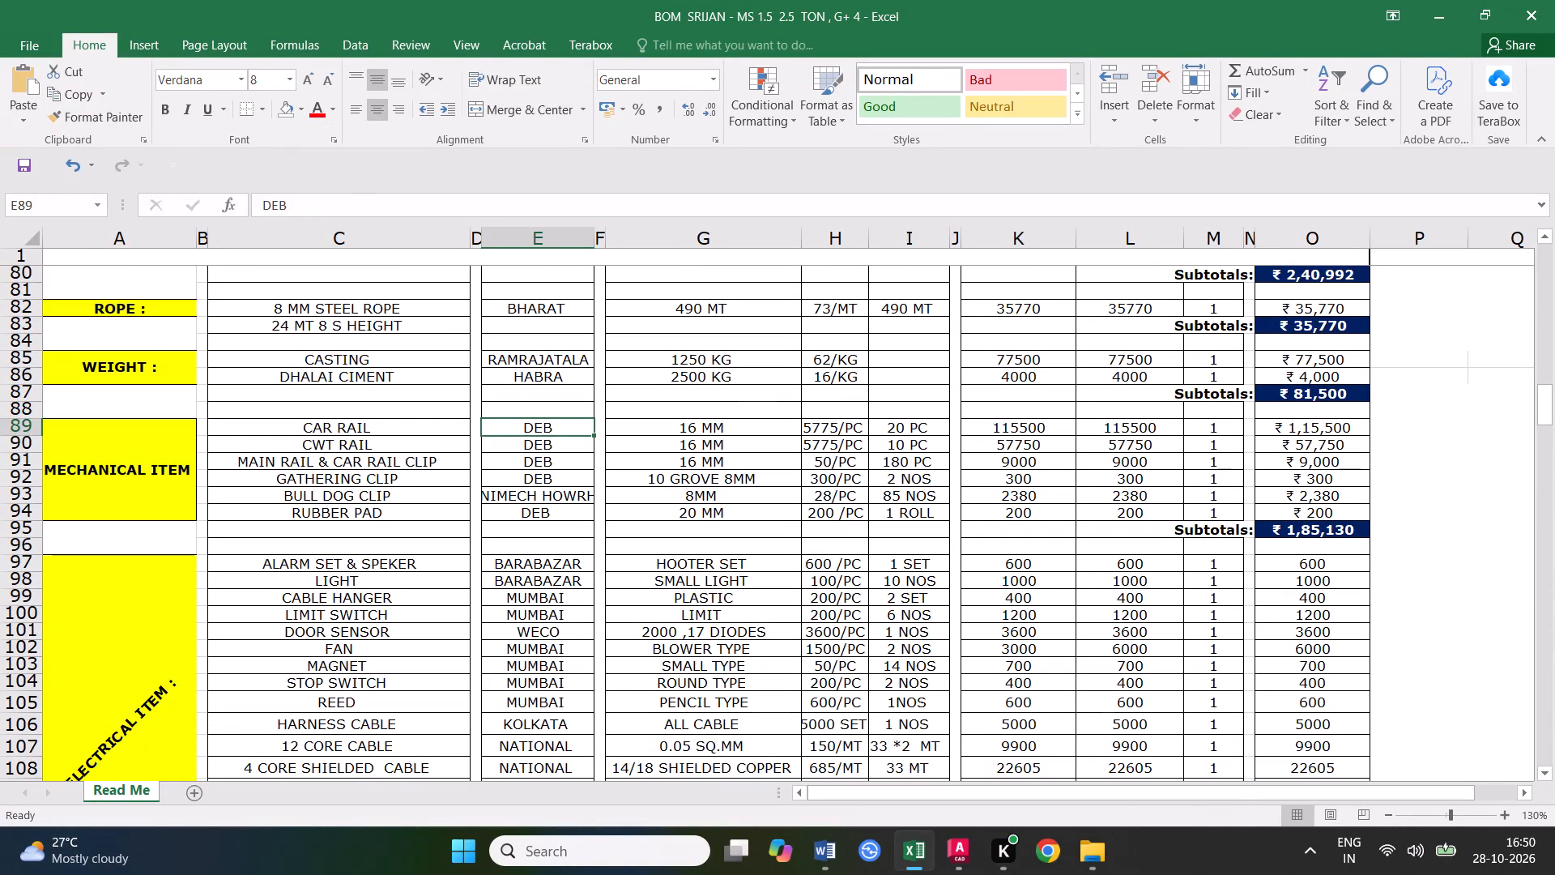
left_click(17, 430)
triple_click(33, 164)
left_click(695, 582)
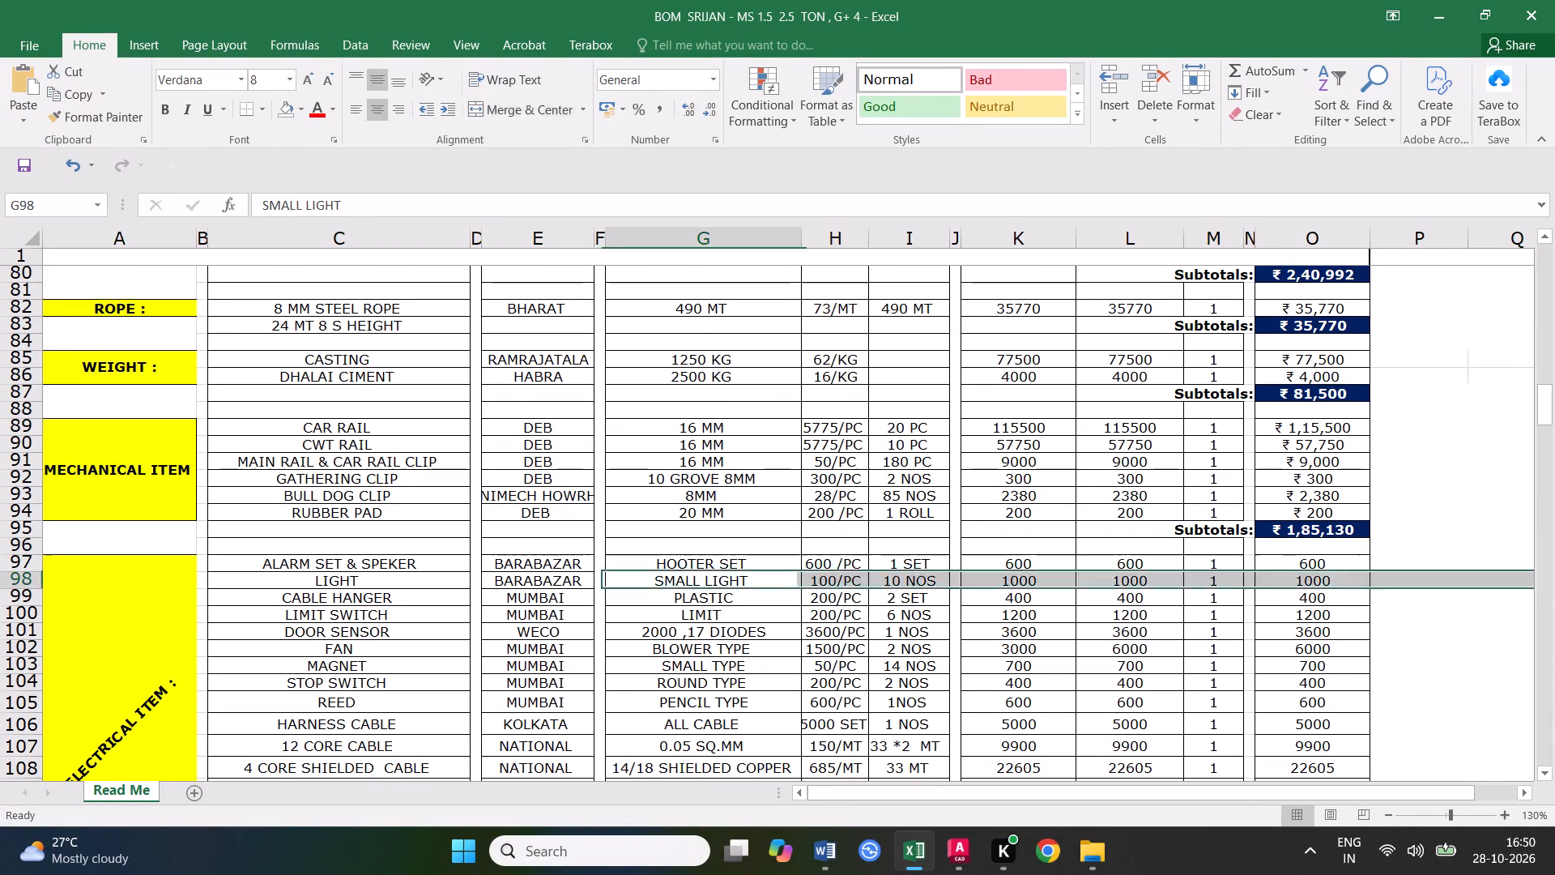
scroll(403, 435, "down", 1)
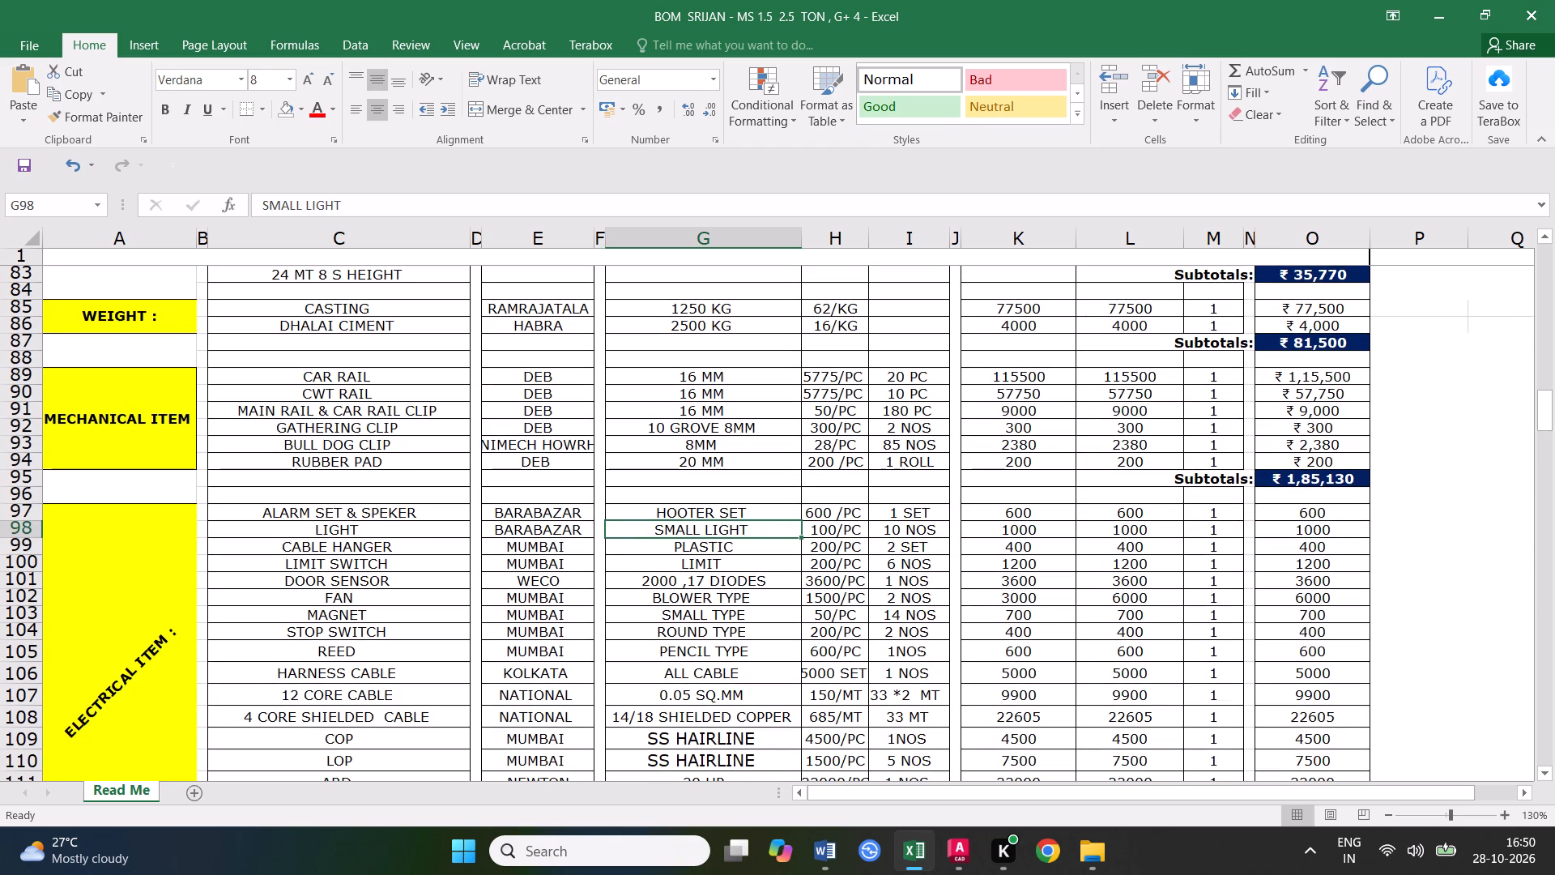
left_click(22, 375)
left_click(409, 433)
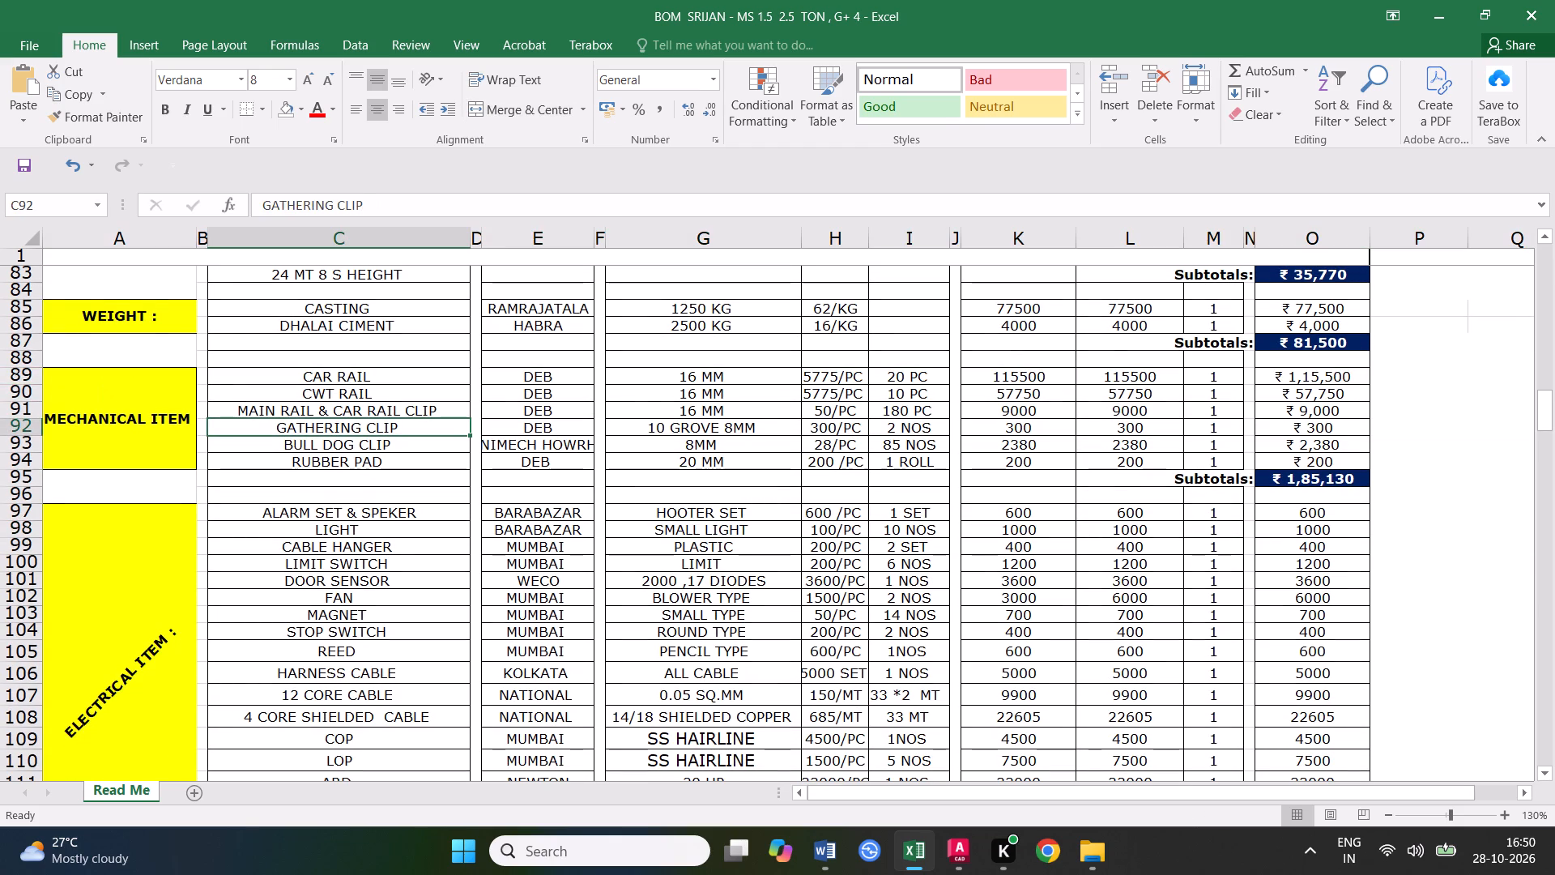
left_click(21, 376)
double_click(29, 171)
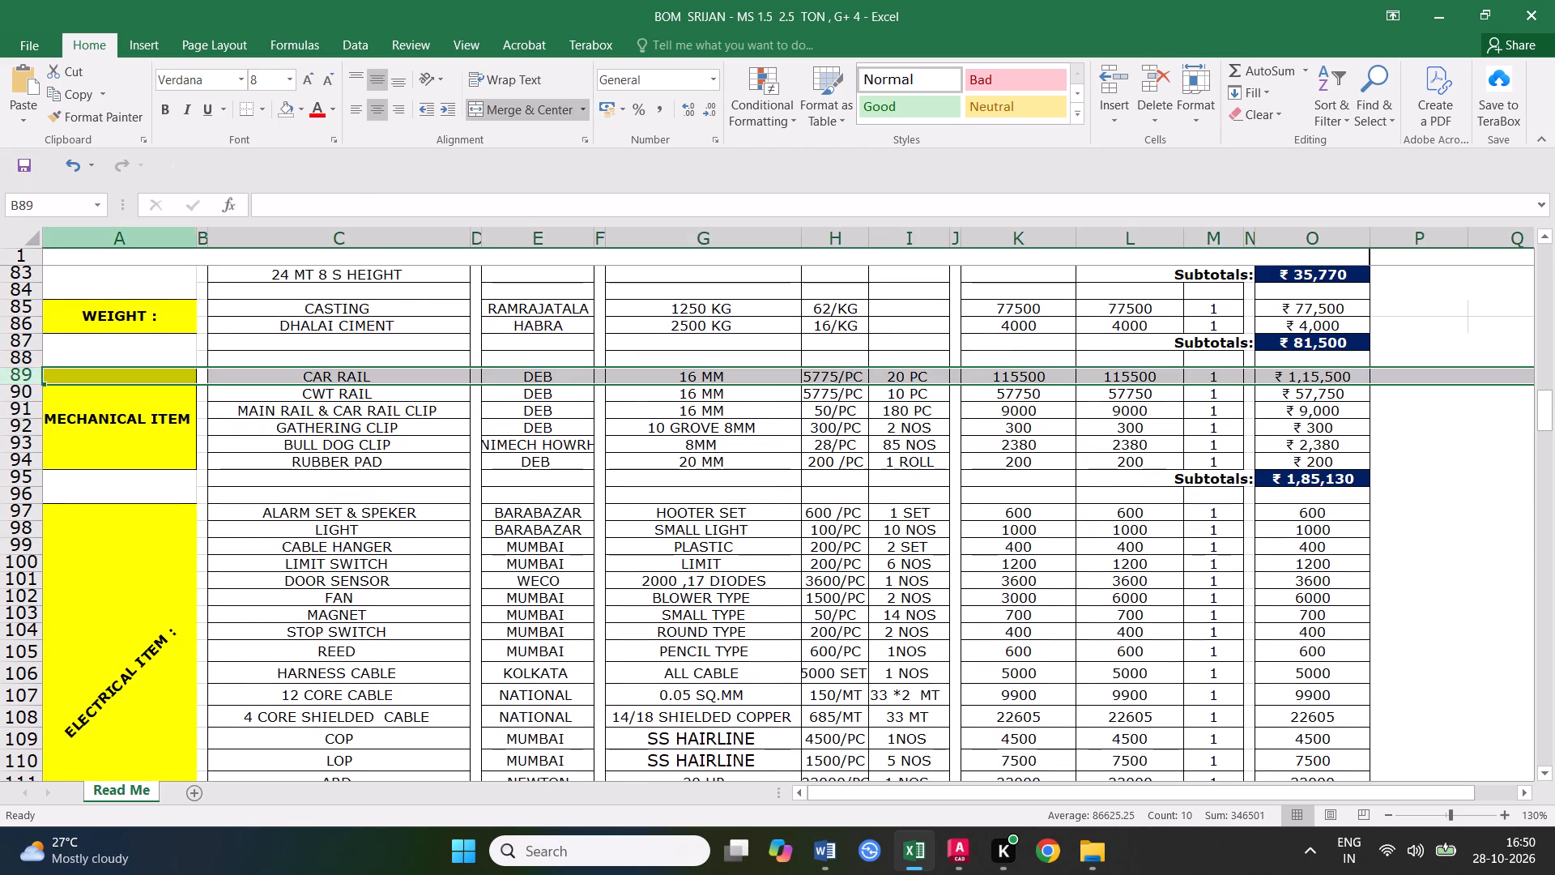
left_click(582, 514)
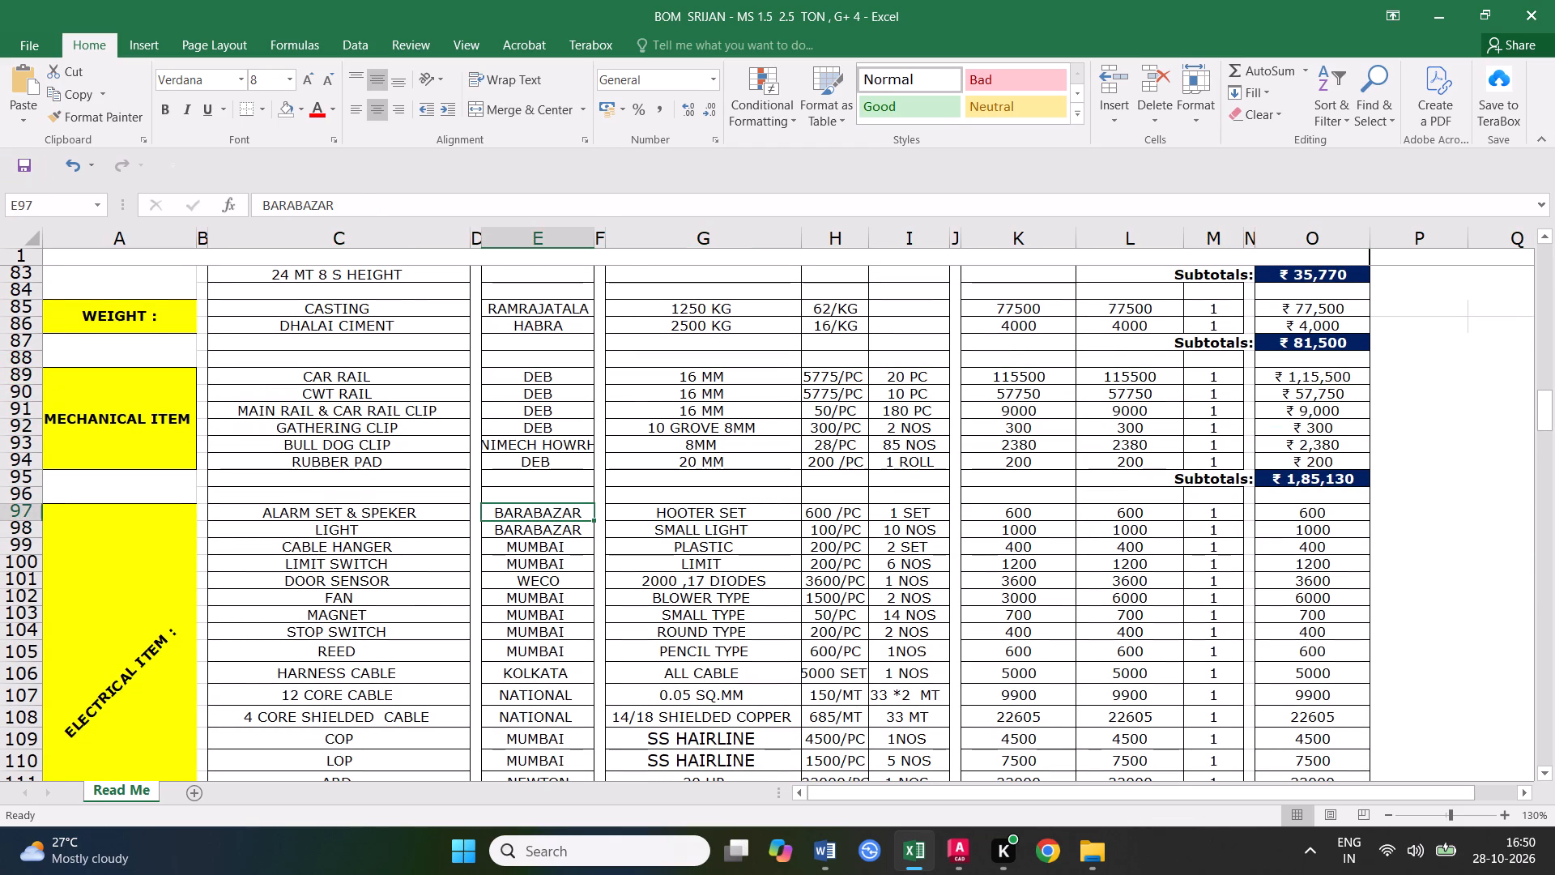
Highlight the CAR RAIL row 89 with a yellow fill and save the workbook.
left_click(11, 375)
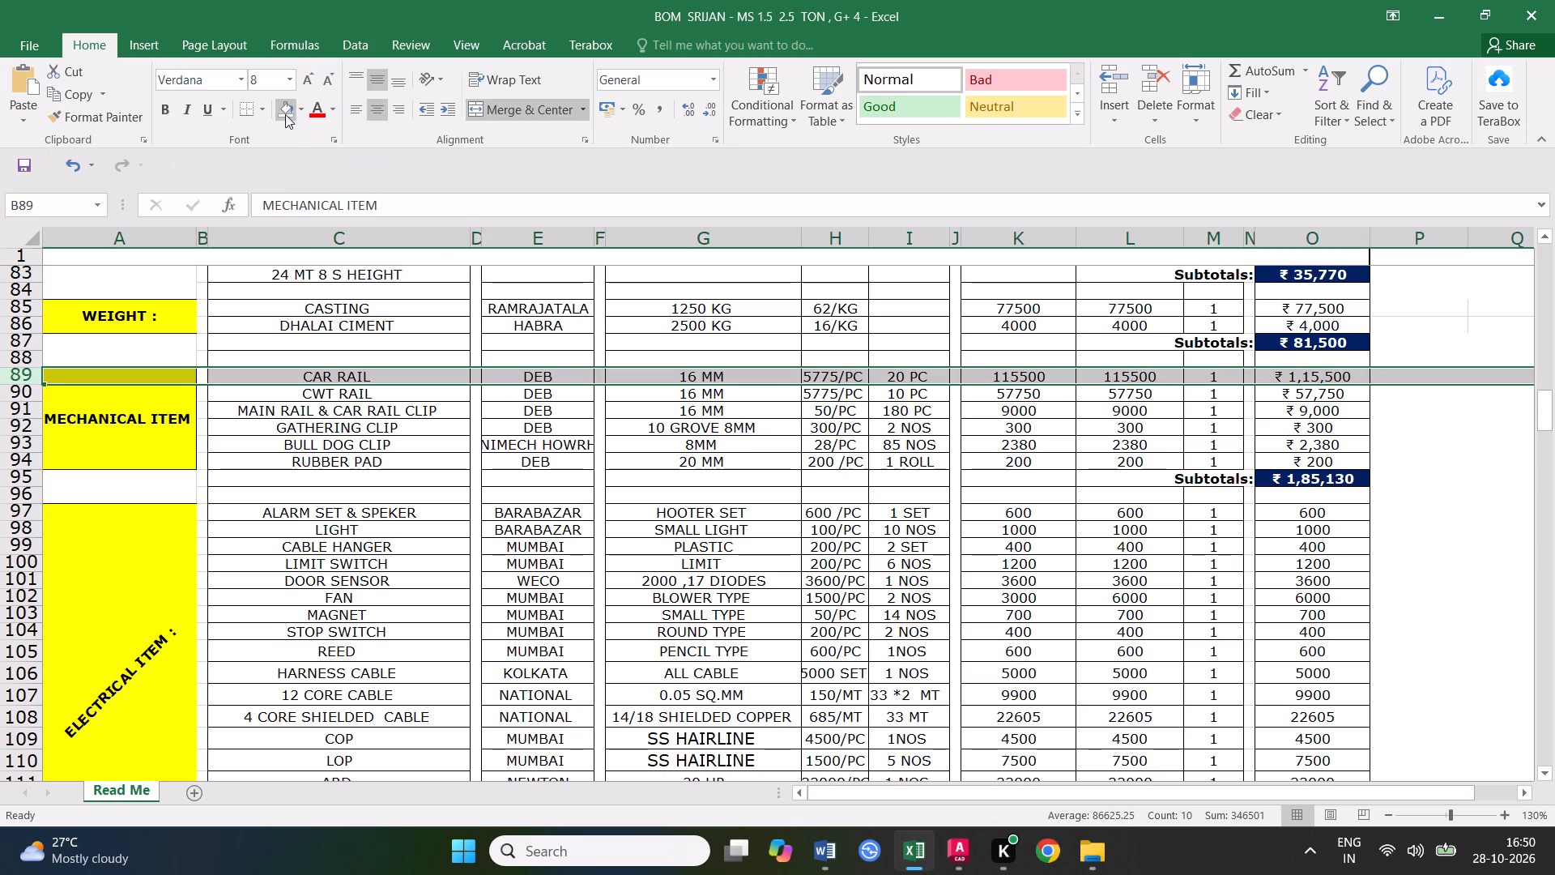
left_click(306, 110)
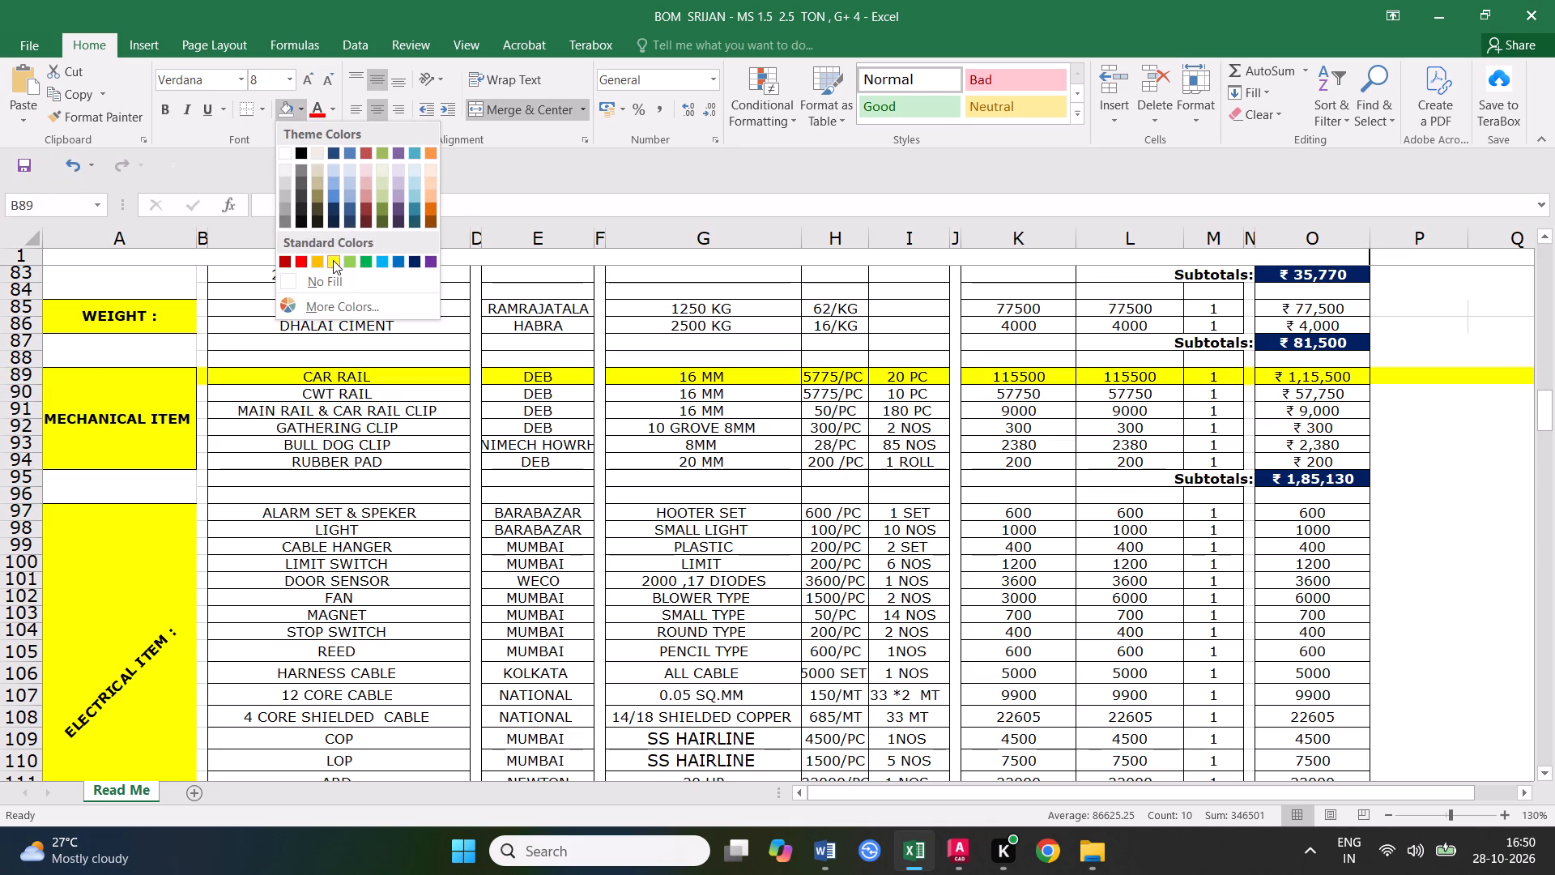
left_click(333, 260)
left_click(528, 523)
triple_click(28, 173)
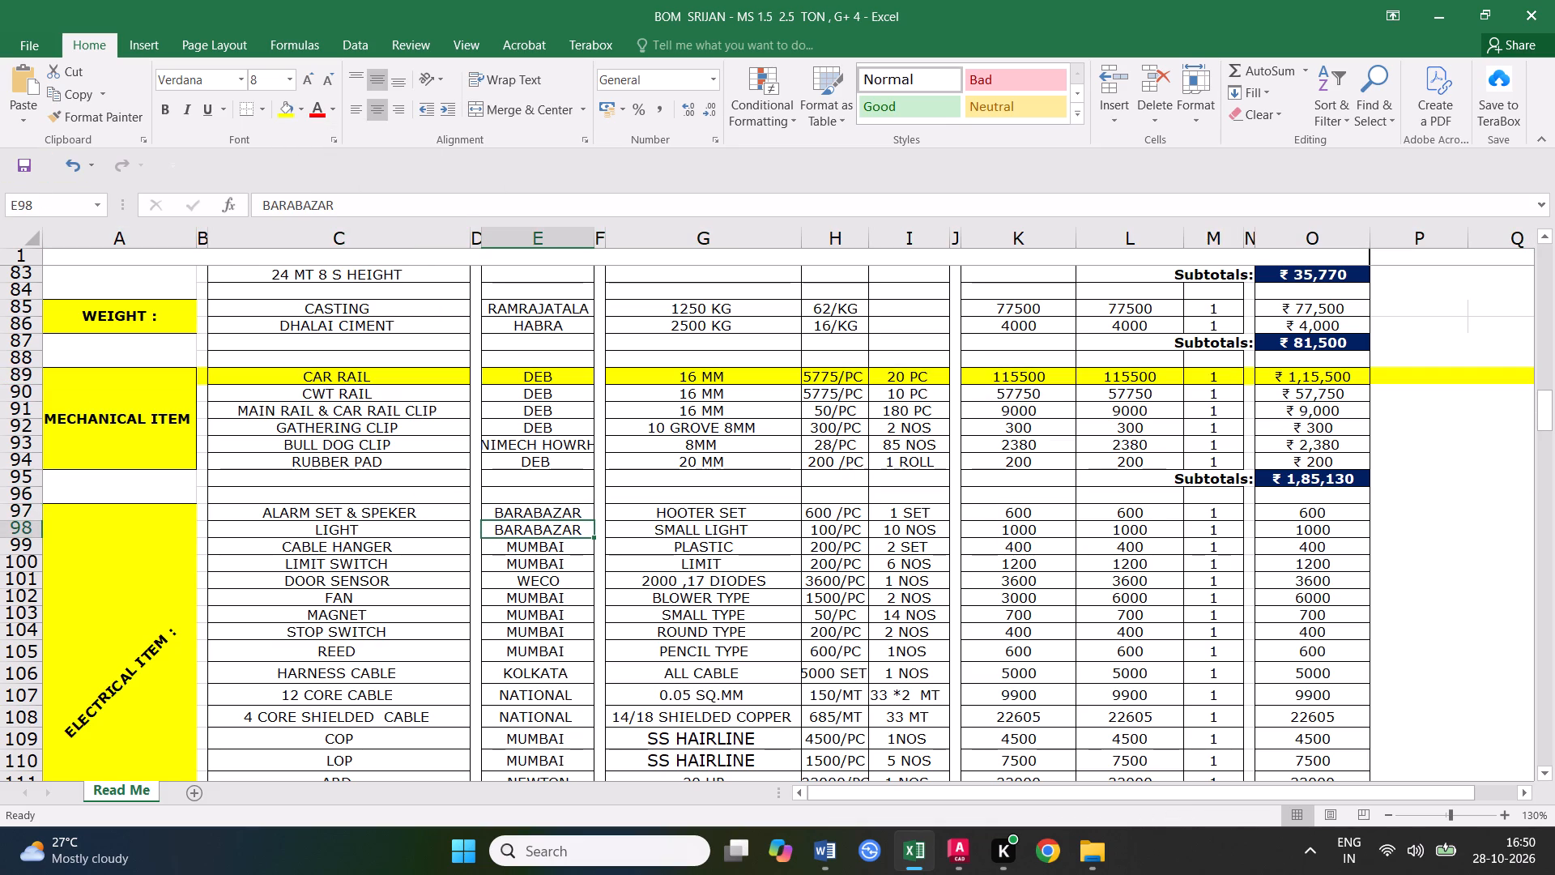
Minimise the workbook and switch to the = ALL PRICE CHART = folder in File Explorer.
left_click(1442, 15)
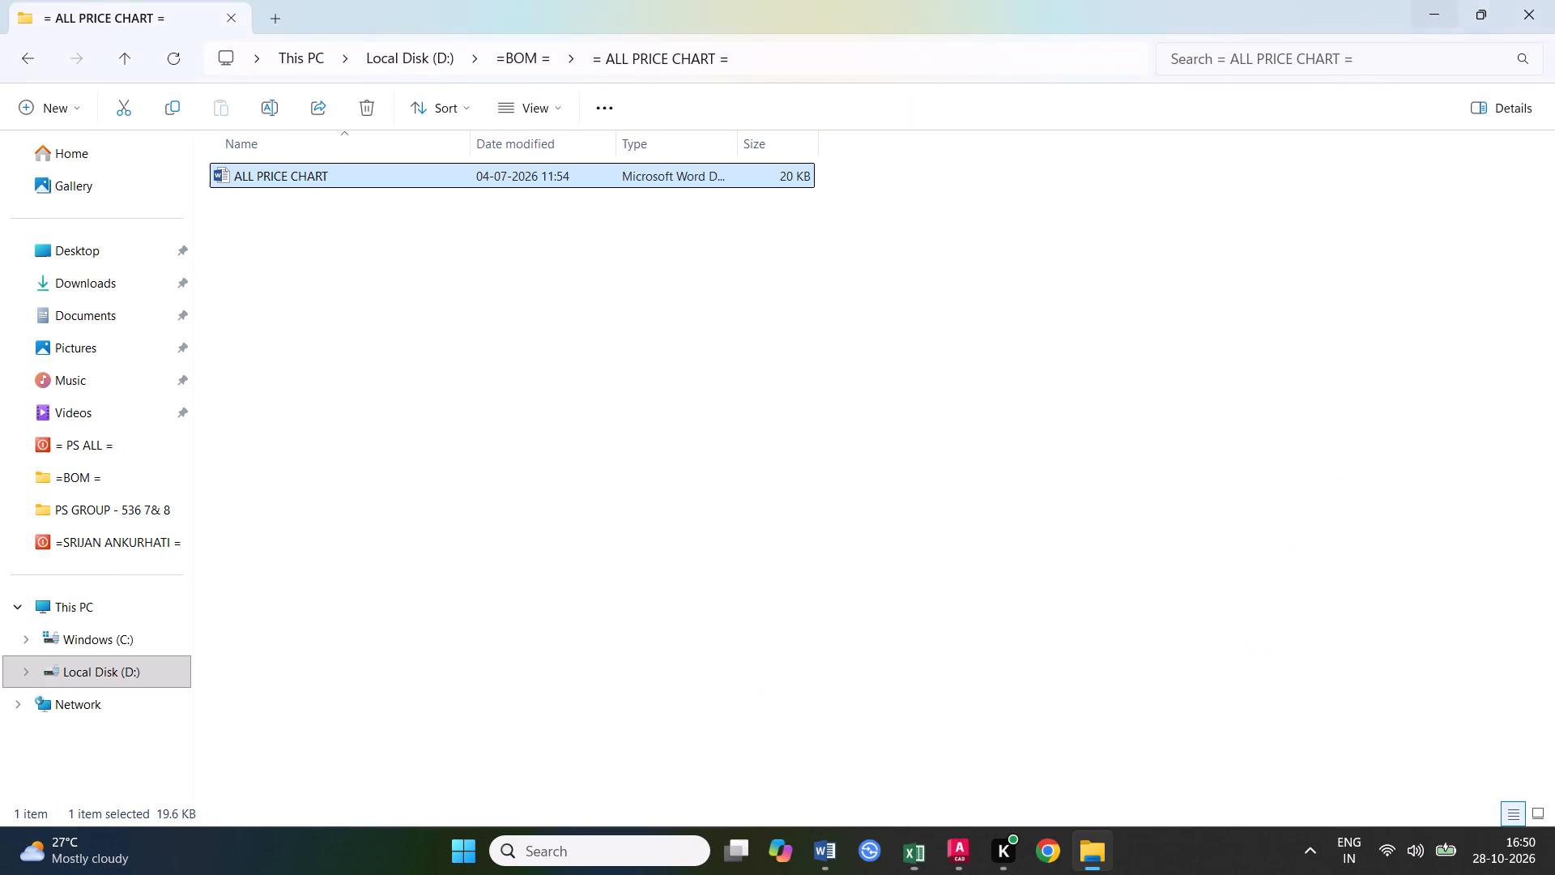
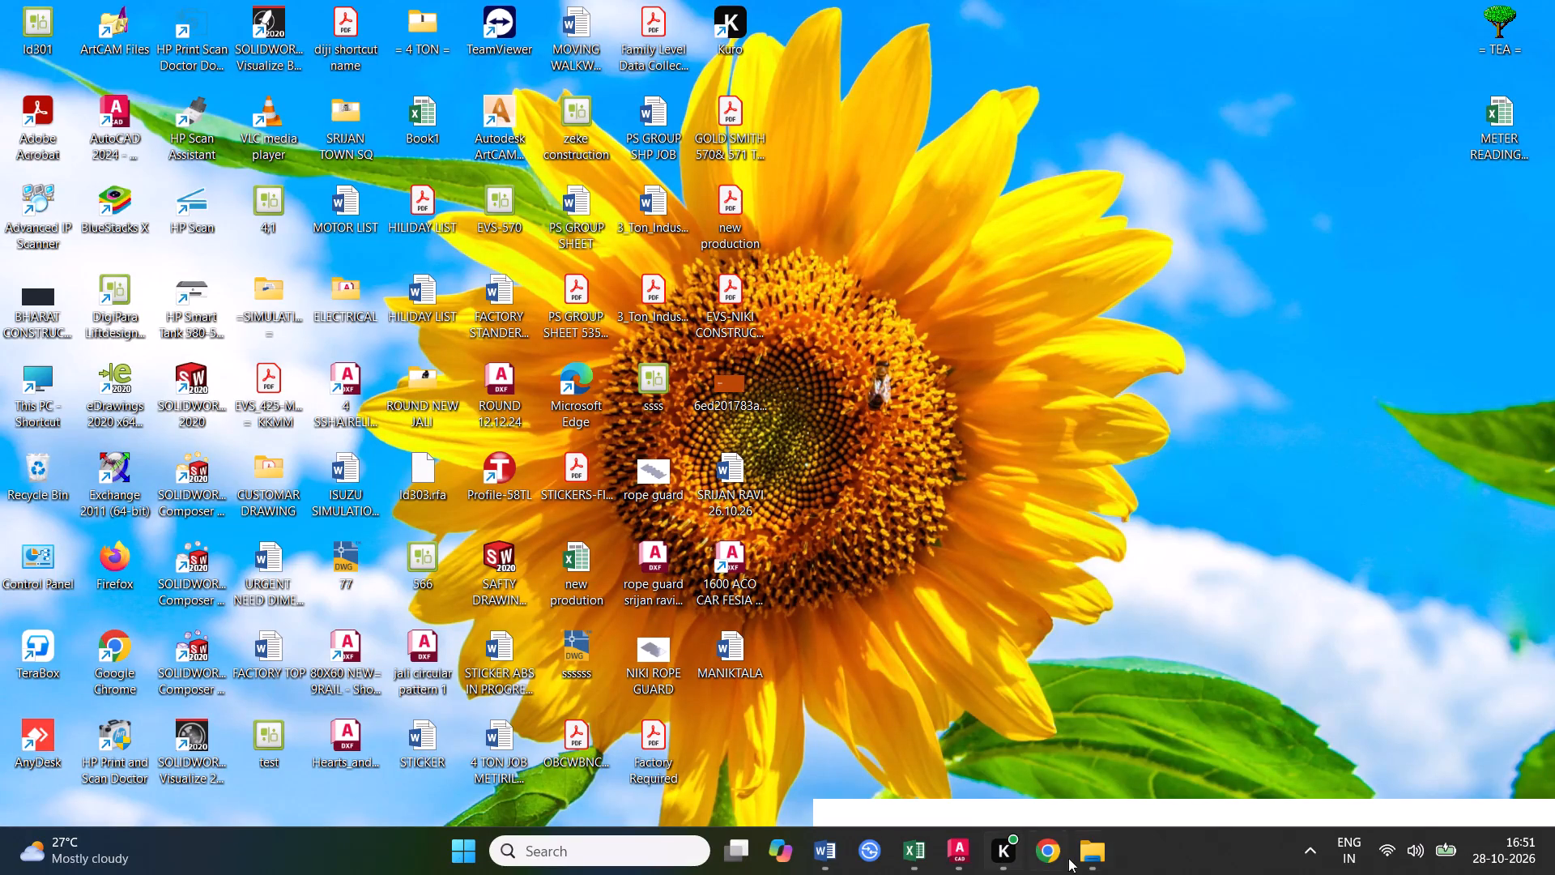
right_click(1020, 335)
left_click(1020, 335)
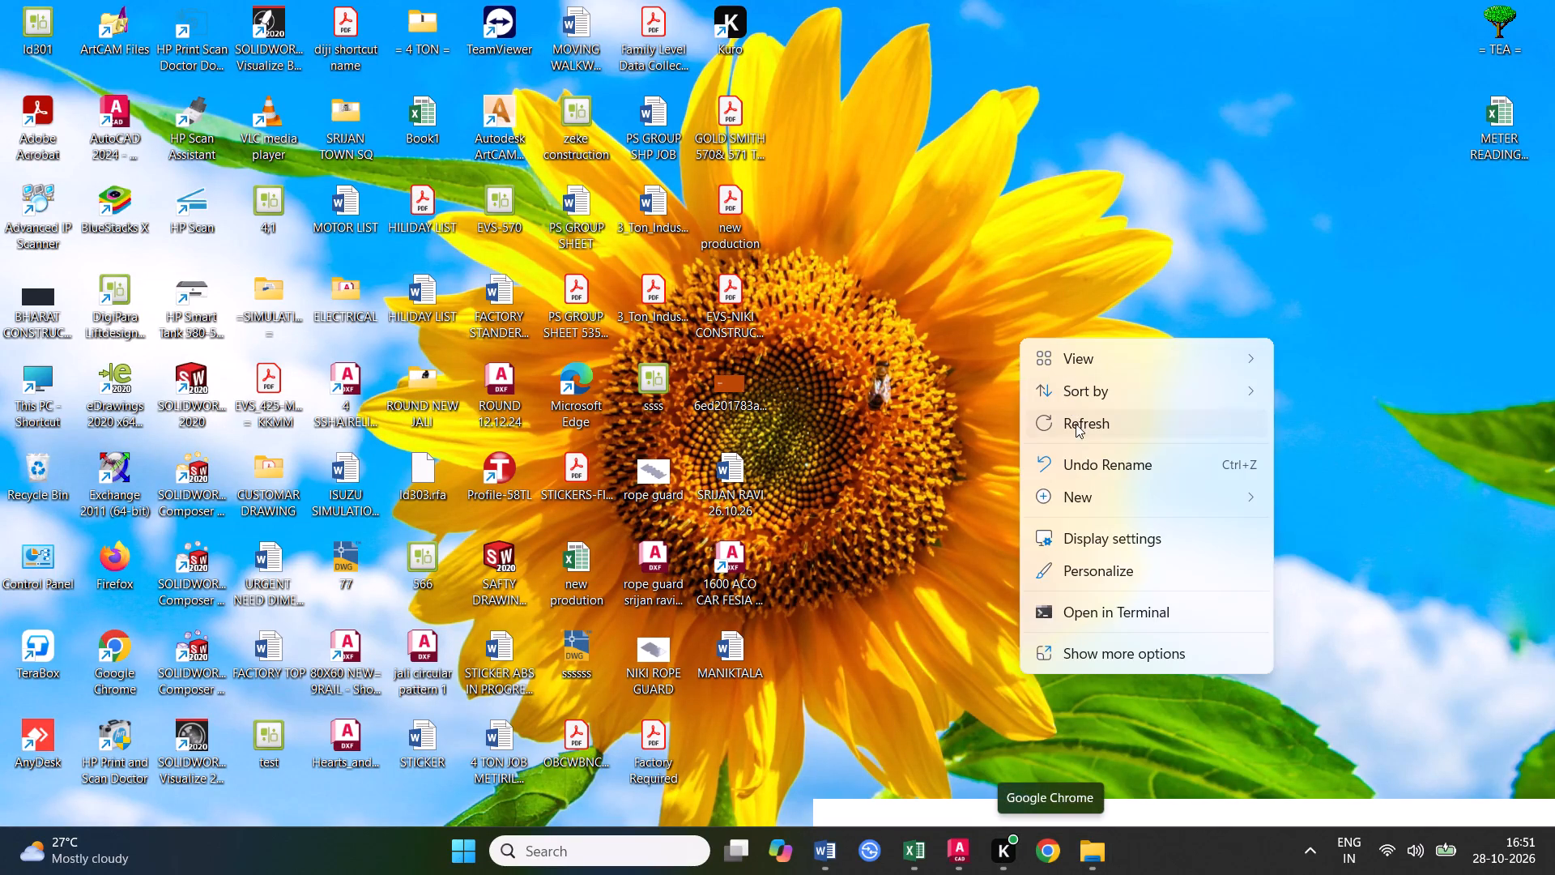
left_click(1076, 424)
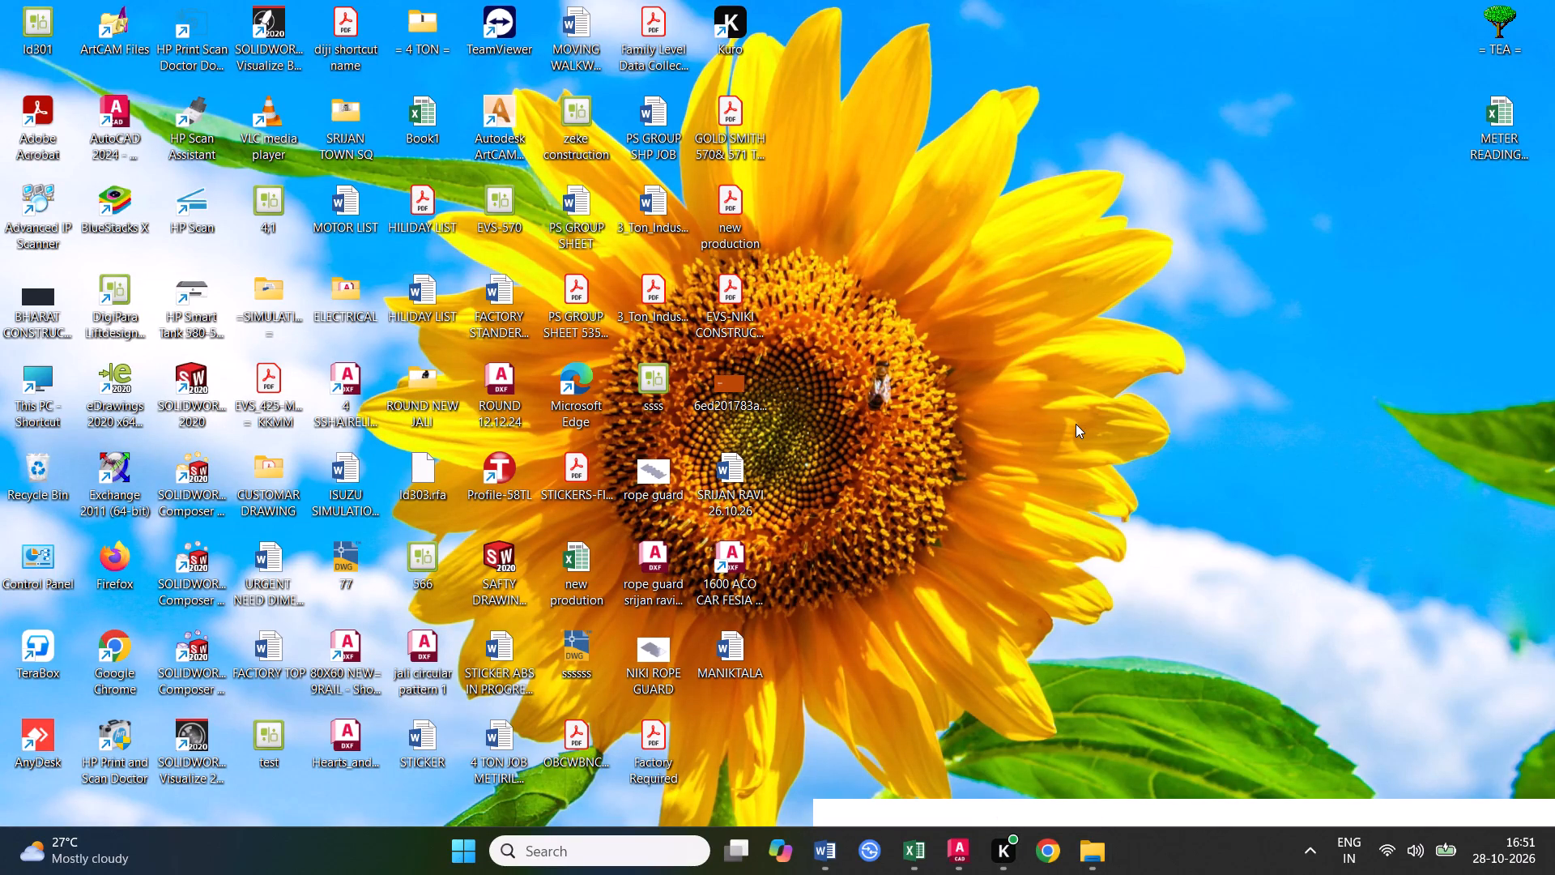
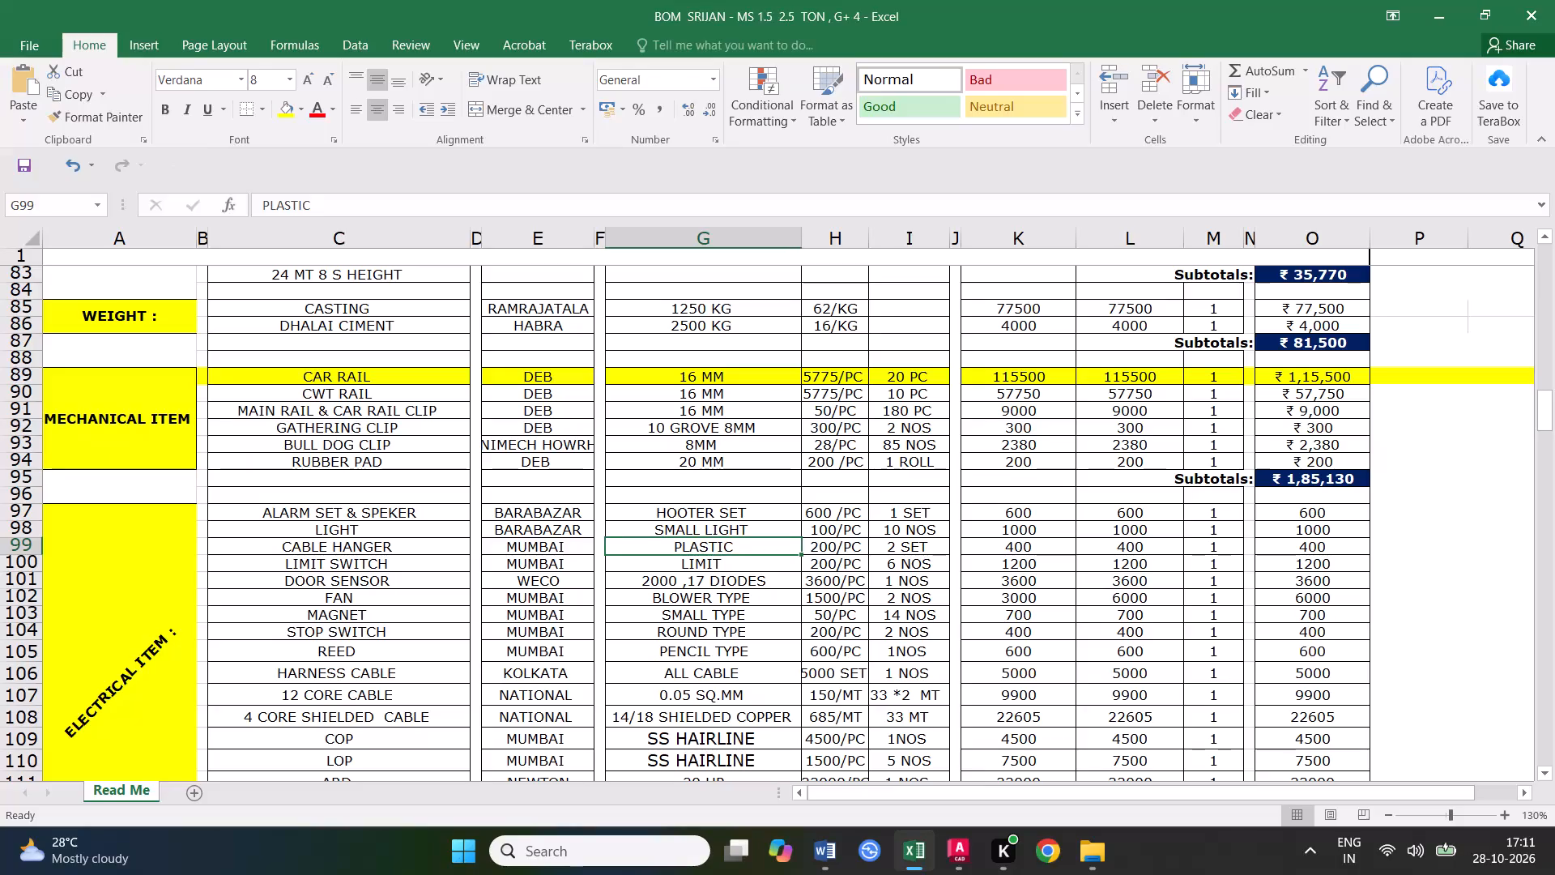
Remove the yellow fill from the CAR RAIL row (row 89) in the MECHANICAL ITEM section.
left_click(19, 374)
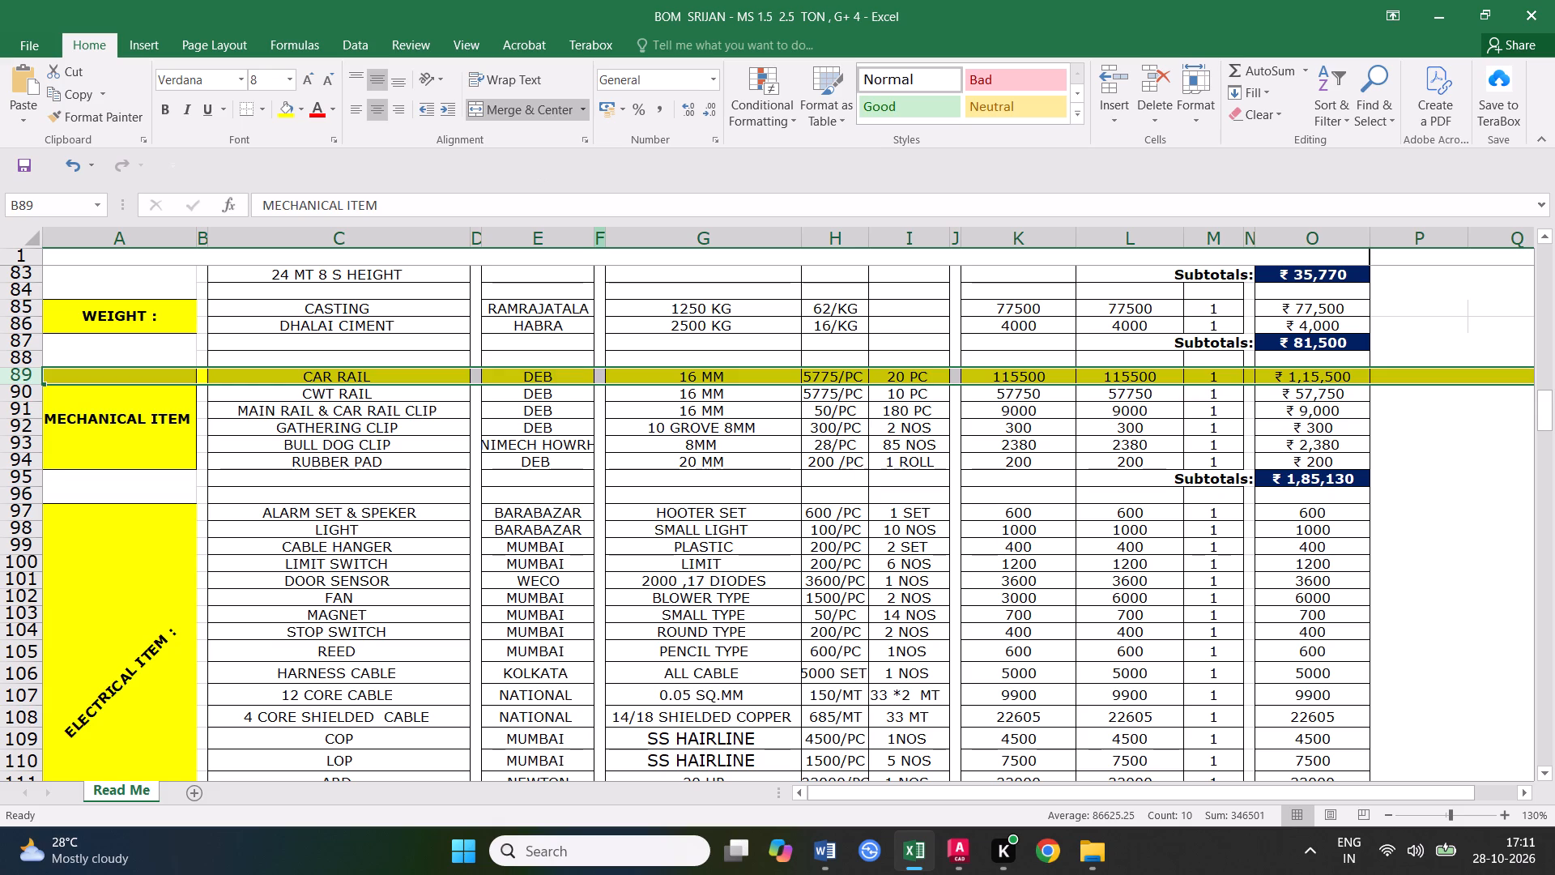
left_click(303, 108)
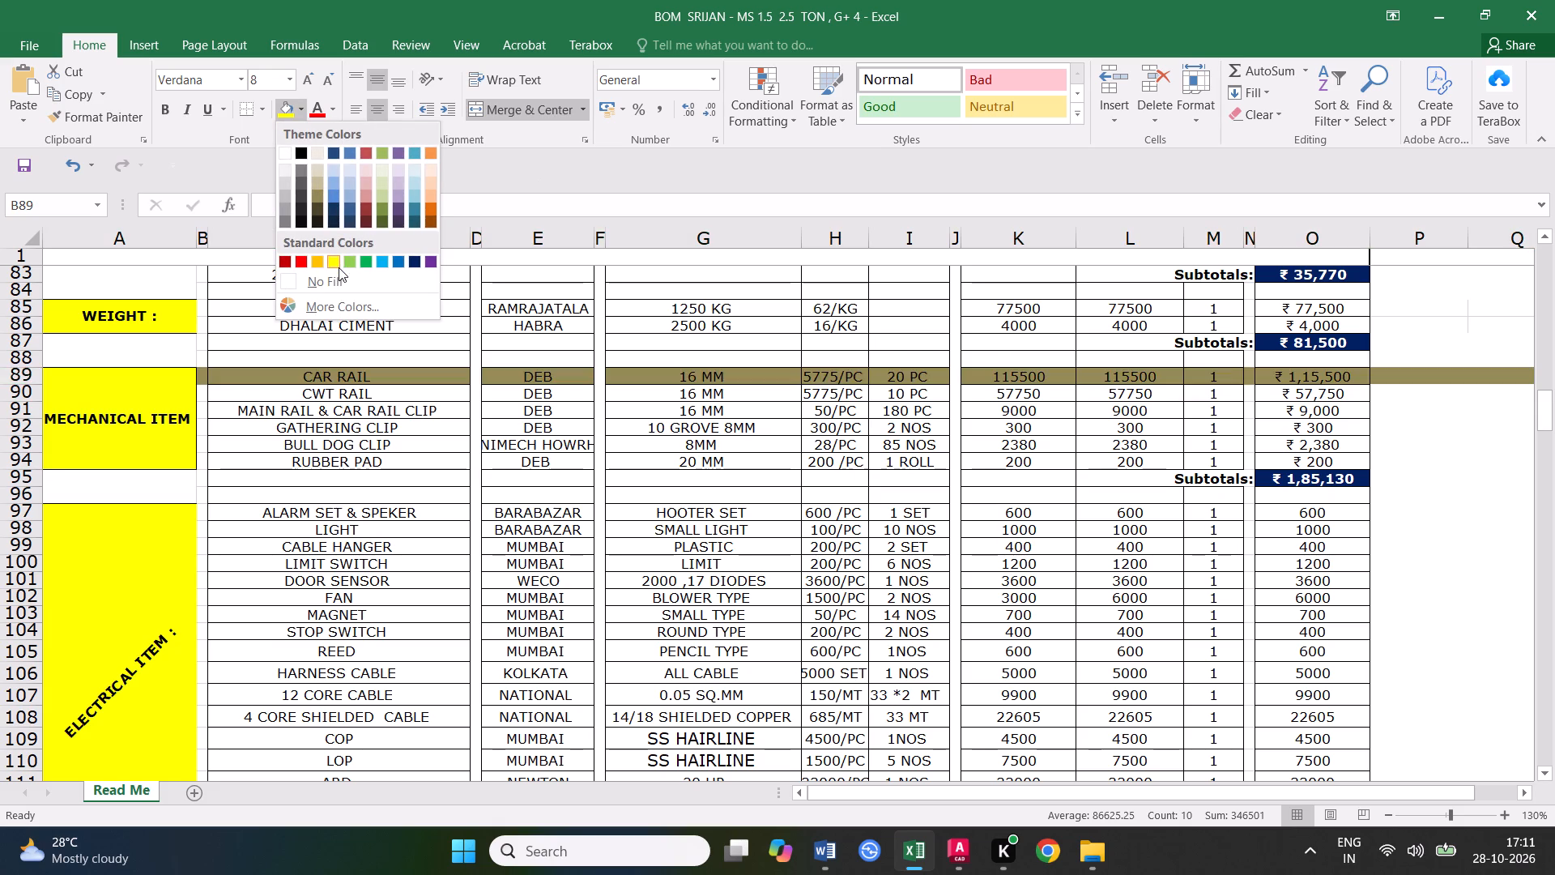
left_click(339, 277)
left_click(354, 467)
Set the CAR RAIL quantity in I89 to 10 PC.
left_click(12, 376)
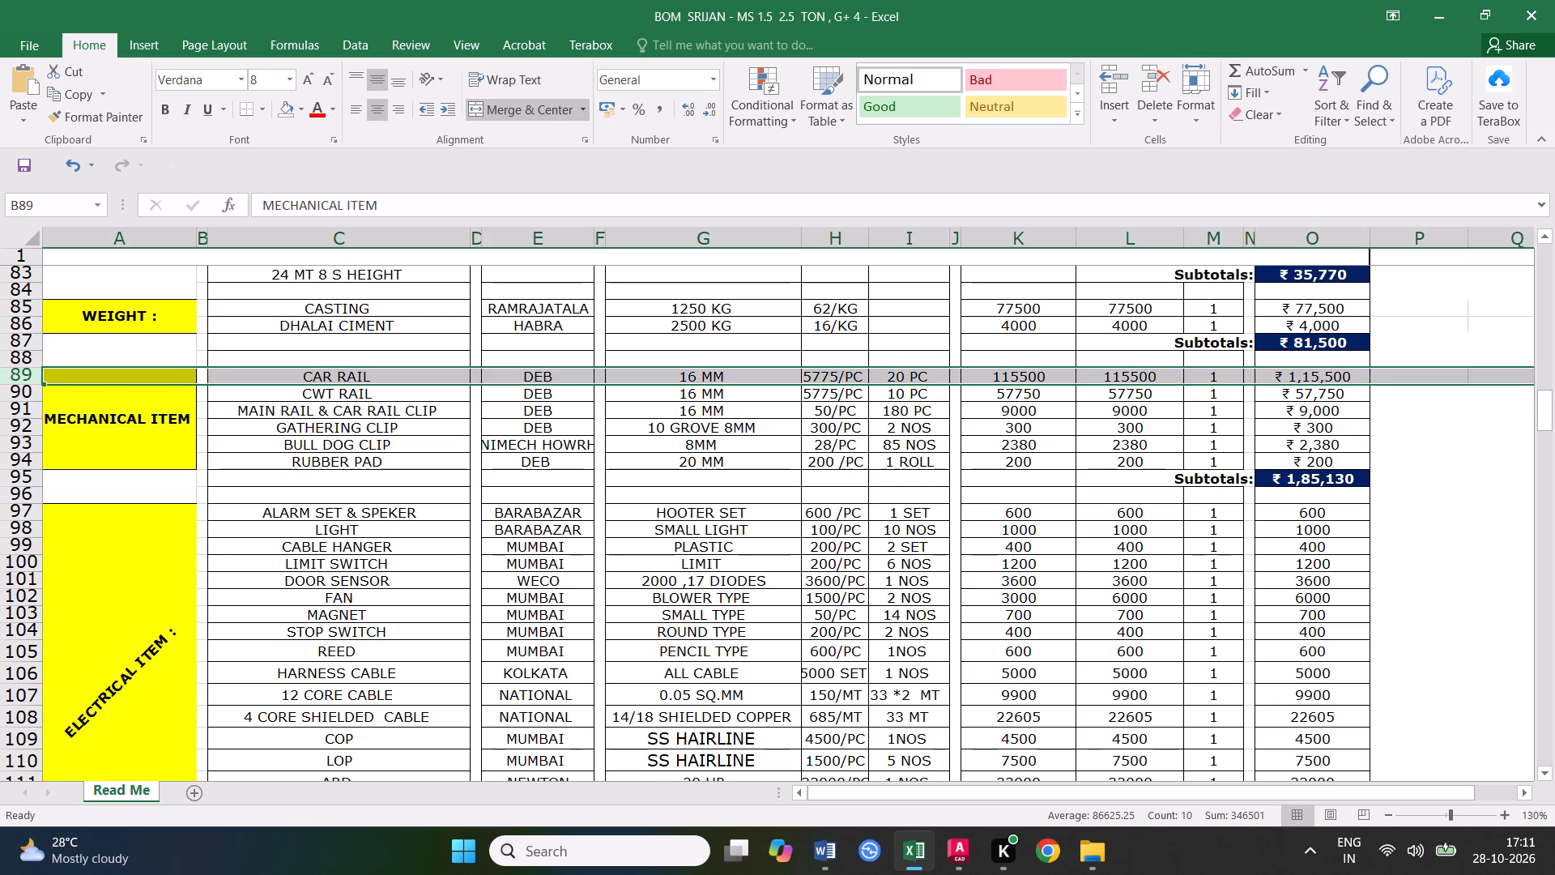
left_click(8, 158)
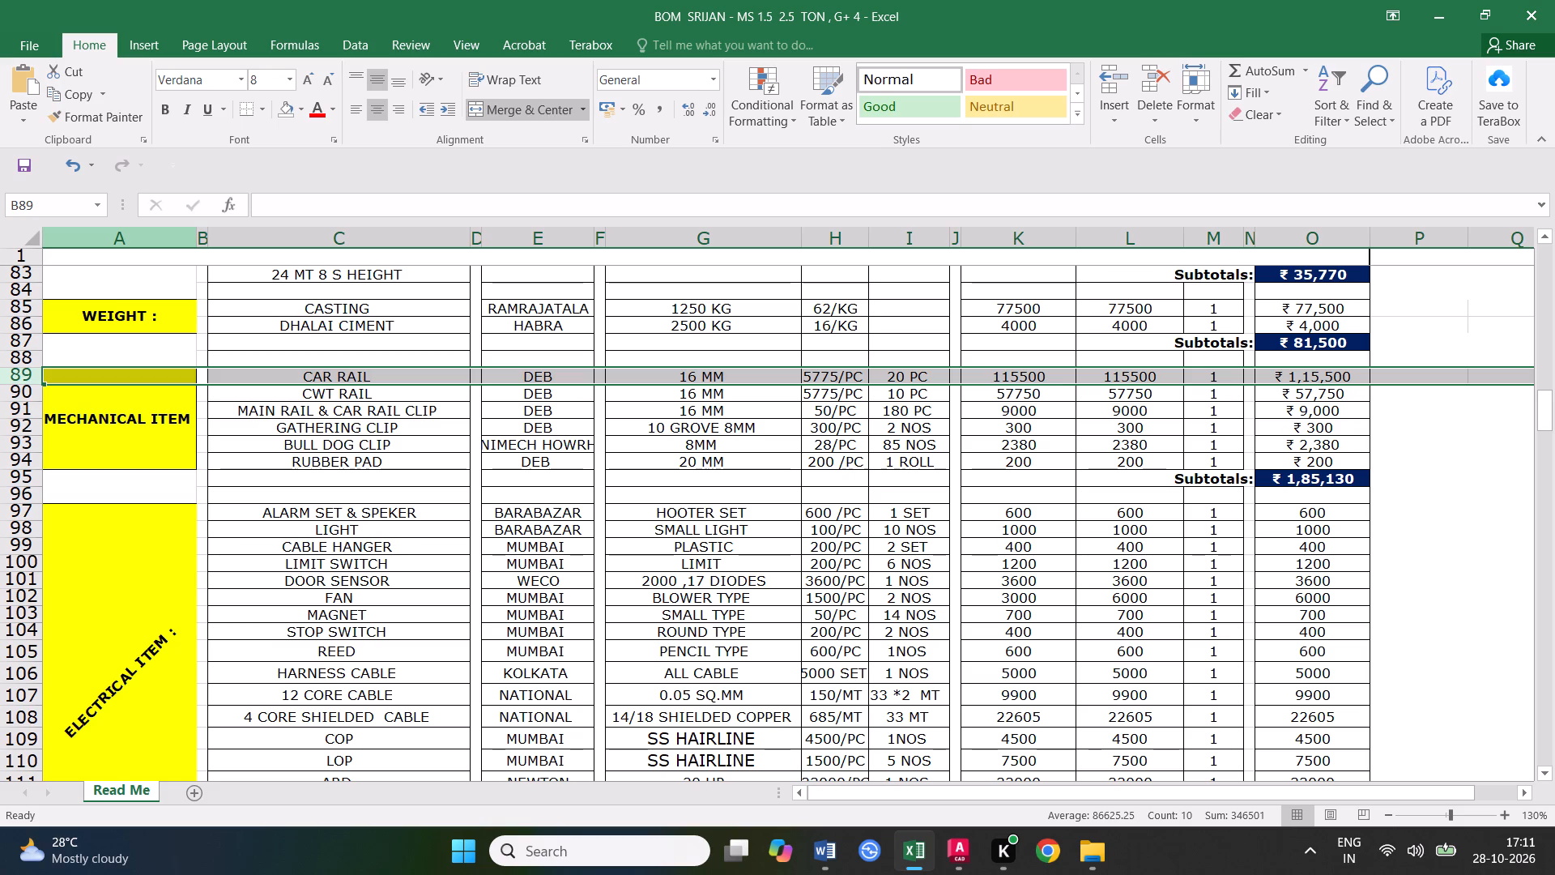
double_click(905, 377)
left_click_drag(905, 377, 889, 377)
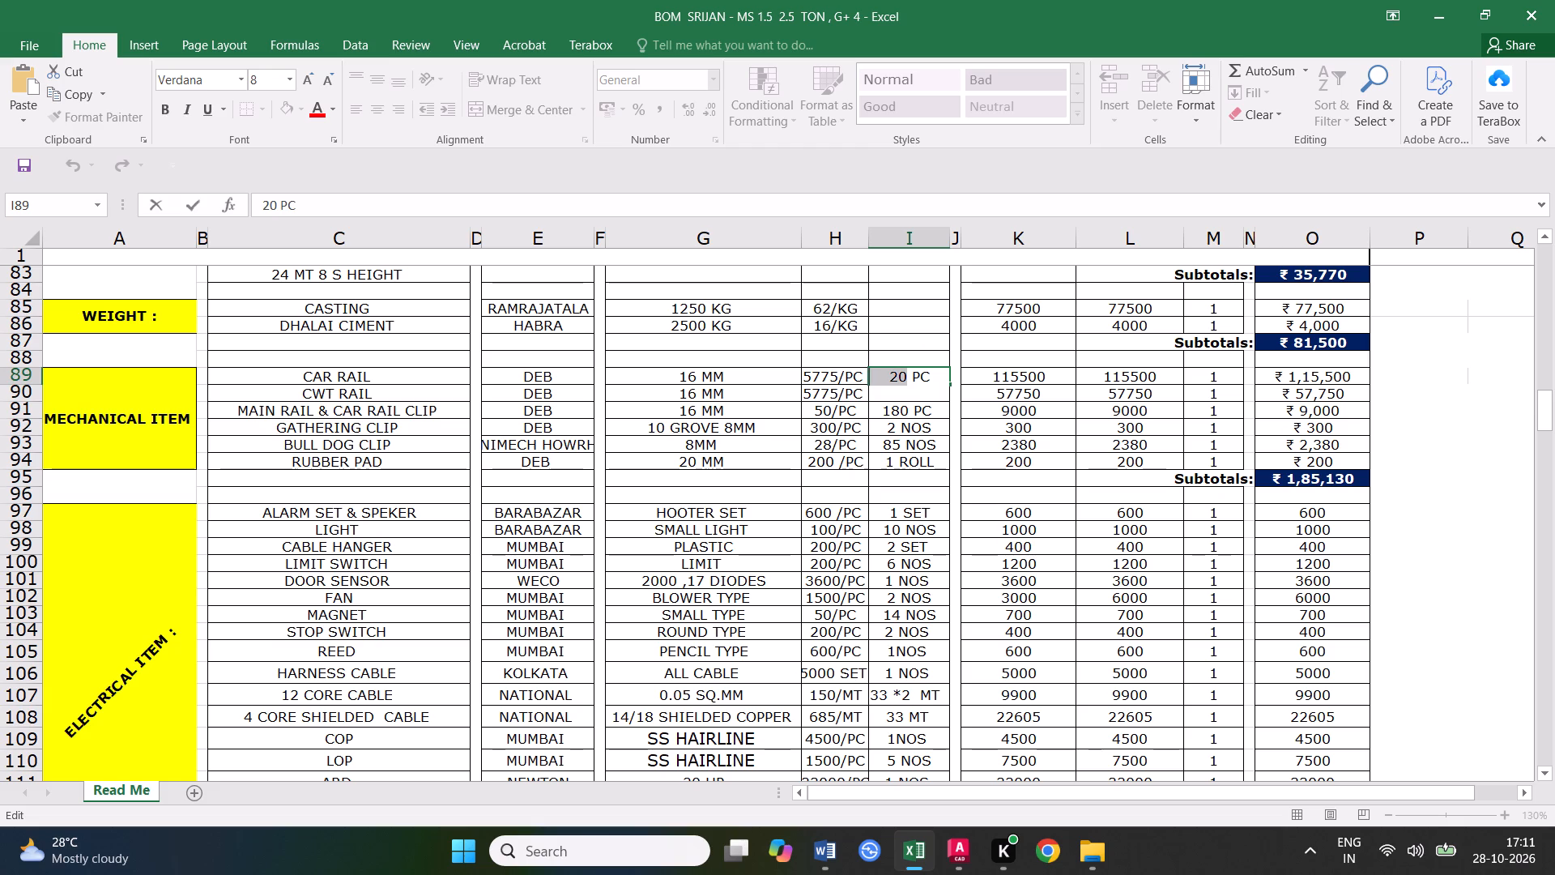
type("10")
left_click(949, 476)
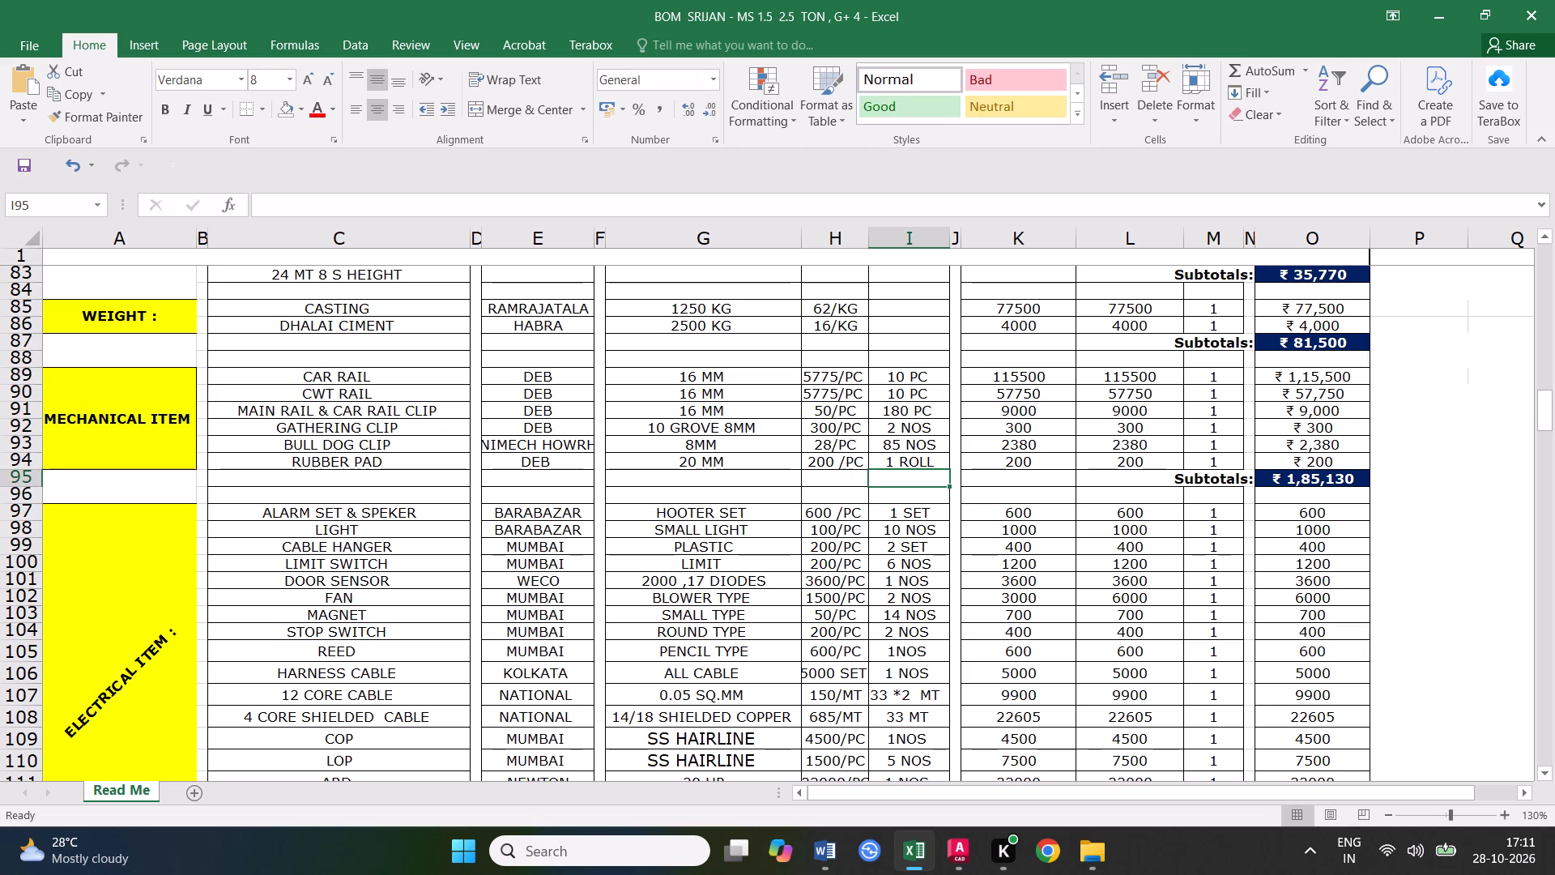
Calculate 10 × 5775 in Calculator and enter 57750 as the CAR RAIL amount in K89 and L89.
left_click(830, 379)
left_click(908, 378)
left_click(1018, 377)
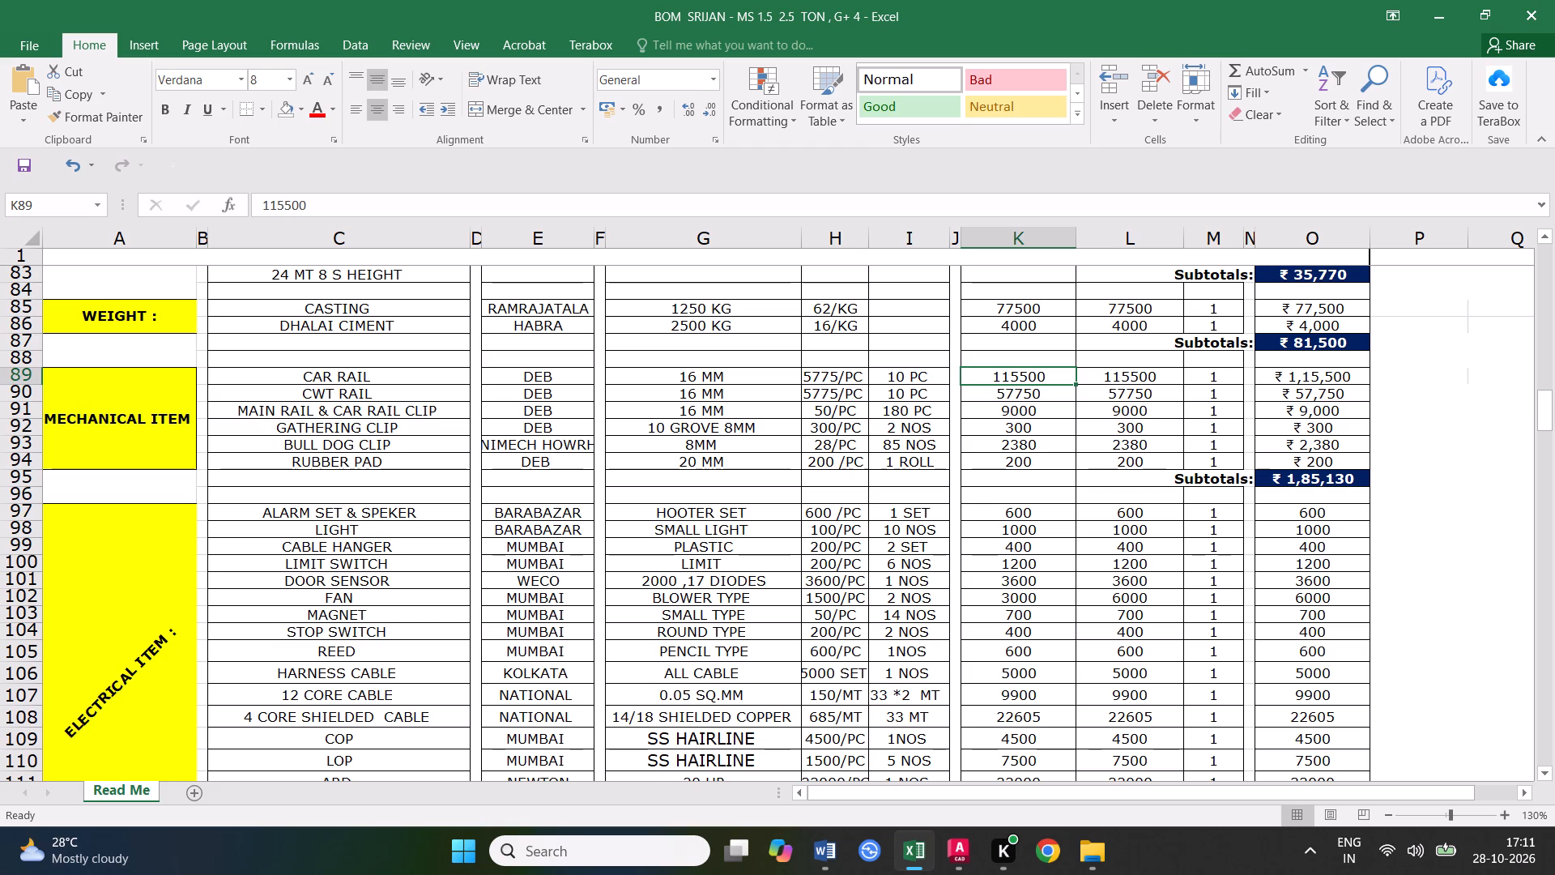
type("10")
key("asterisk")
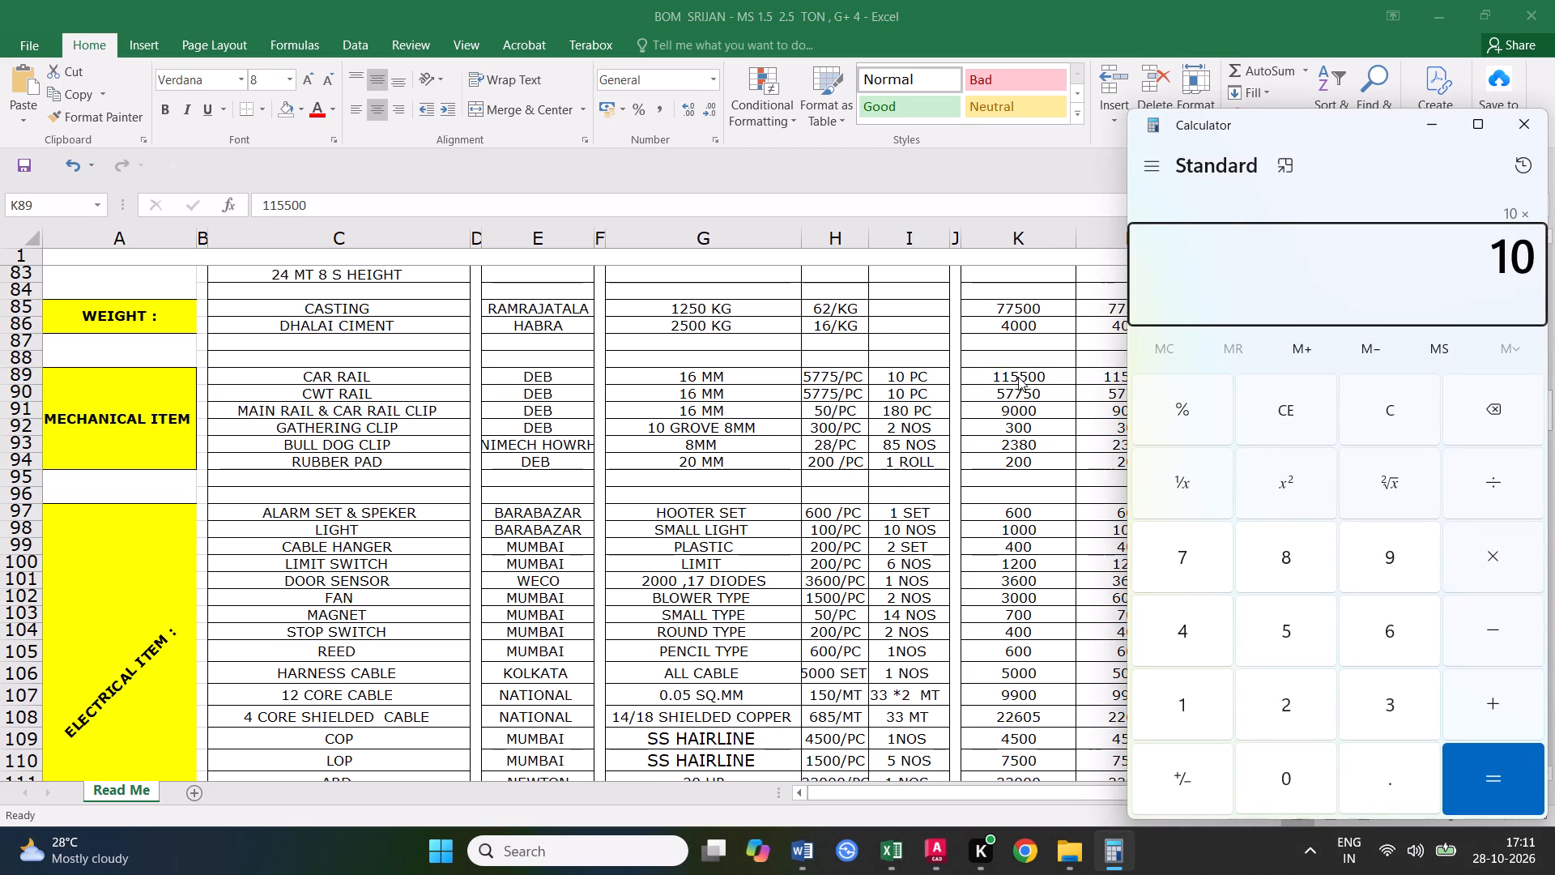
type("5775")
key("Return")
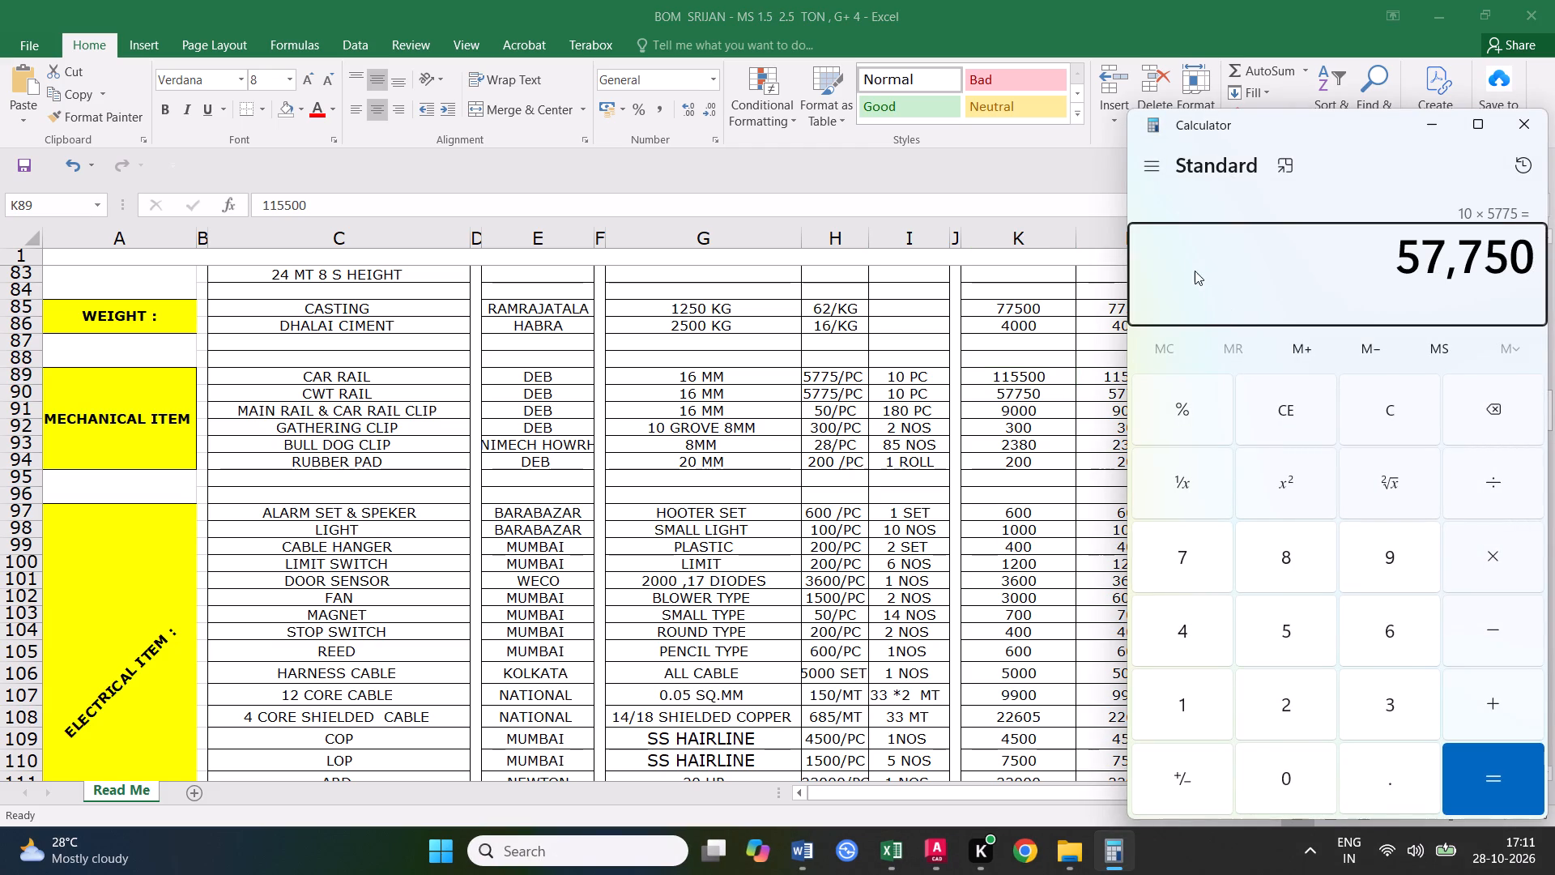
left_click(1523, 127)
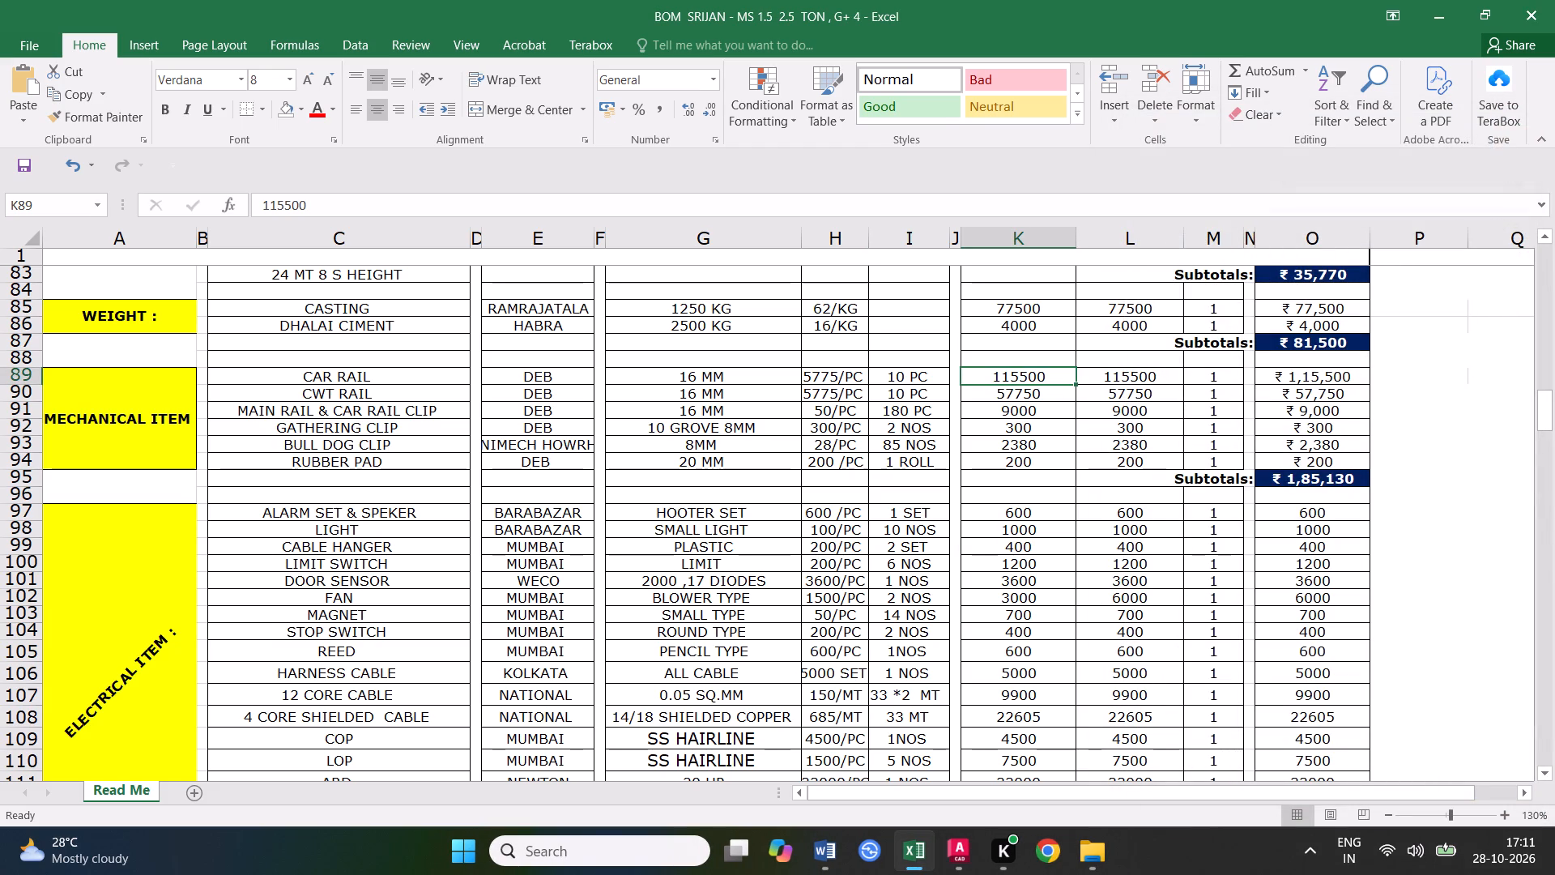
left_click(1021, 373)
type("57750")
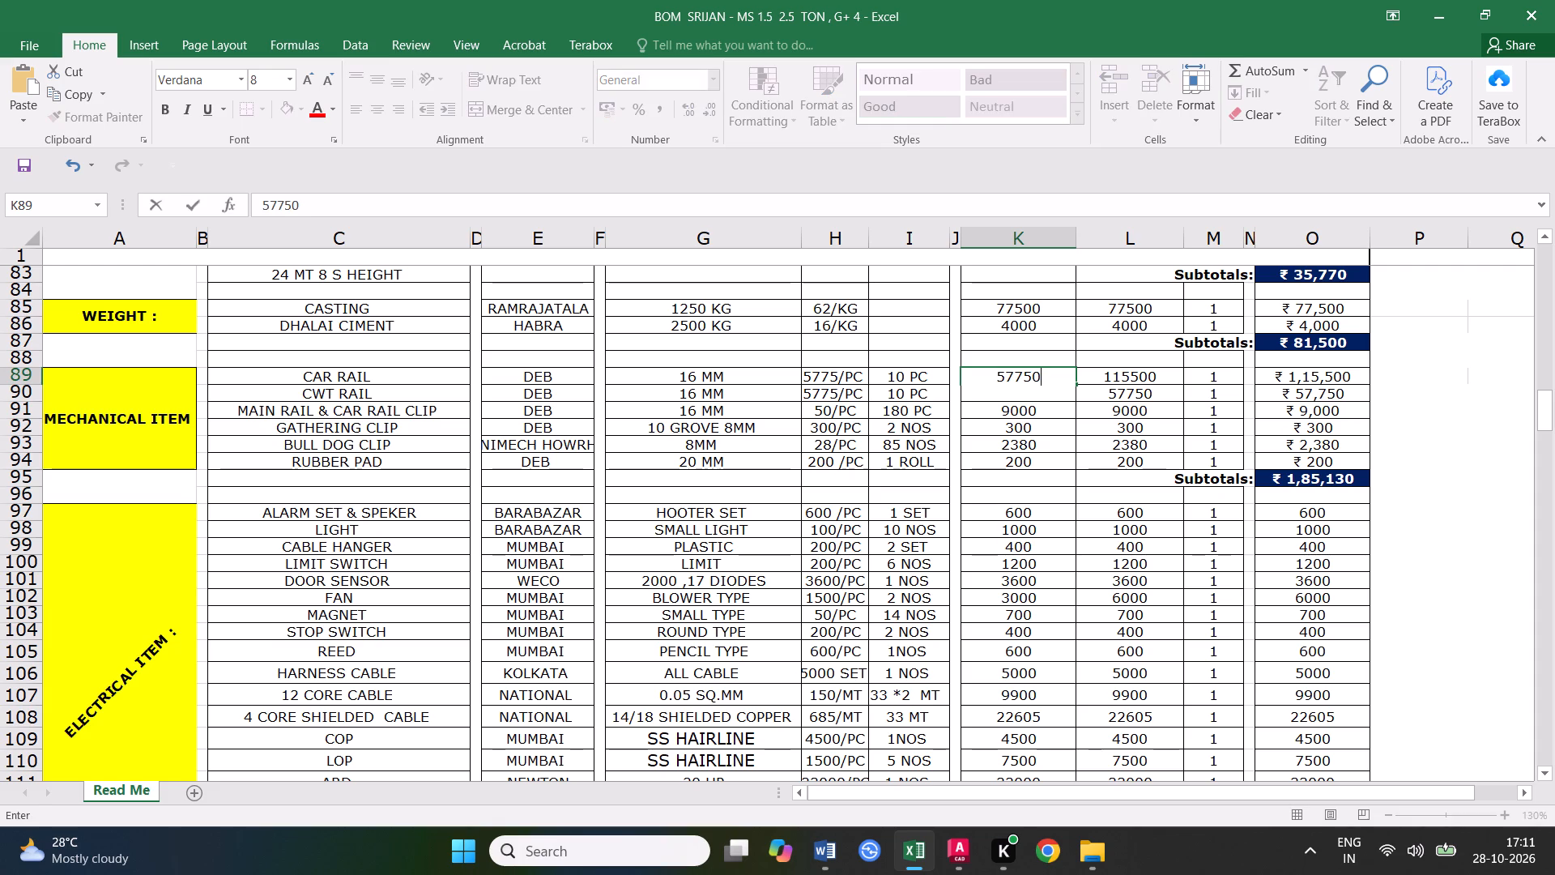
left_click(1016, 451)
left_click(1020, 375)
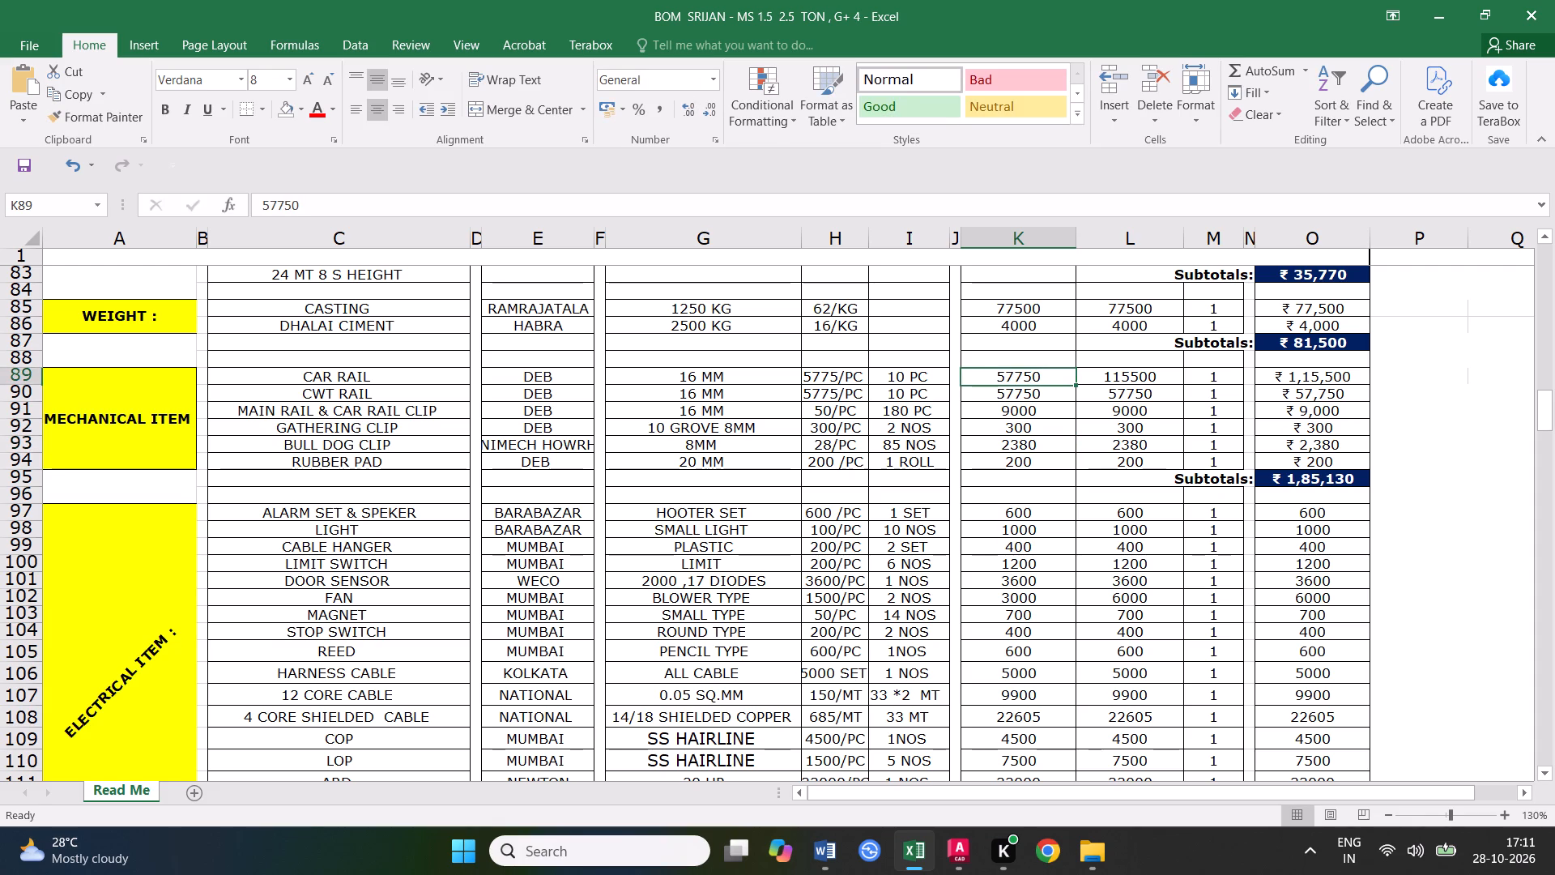
left_click_drag(1076, 385, 1141, 381)
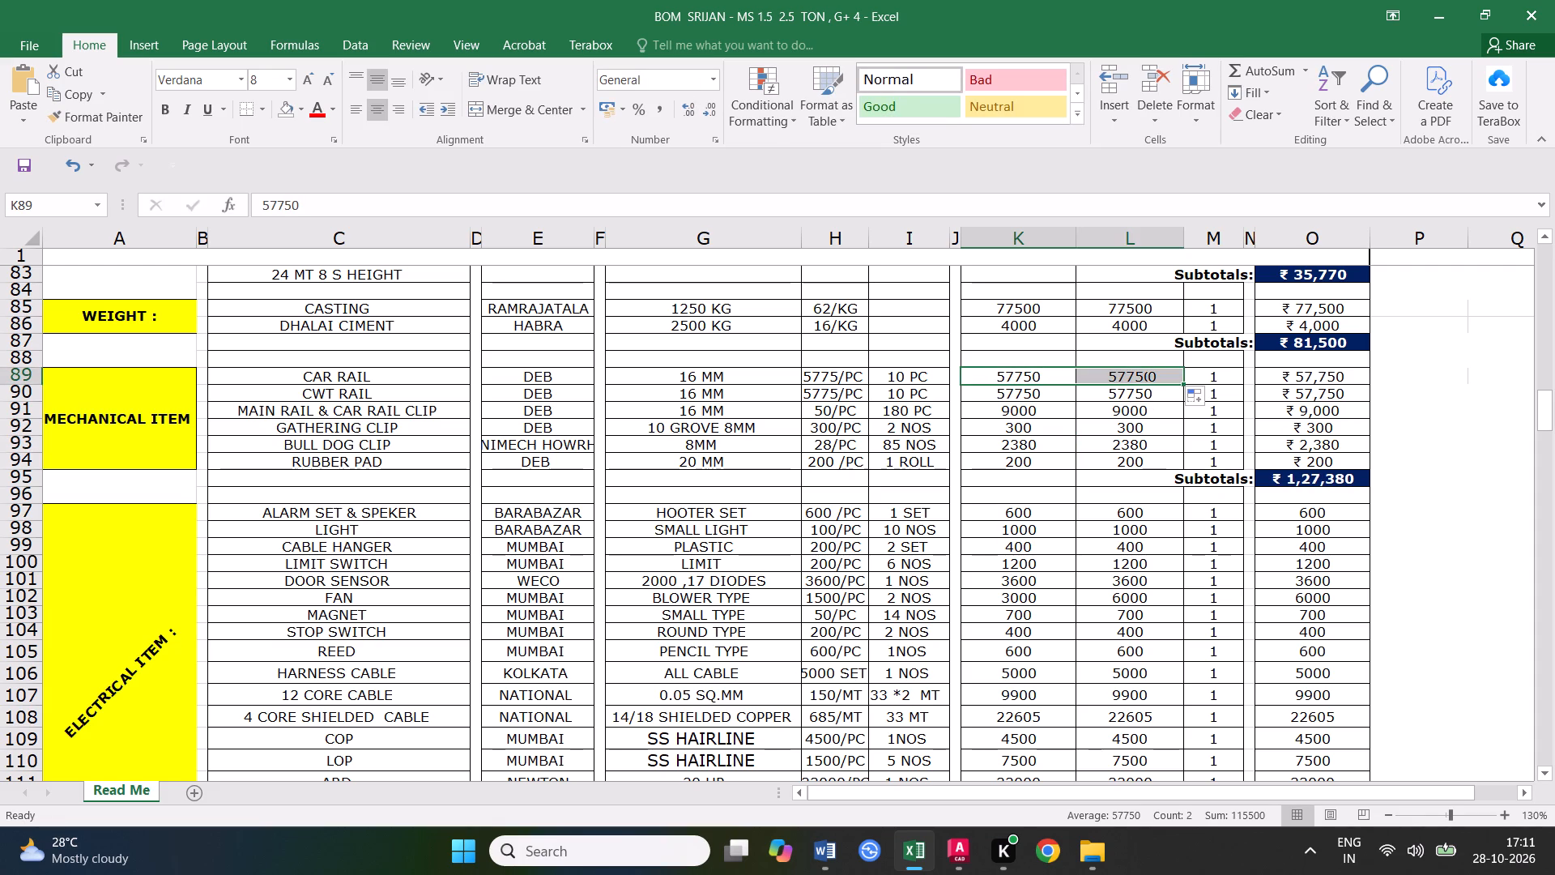
Check the amounts in the CWT RAIL row and review the CAR RAIL and CWT RAIL rows.
left_click(1023, 395)
left_click(1121, 399)
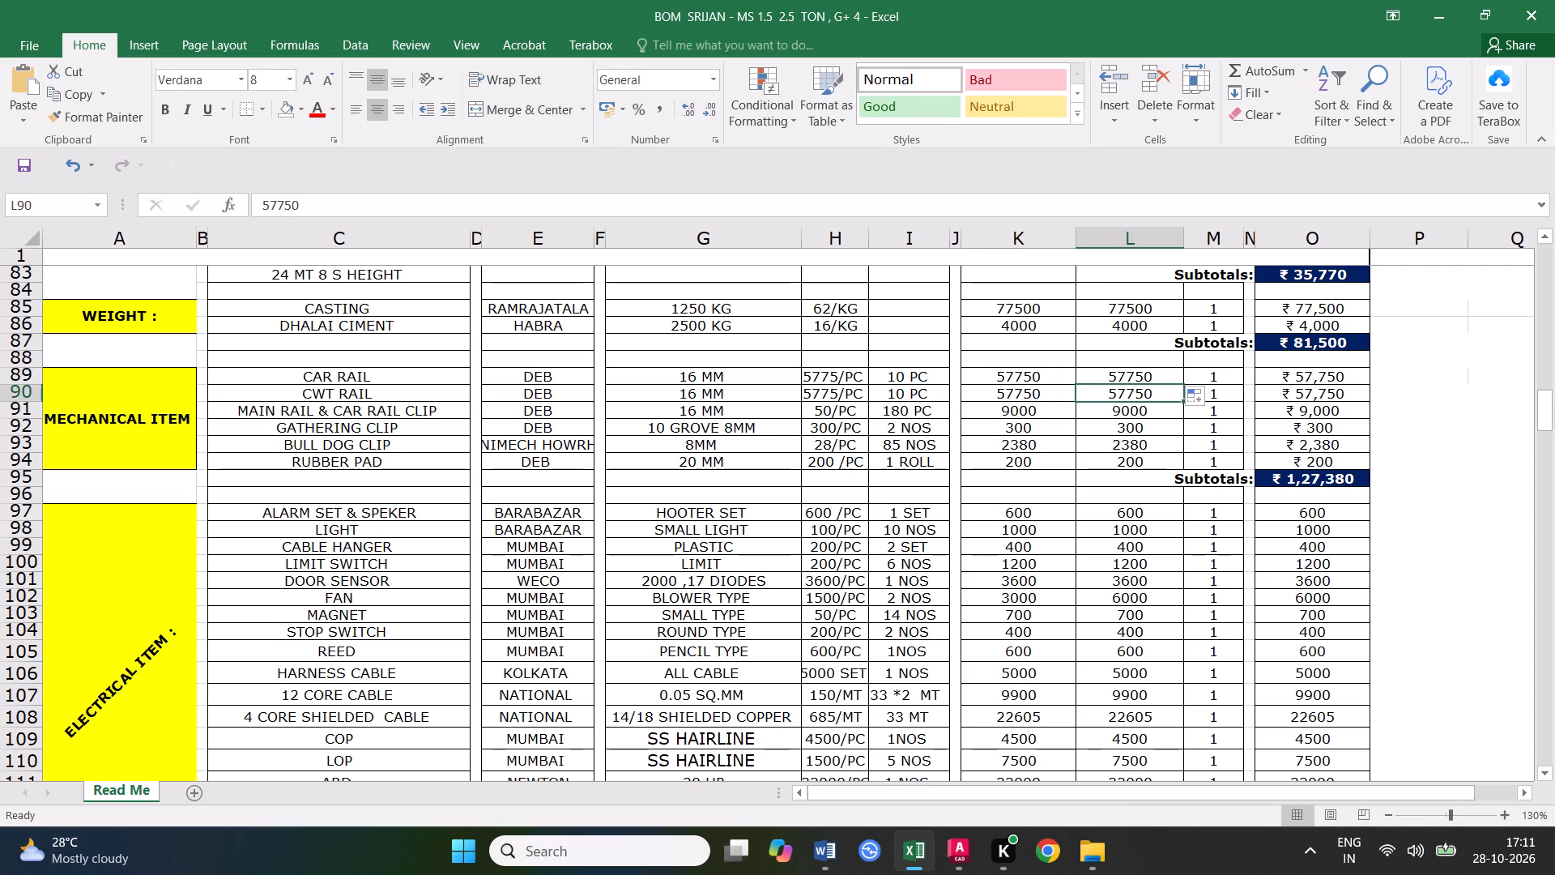
left_click(23, 376)
left_click(12, 173)
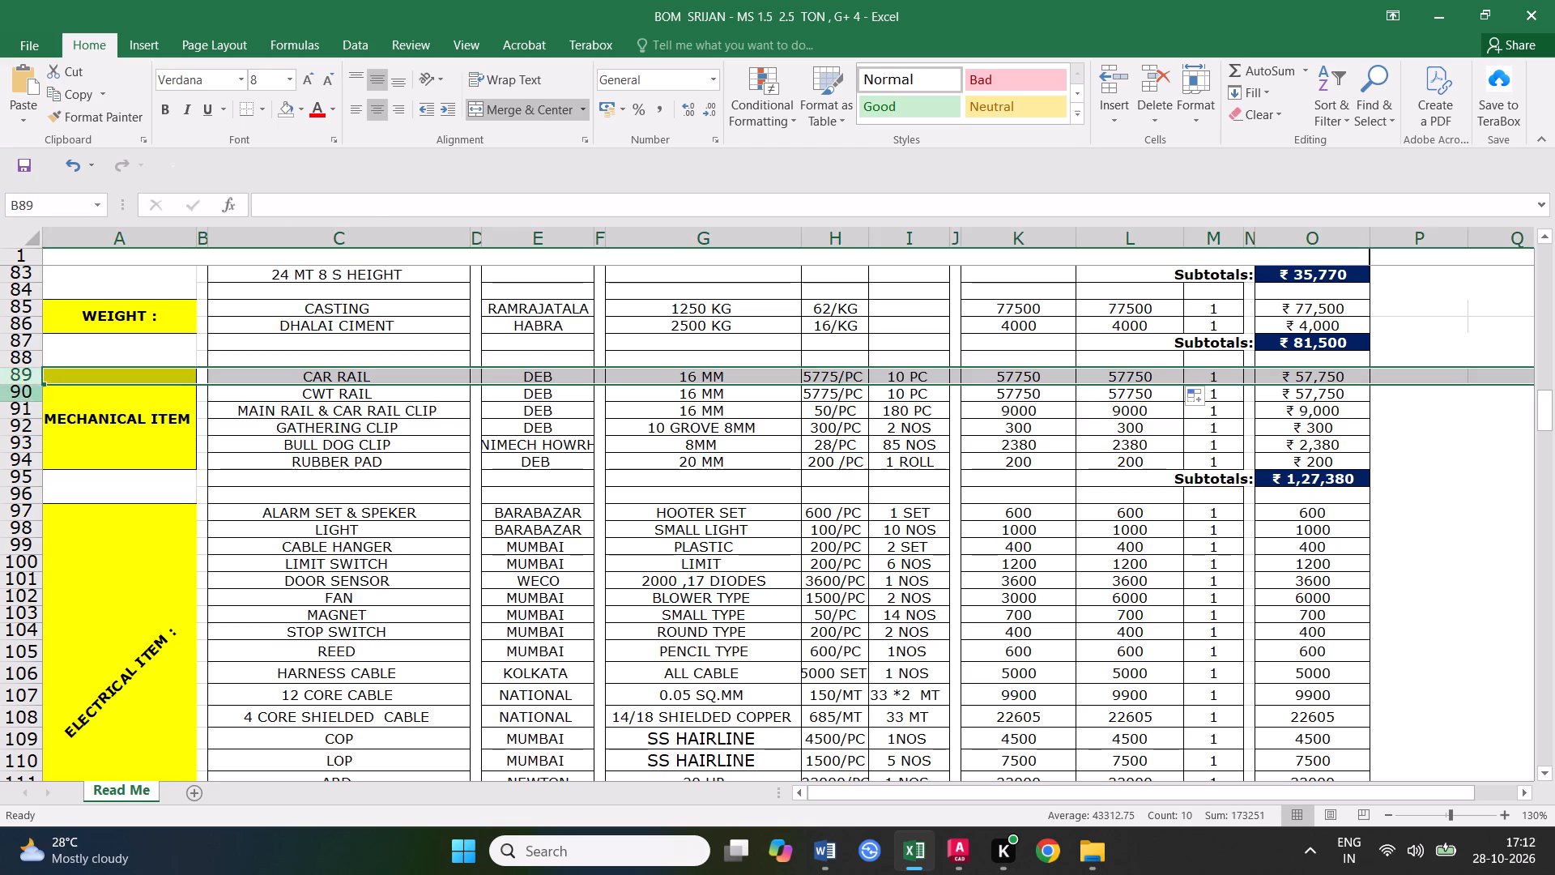
left_click(19, 392)
left_click(19, 165)
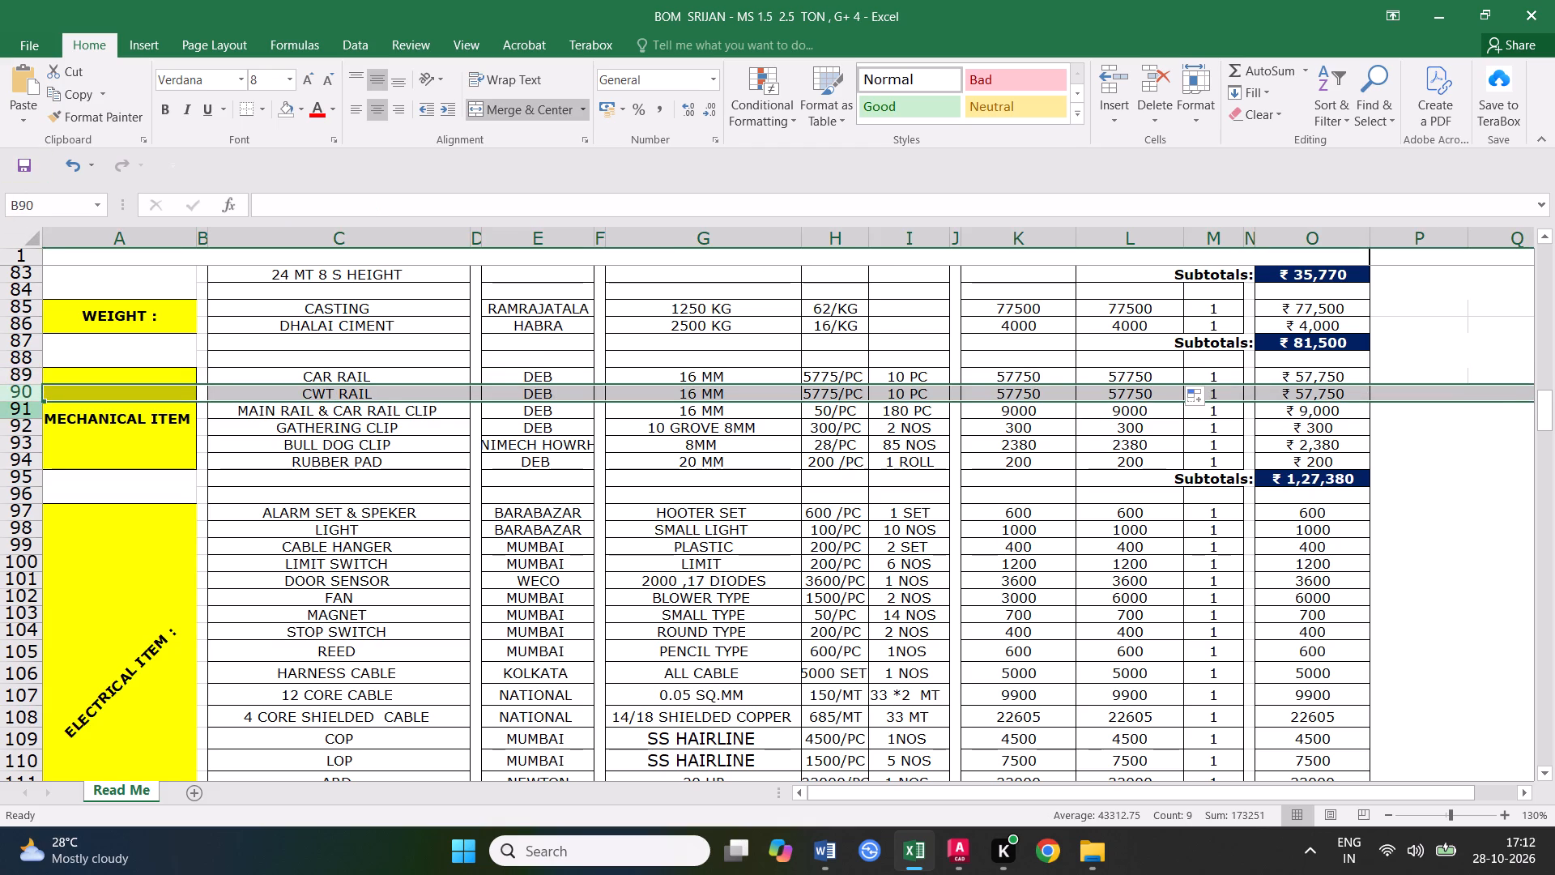
Calculate 17 × 4 and 68 × 2 in Calculator, and set the MAIN RAIL & CAR RAIL CLIP quantity in I91 to 136 PC.
left_click(23, 408)
left_click(28, 169)
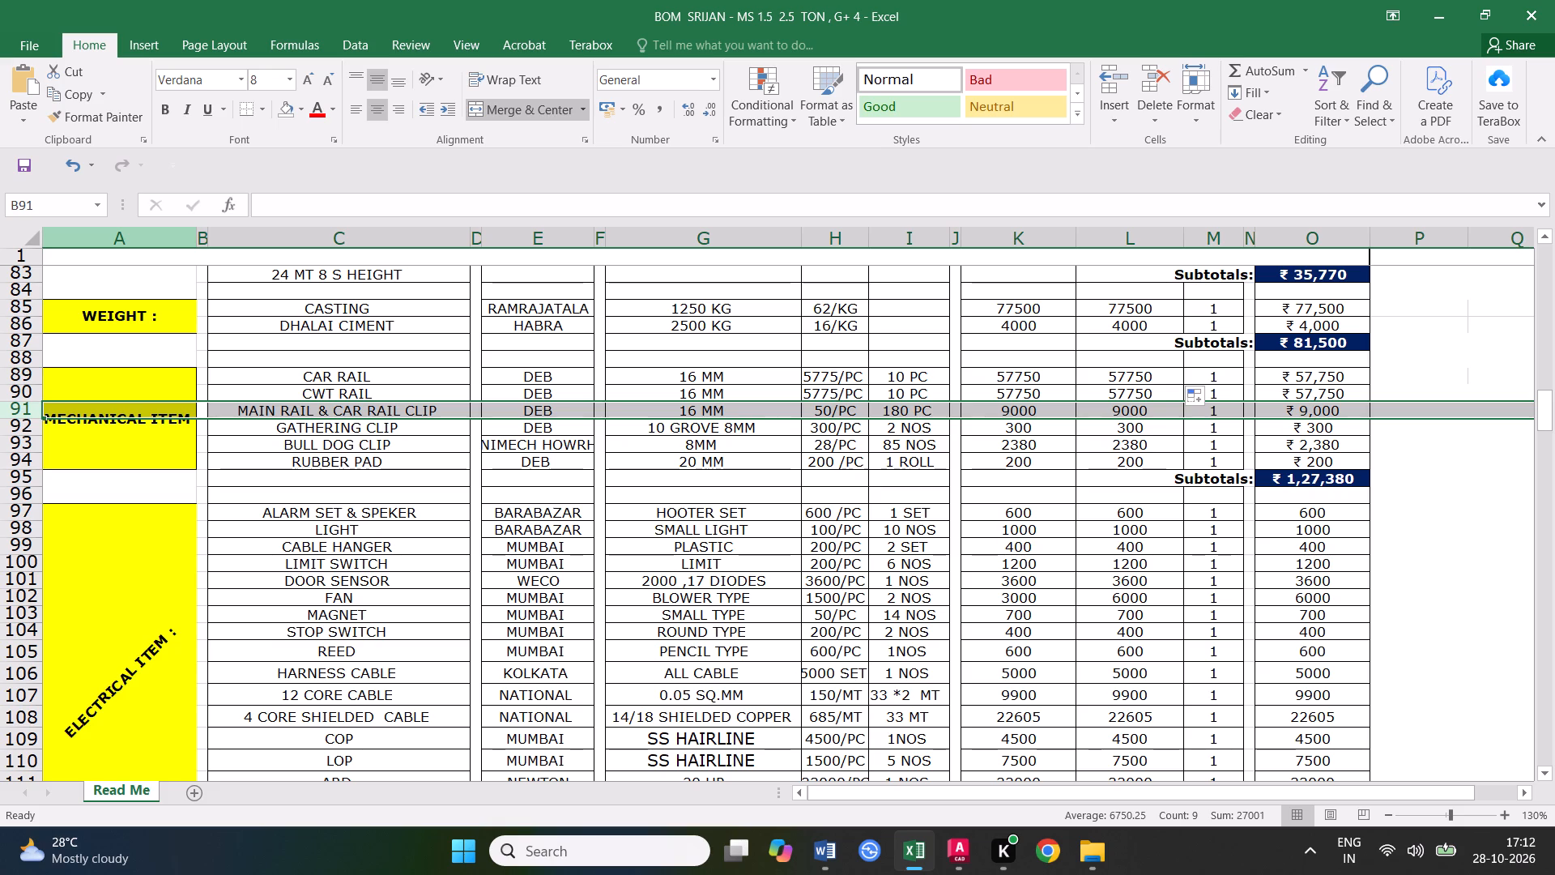
type("17*4")
key("Return")
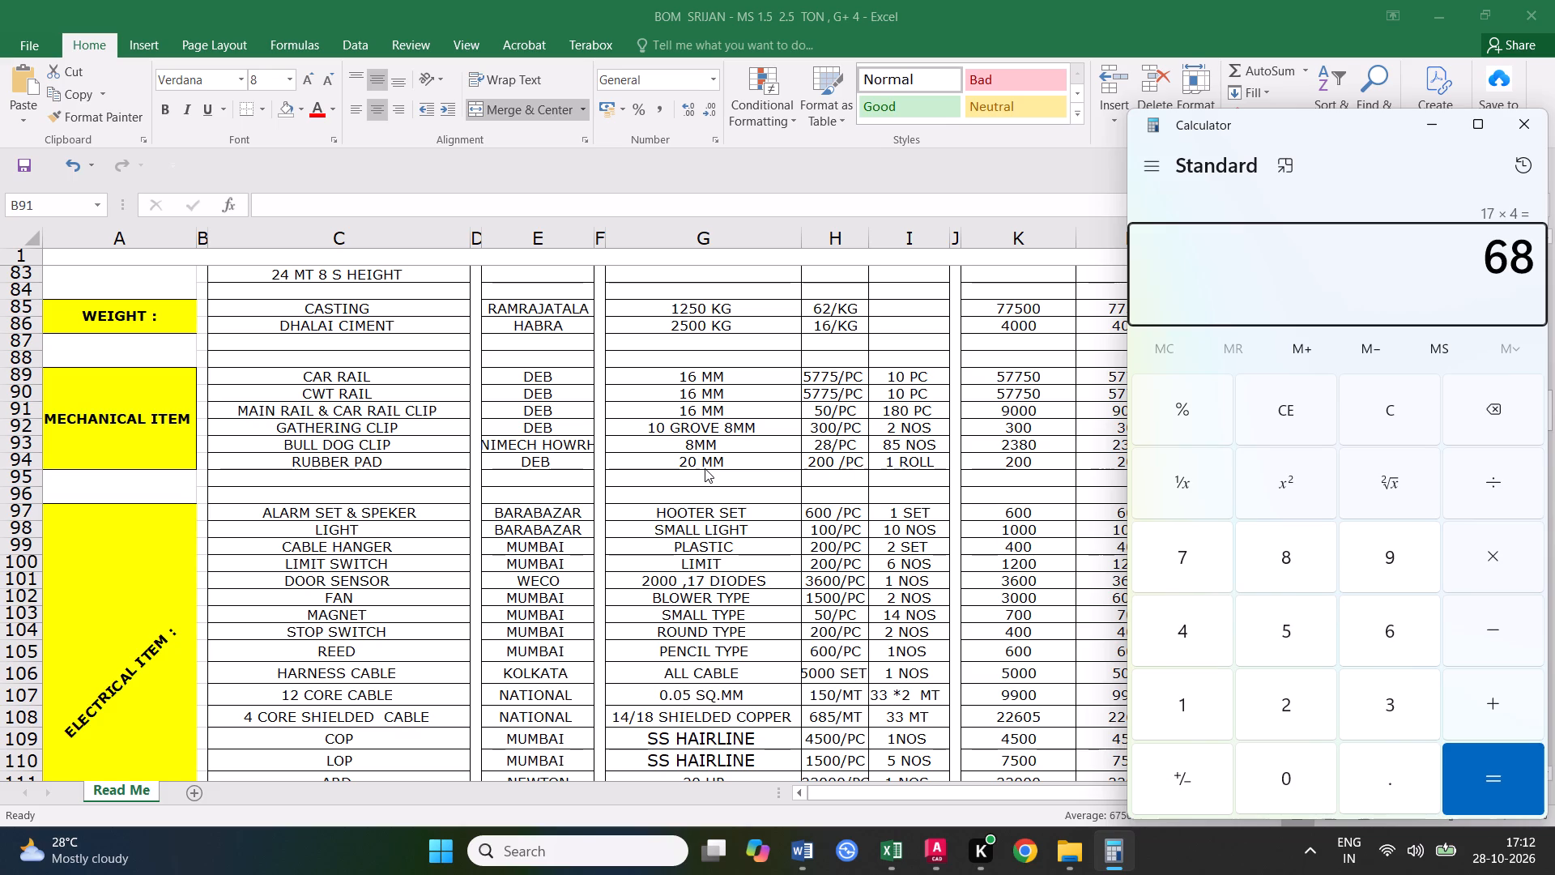
left_click(1526, 134)
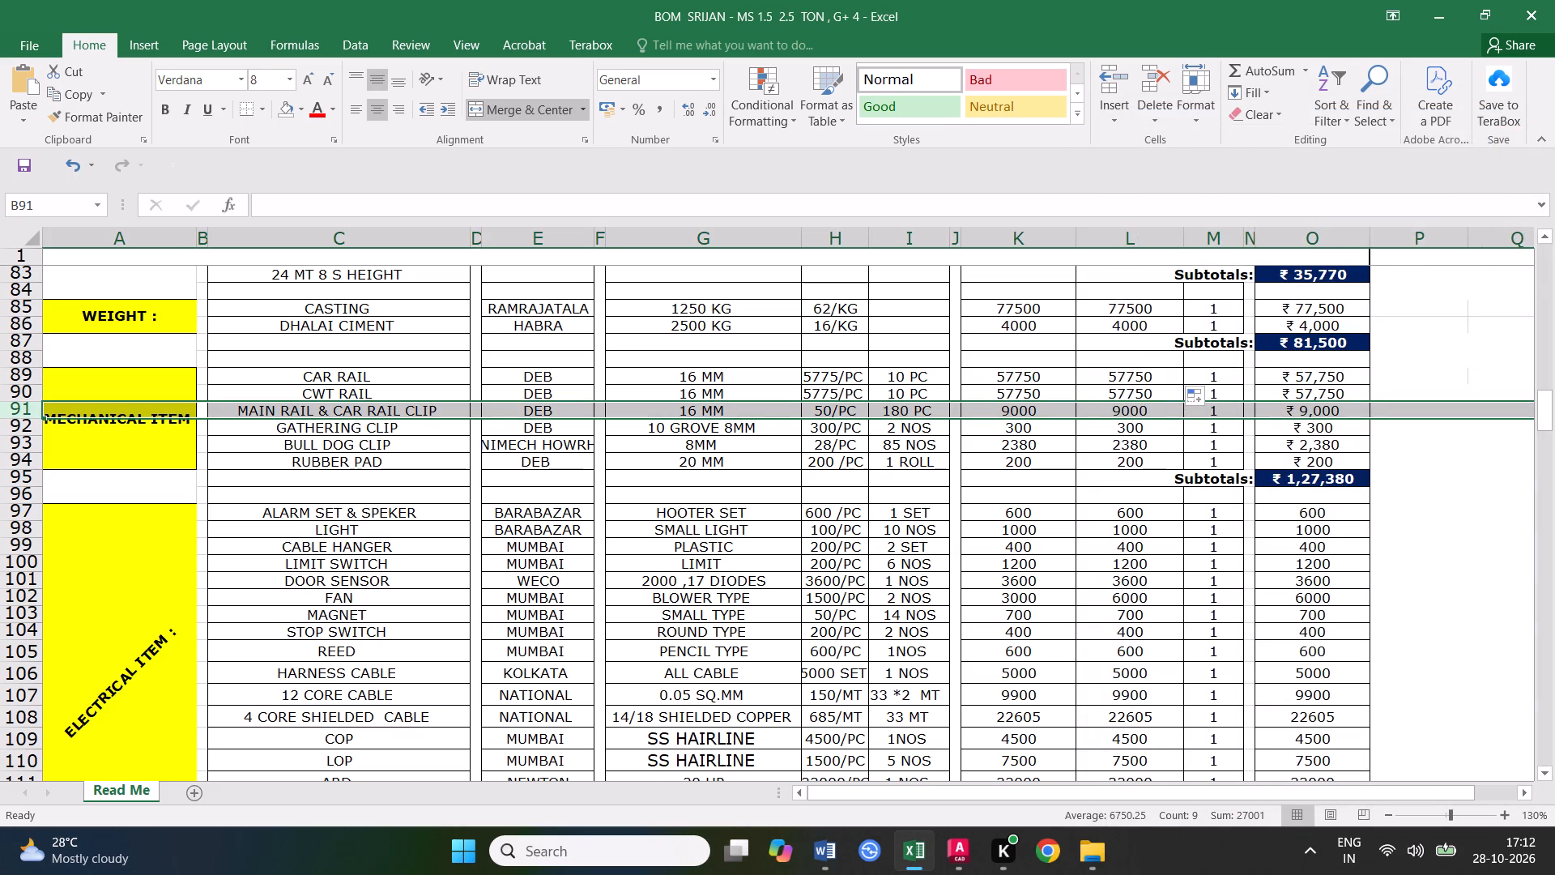
type("68*2")
key("Return")
left_click(1530, 131)
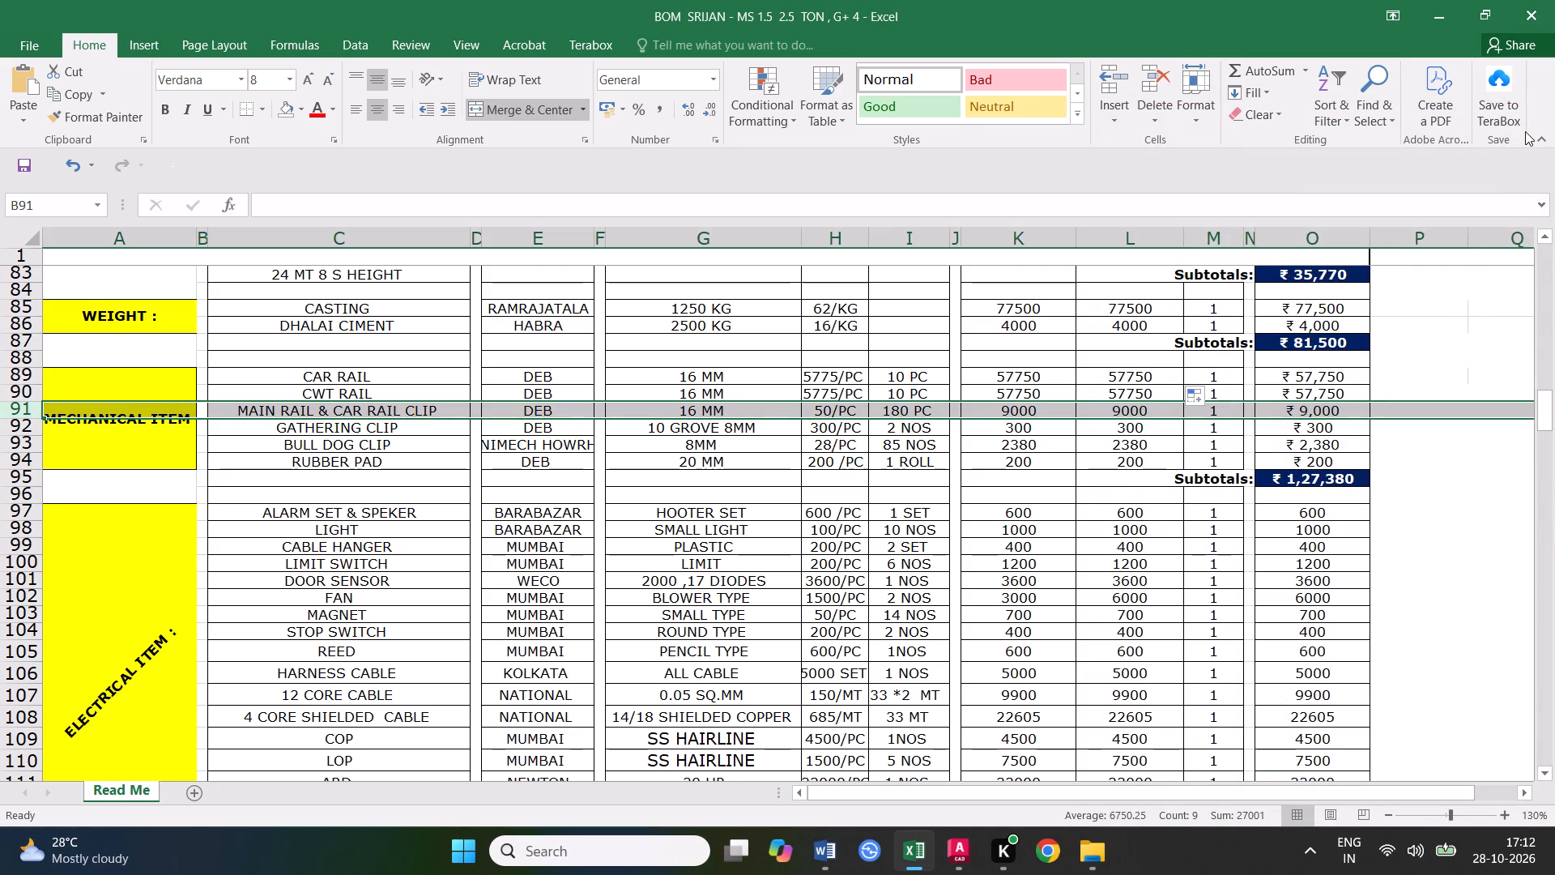
double_click(909, 414)
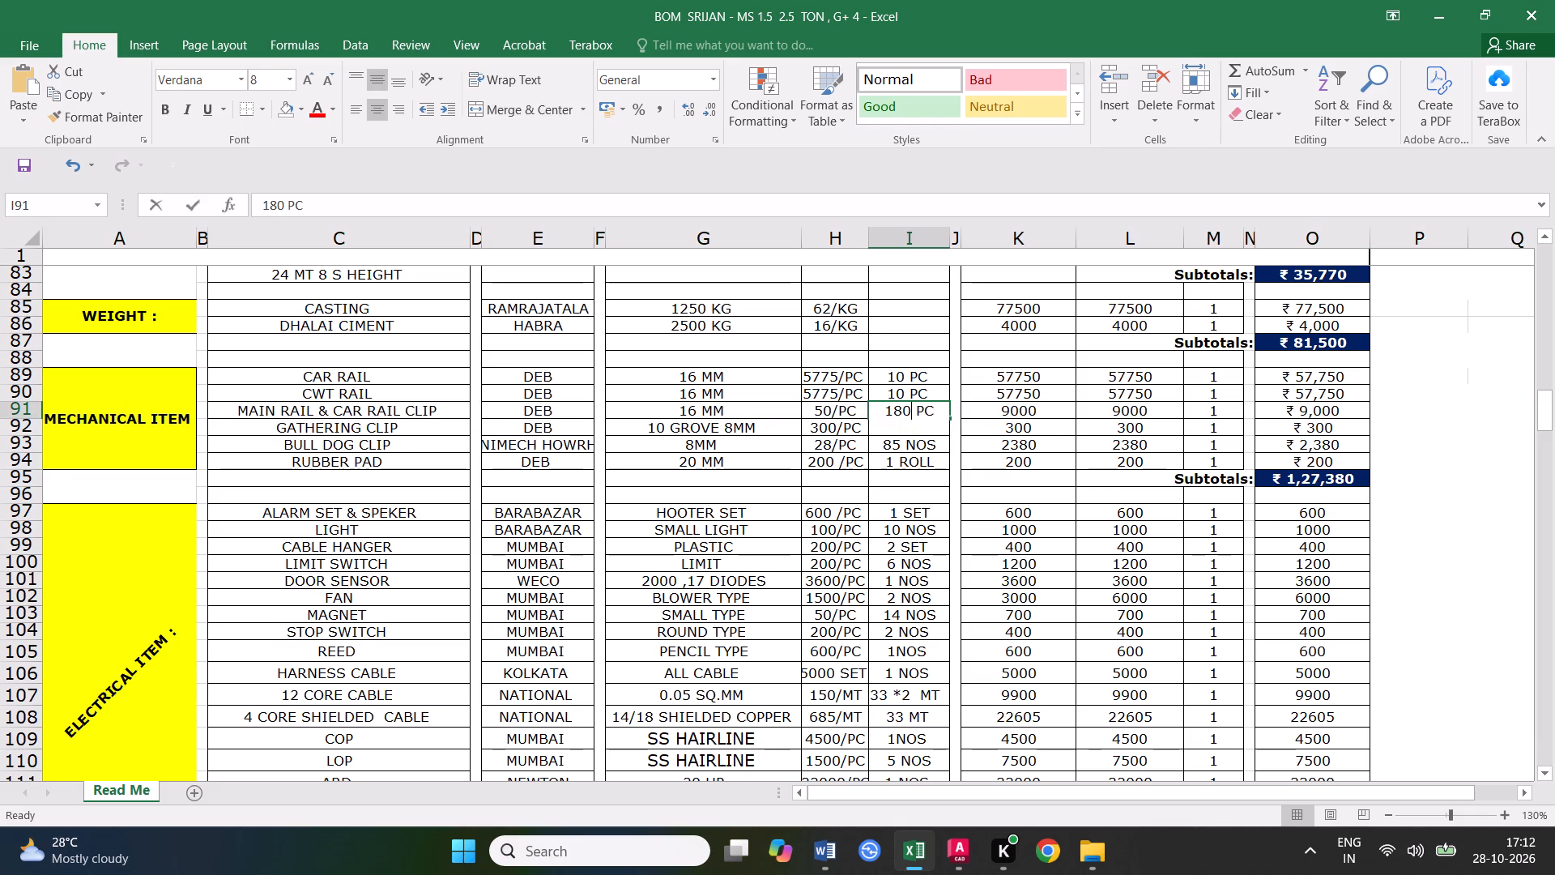
left_click_drag(909, 414, 886, 411)
type("136")
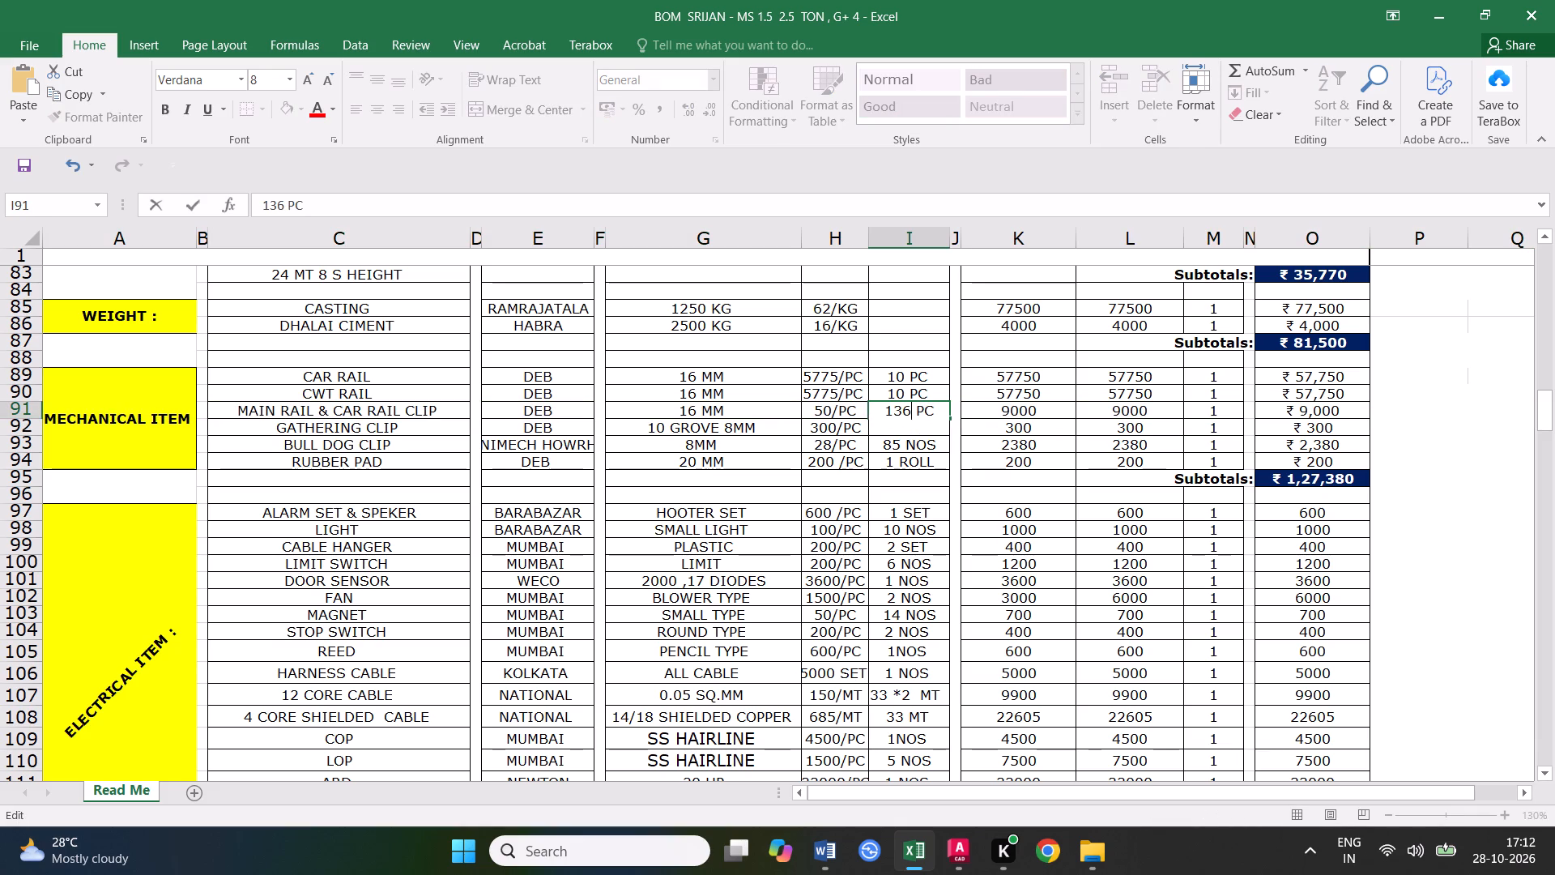
left_click(888, 555)
left_click(911, 412)
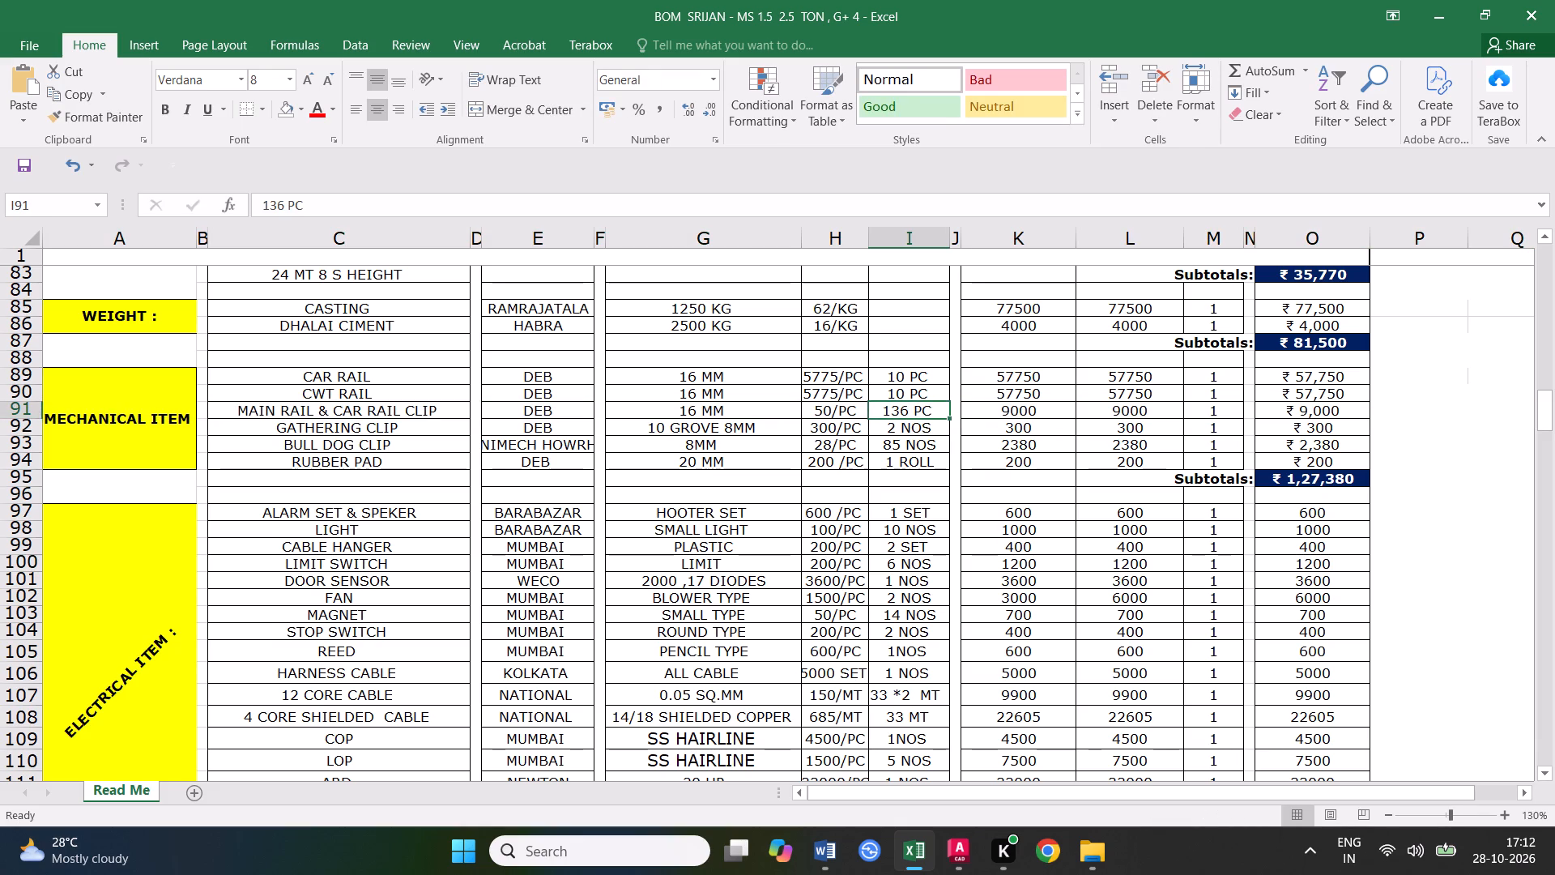
Examine the MAIN RAIL & CAR RAIL CLIP row (row 91), including its item name and specification.
left_click(704, 414)
left_click(309, 413)
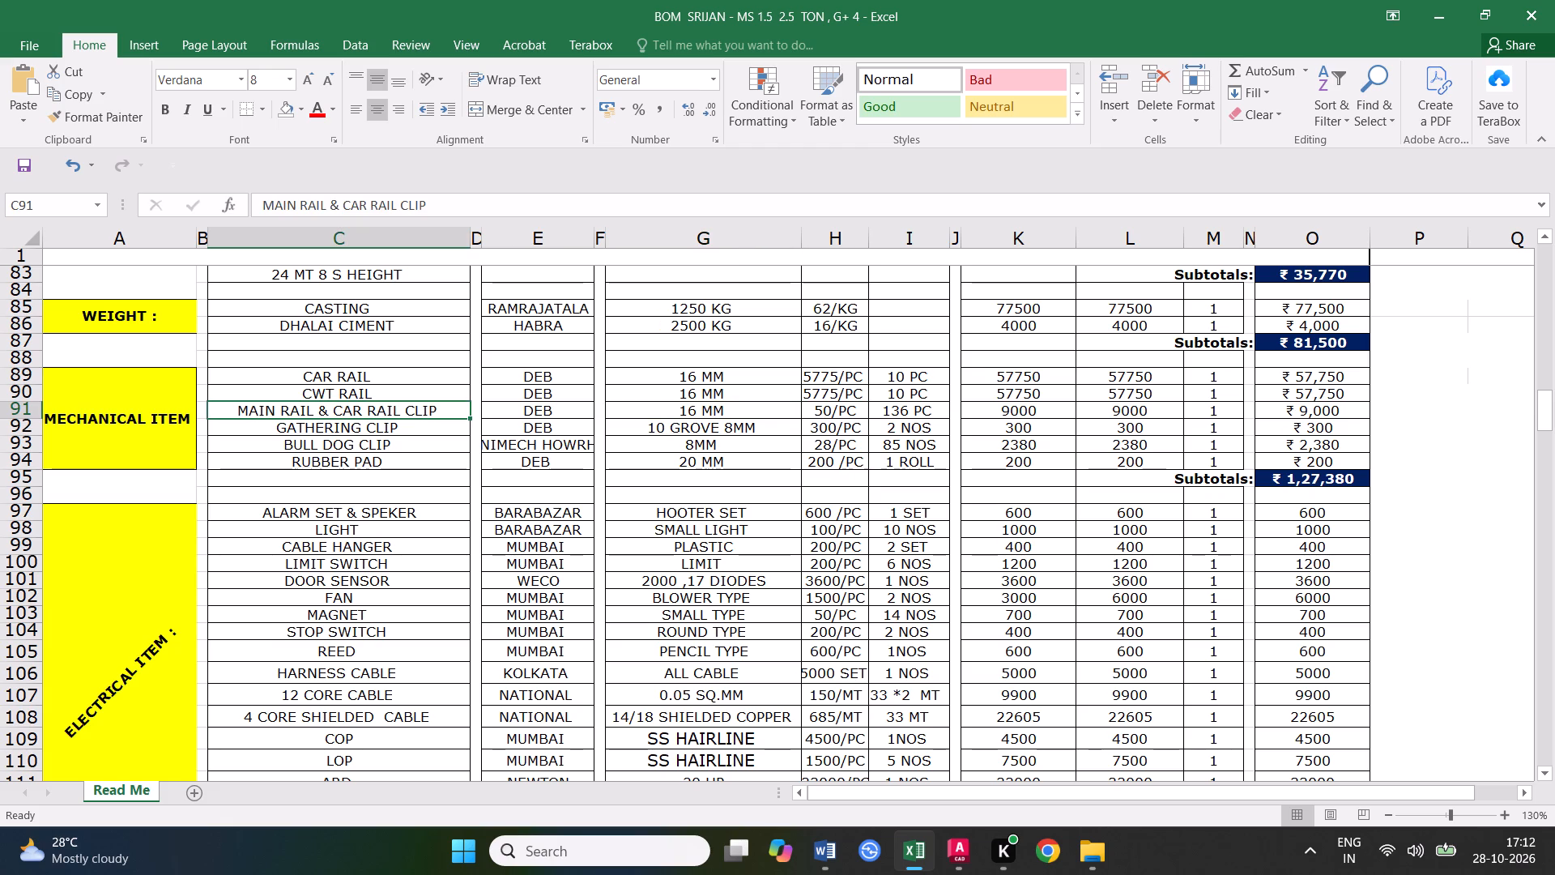
left_click(23, 408)
left_click(440, 480)
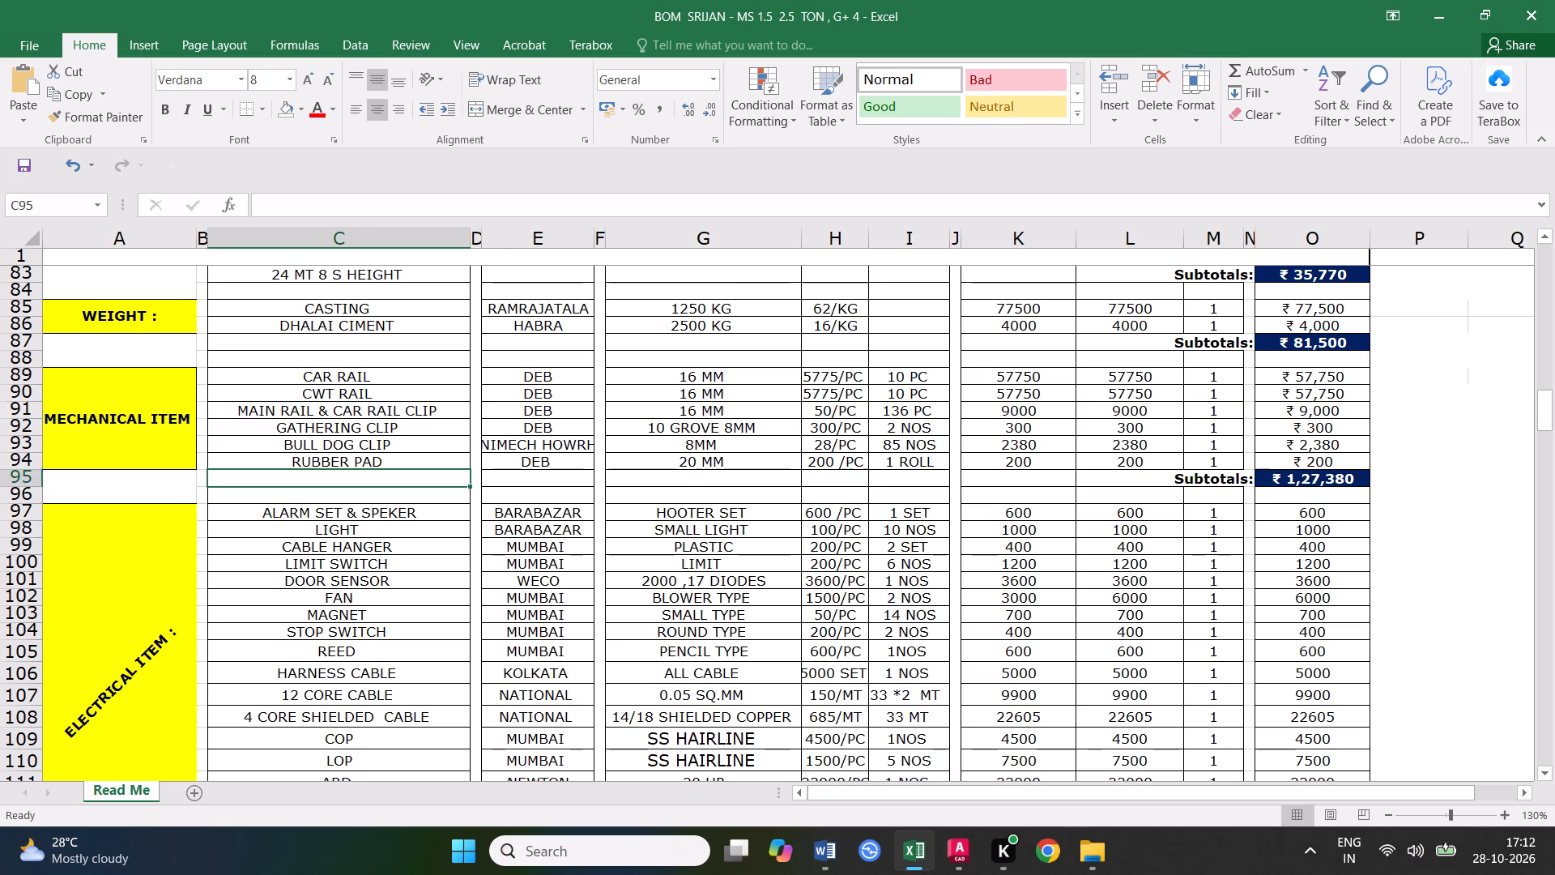
left_click(332, 412)
left_click(20, 408)
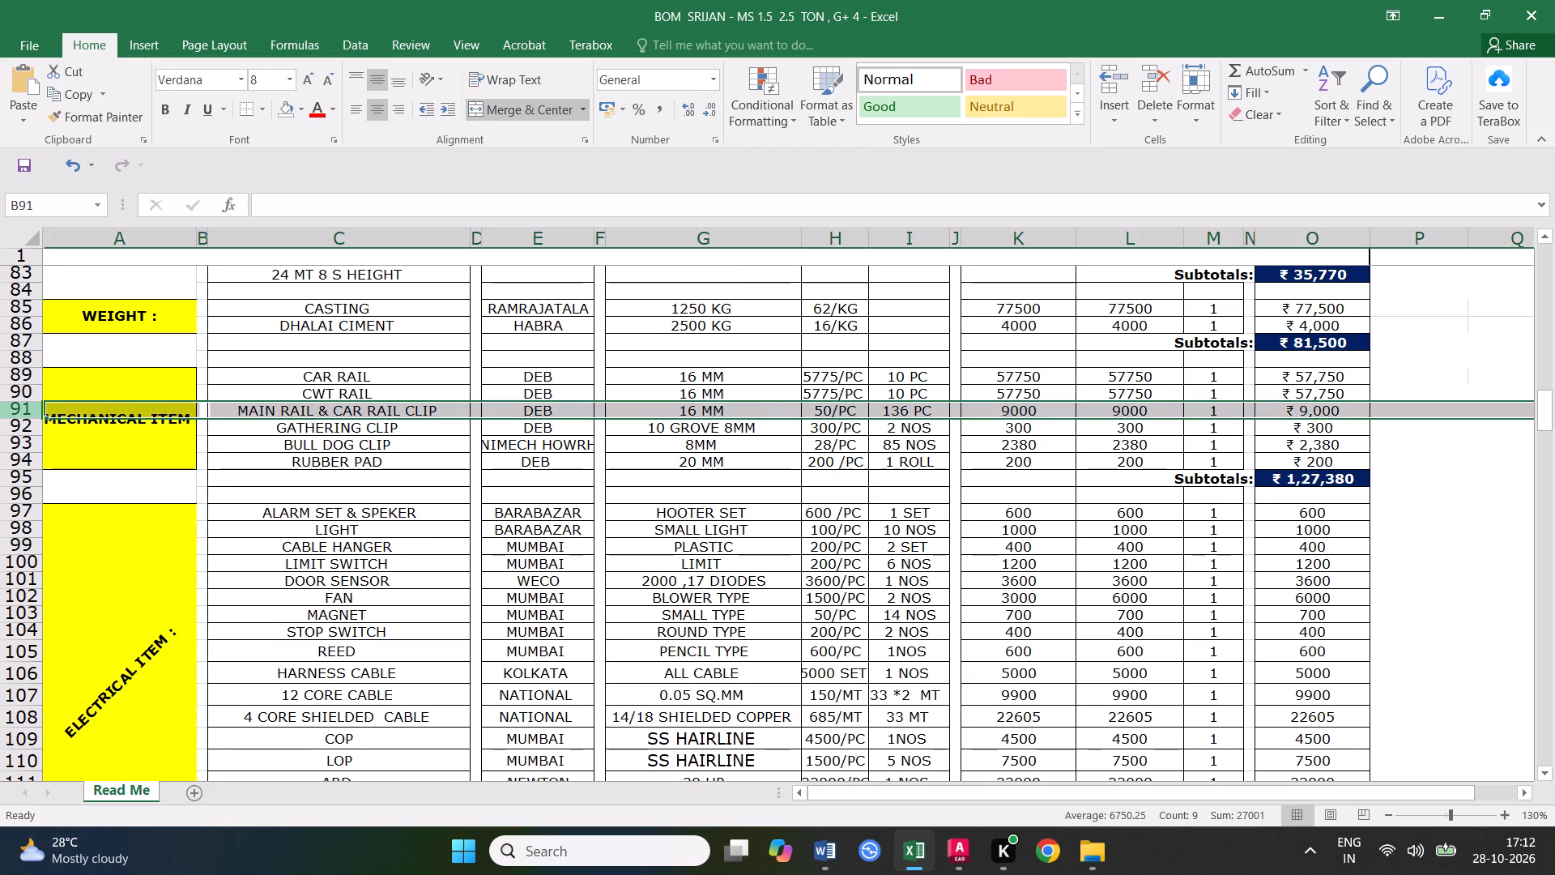
left_click(352, 458)
left_click(354, 416)
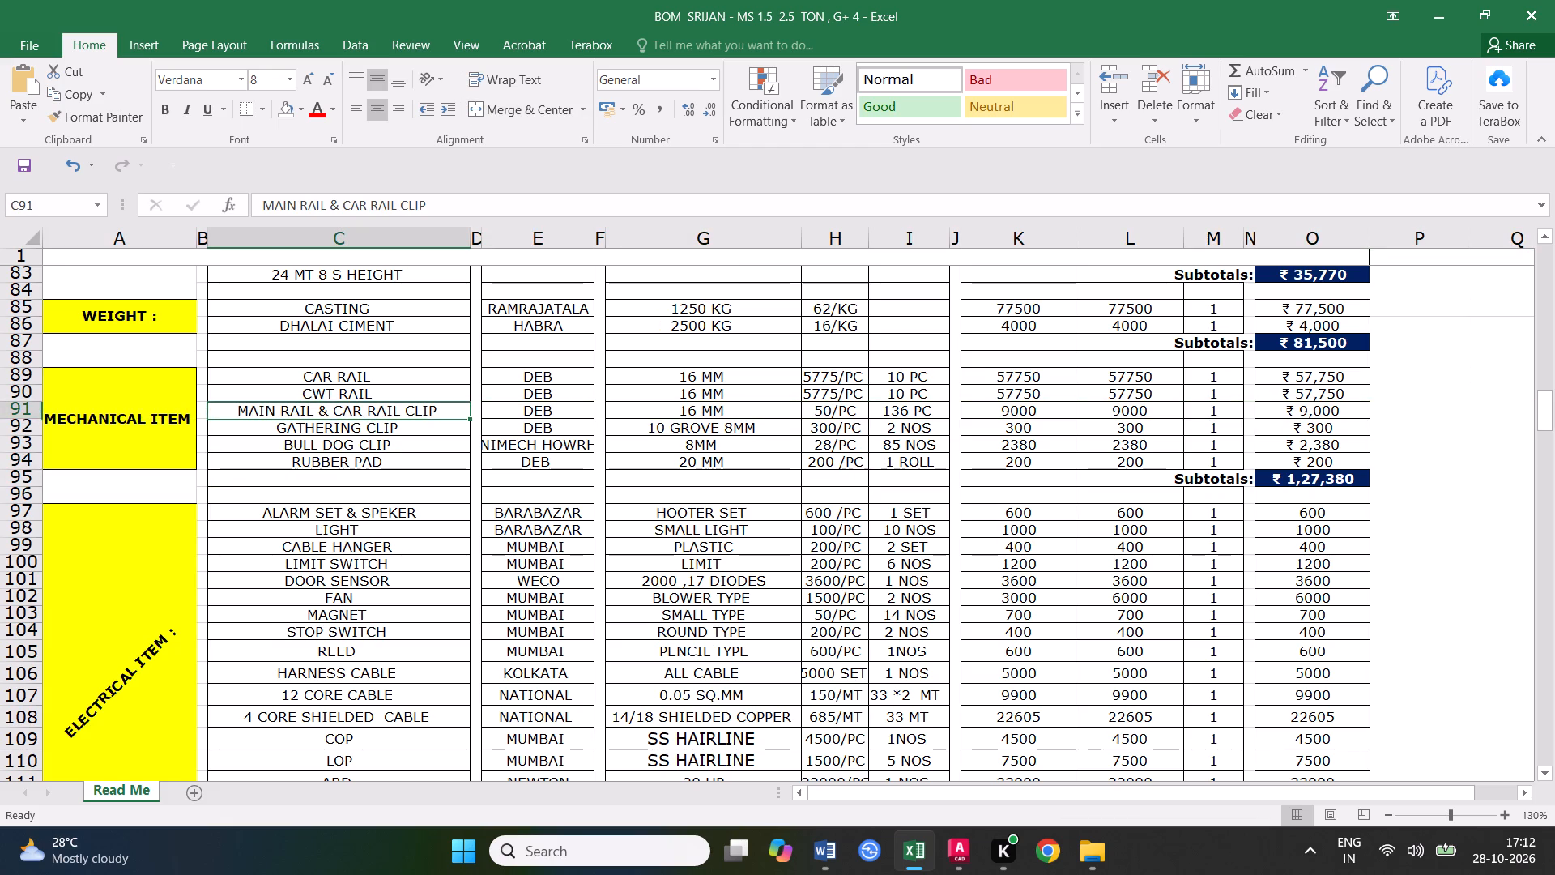
left_click(21, 409)
left_click(23, 167)
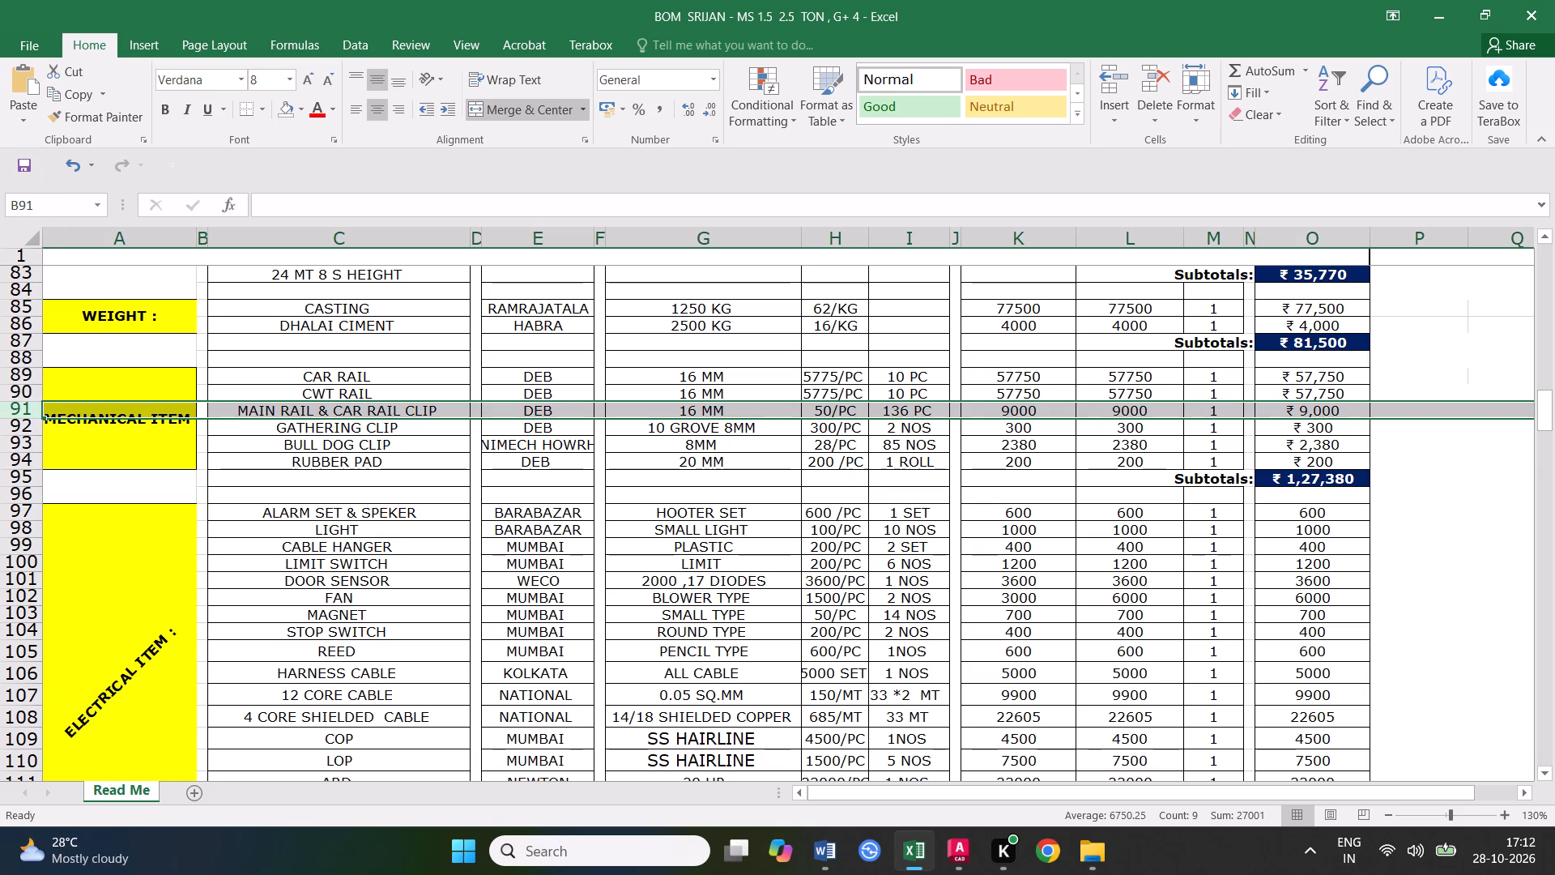
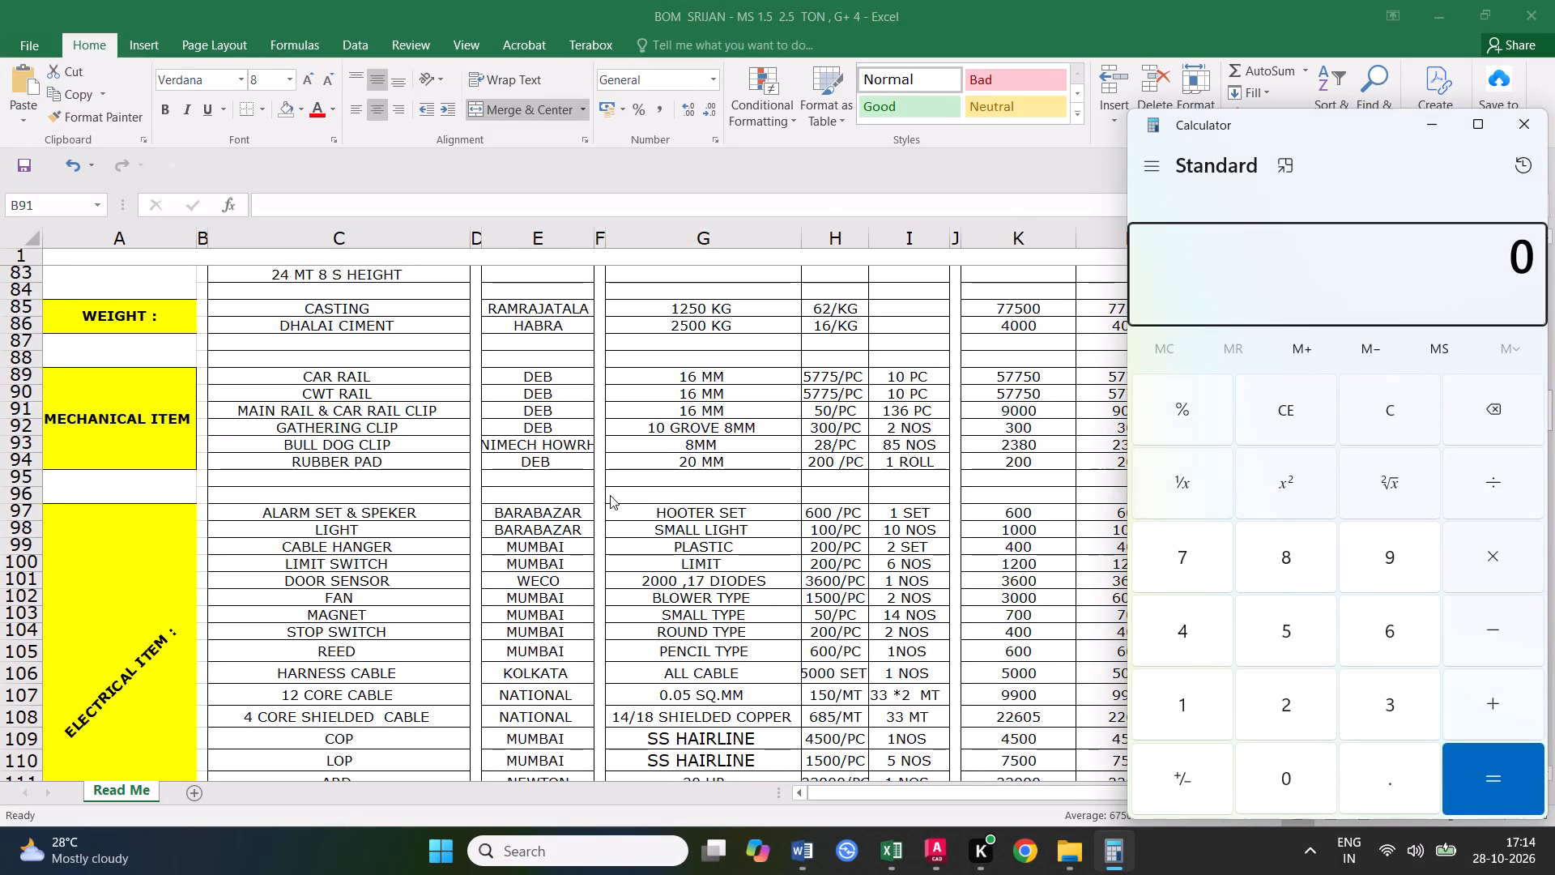
Calculate 17 × 4 × 2 + 4 in Calculator and set the MAIN RAIL & CAR RAIL CLIP quantity in I91 to 140 PC.
type("17*4")
key("Return")
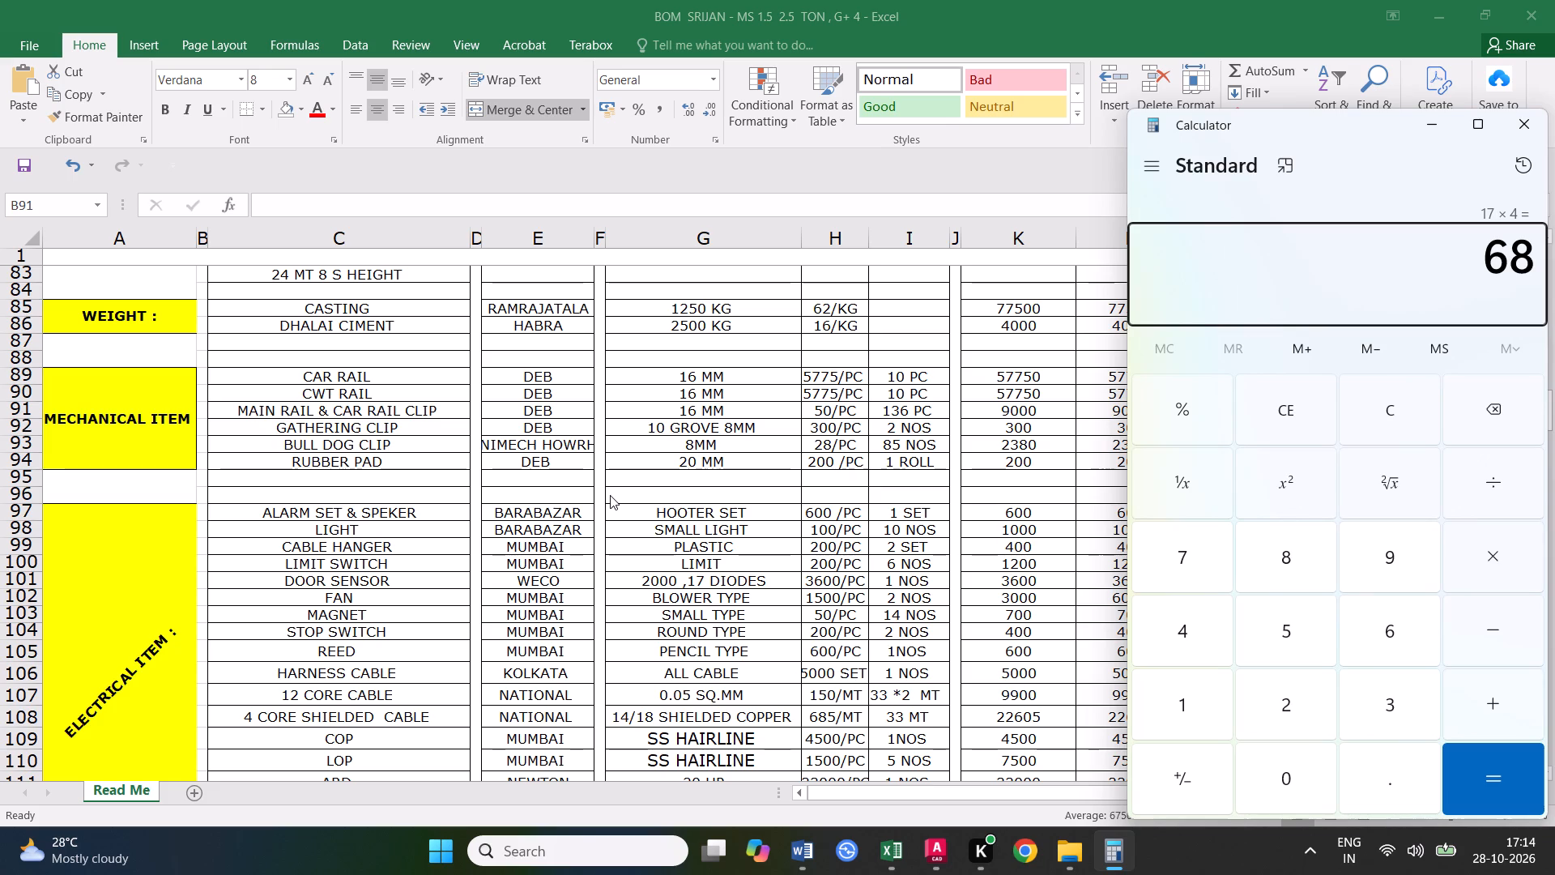
type("*2")
key("Return")
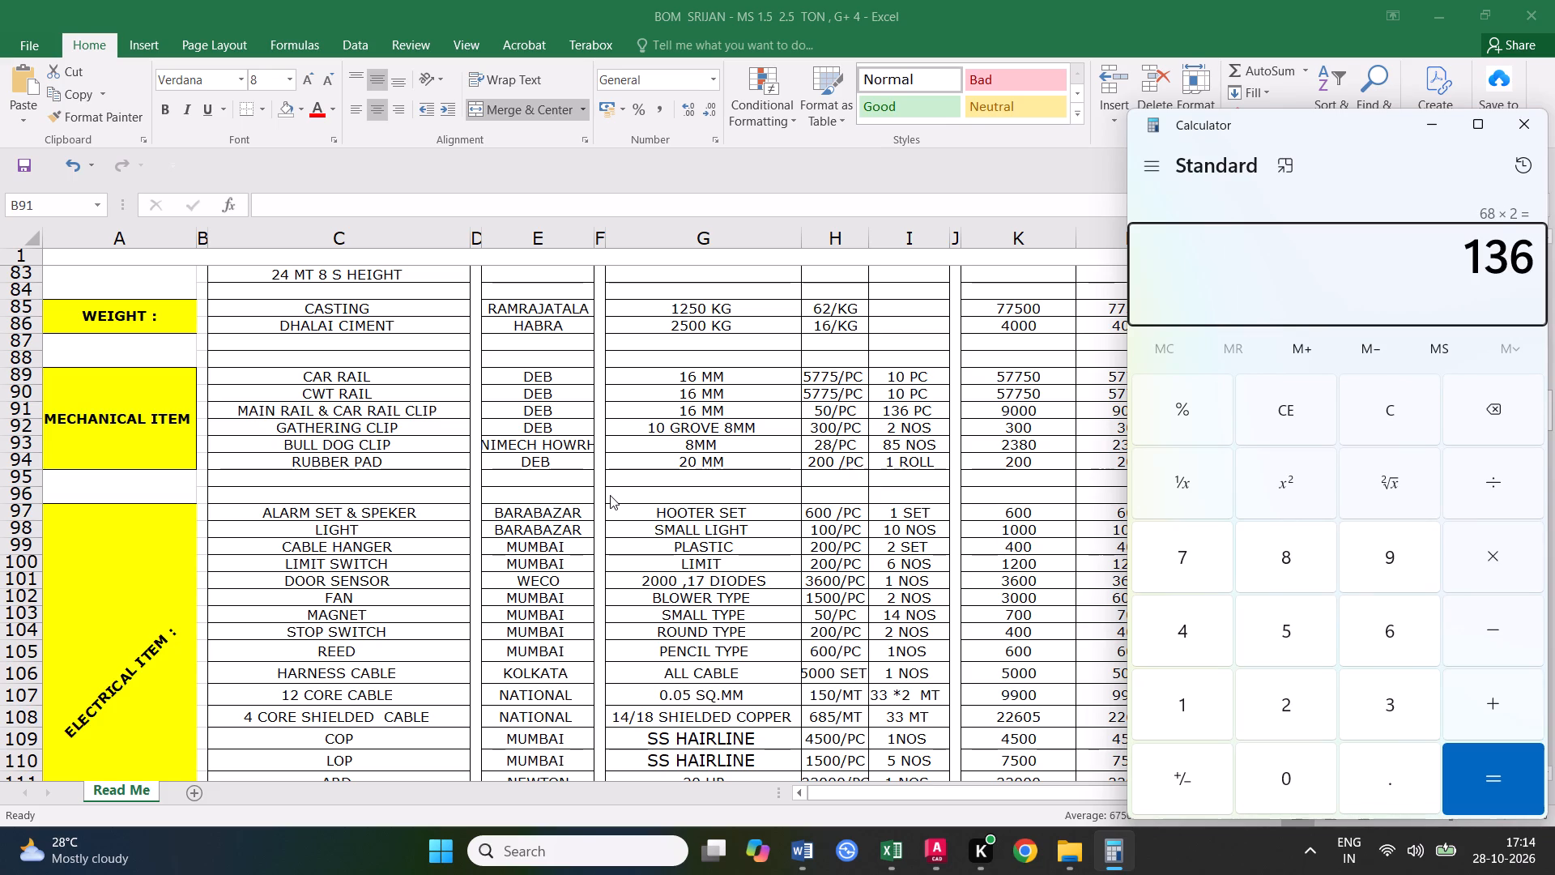
type("+4")
key("Return")
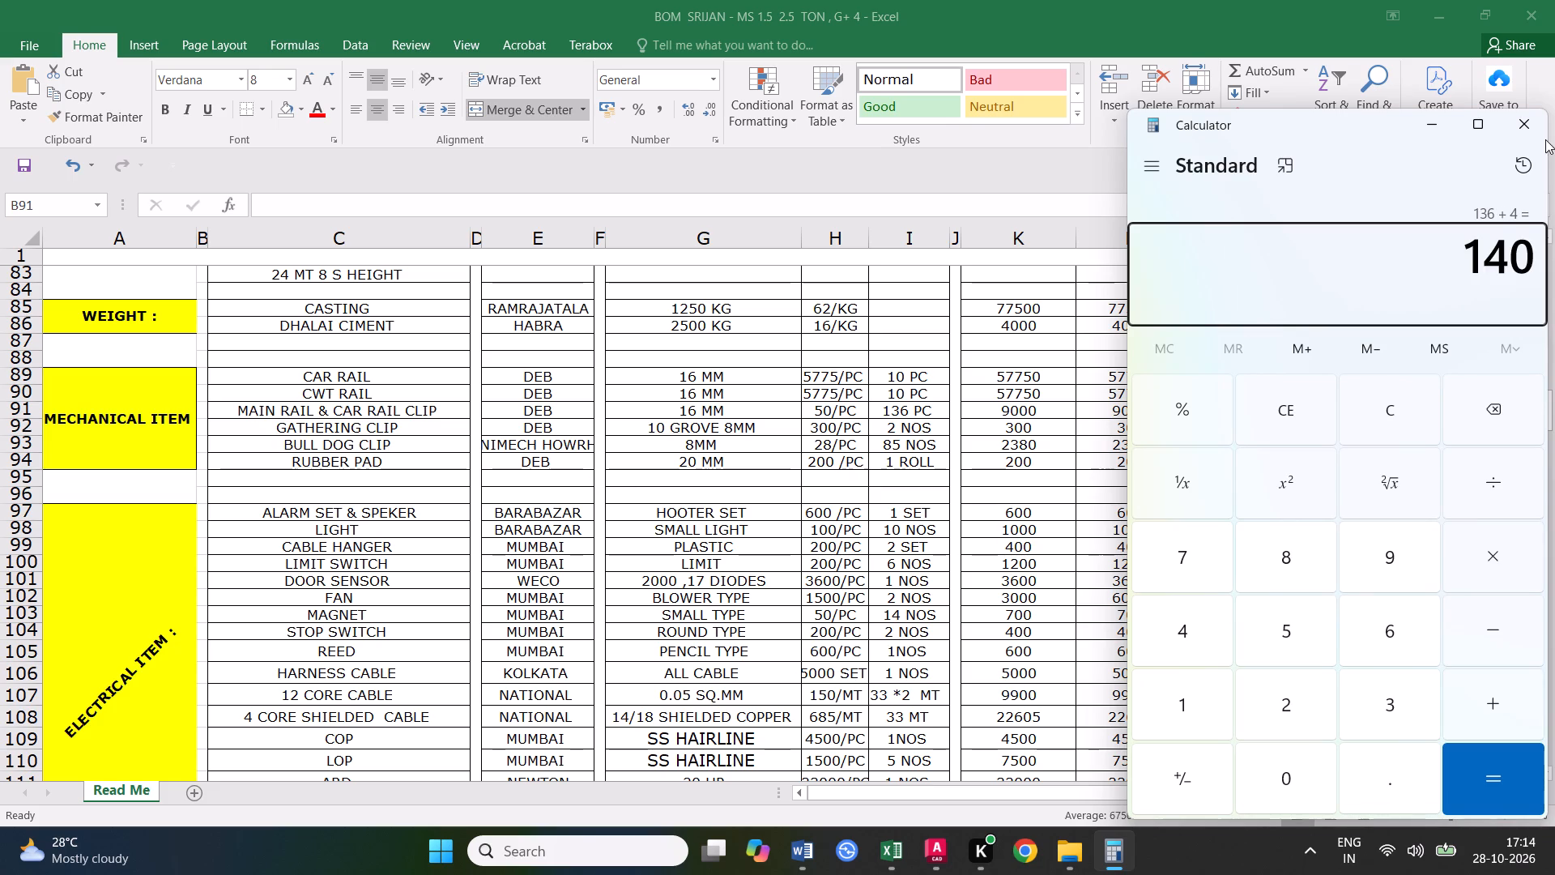
left_click(1528, 129)
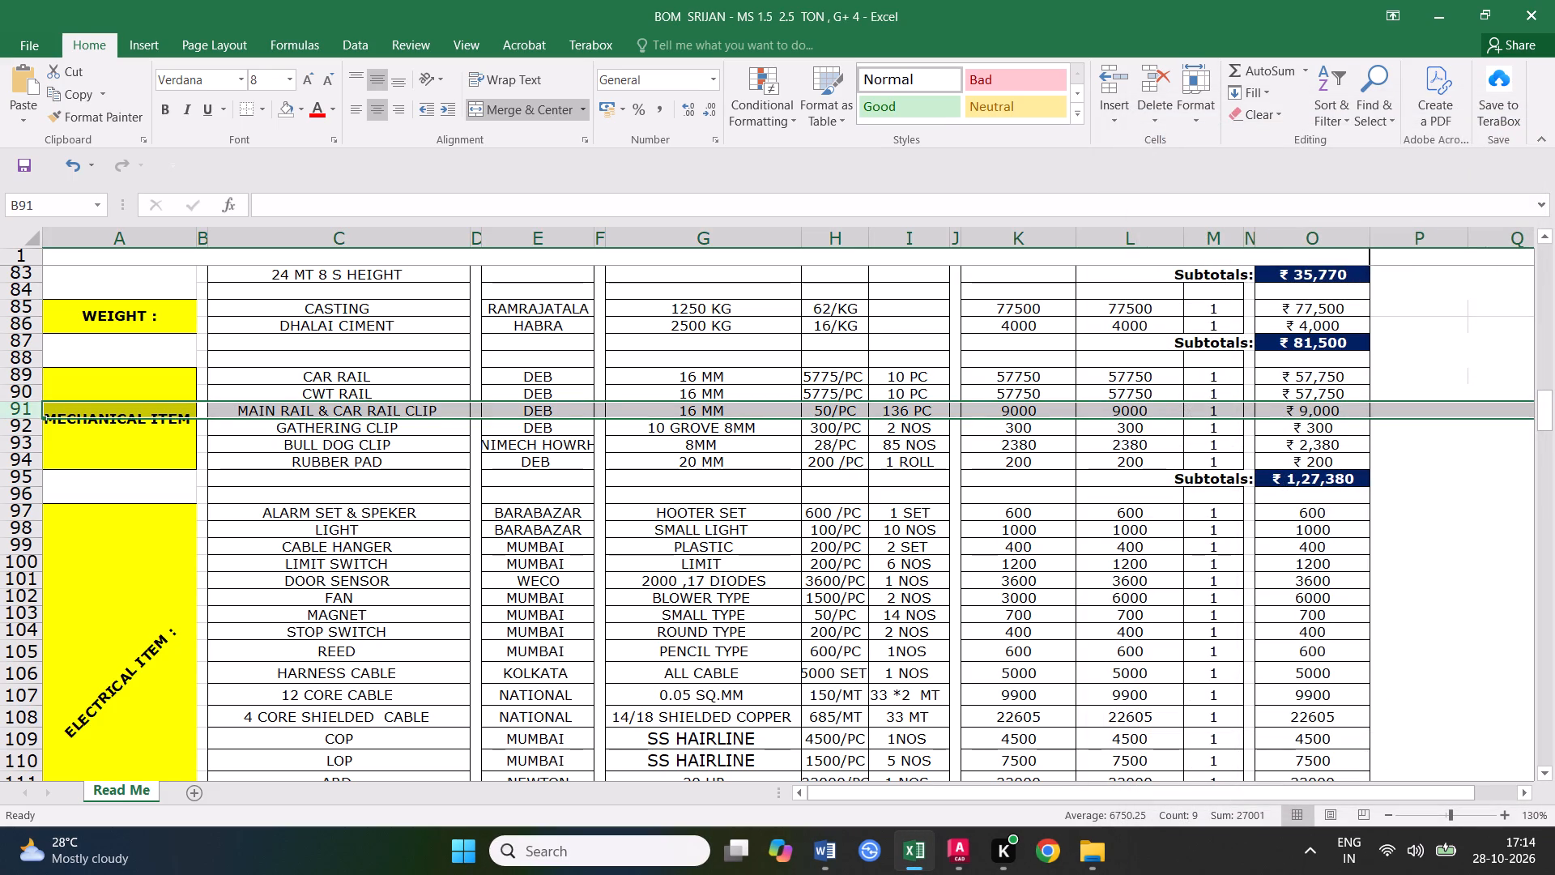
double_click(907, 410)
left_click_drag(916, 412, 893, 412)
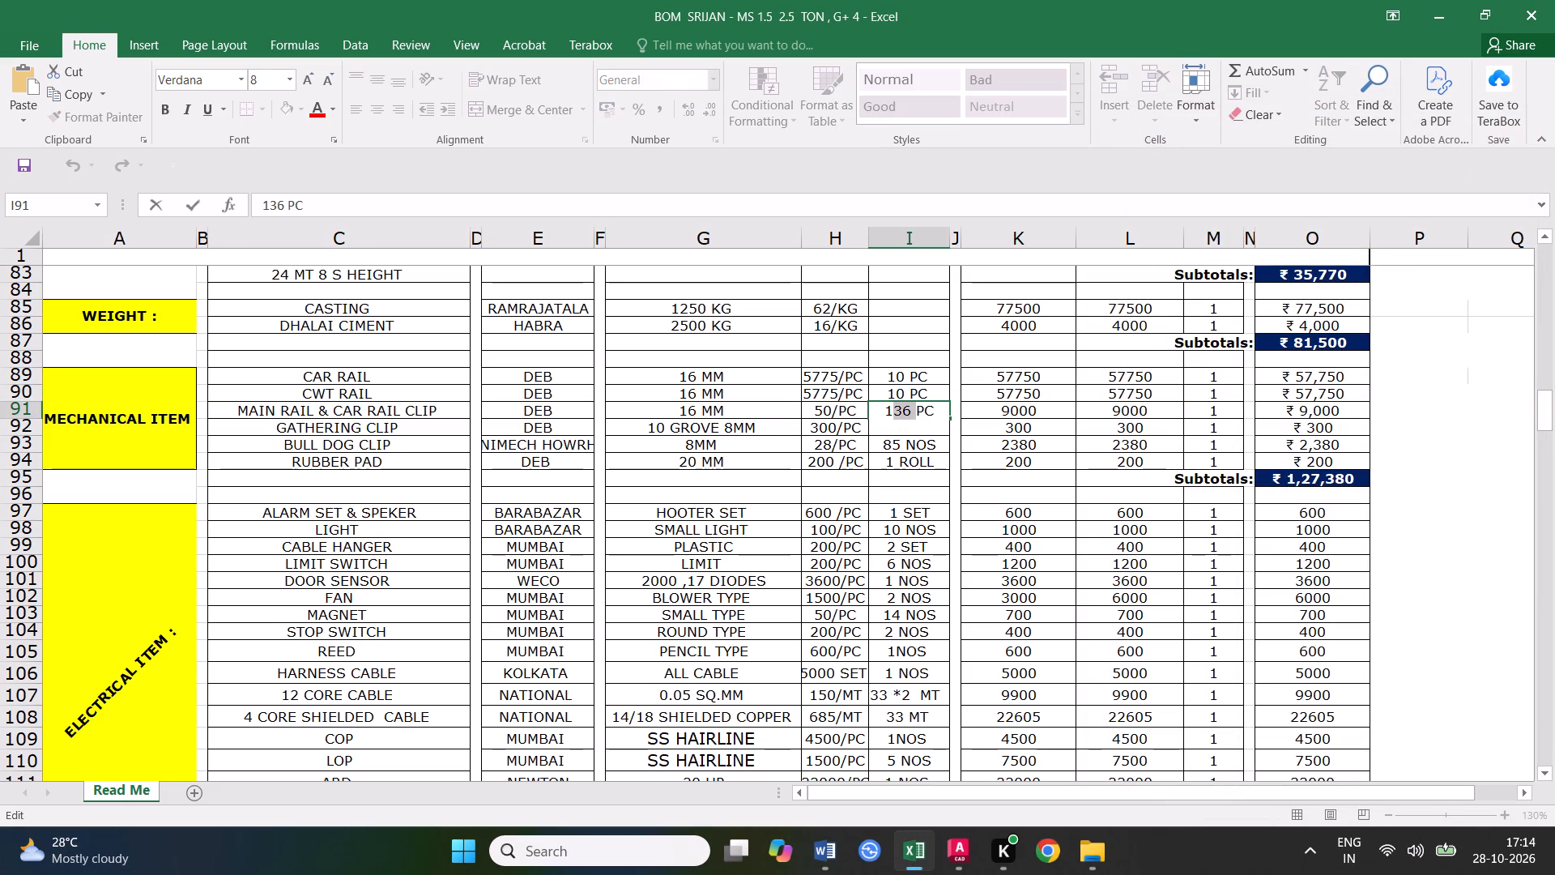
left_click_drag(893, 412, 888, 412)
type("140")
key("space")
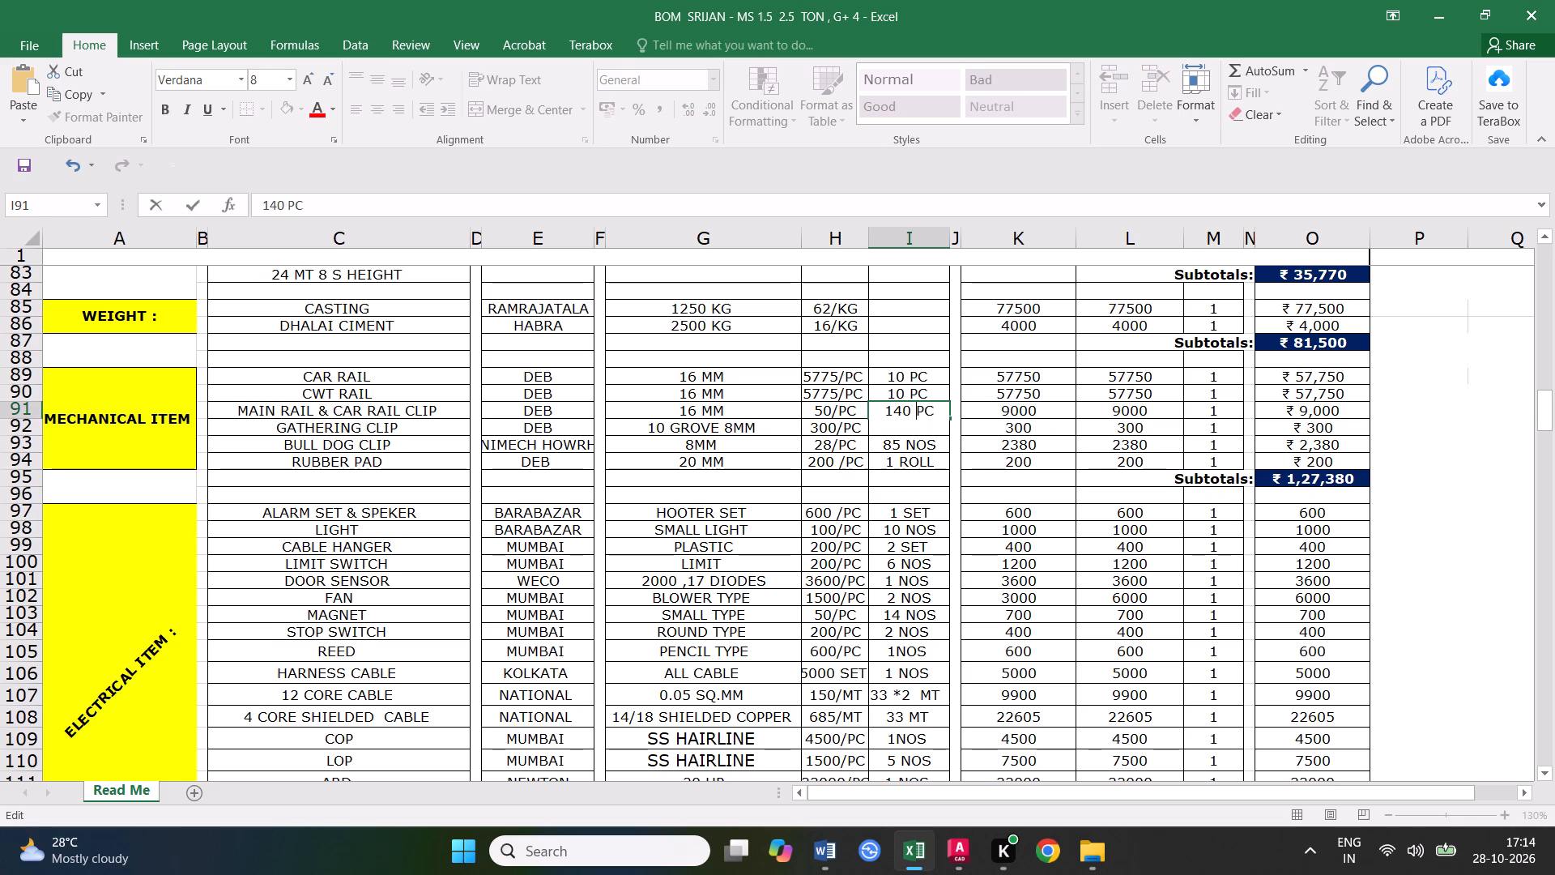
left_click(907, 472)
Calculate 140 × 50 in Calculator and enter 7000 as the MAIN RAIL & CAR RAIL CLIP amount in K91 and L91.
left_click(1043, 409)
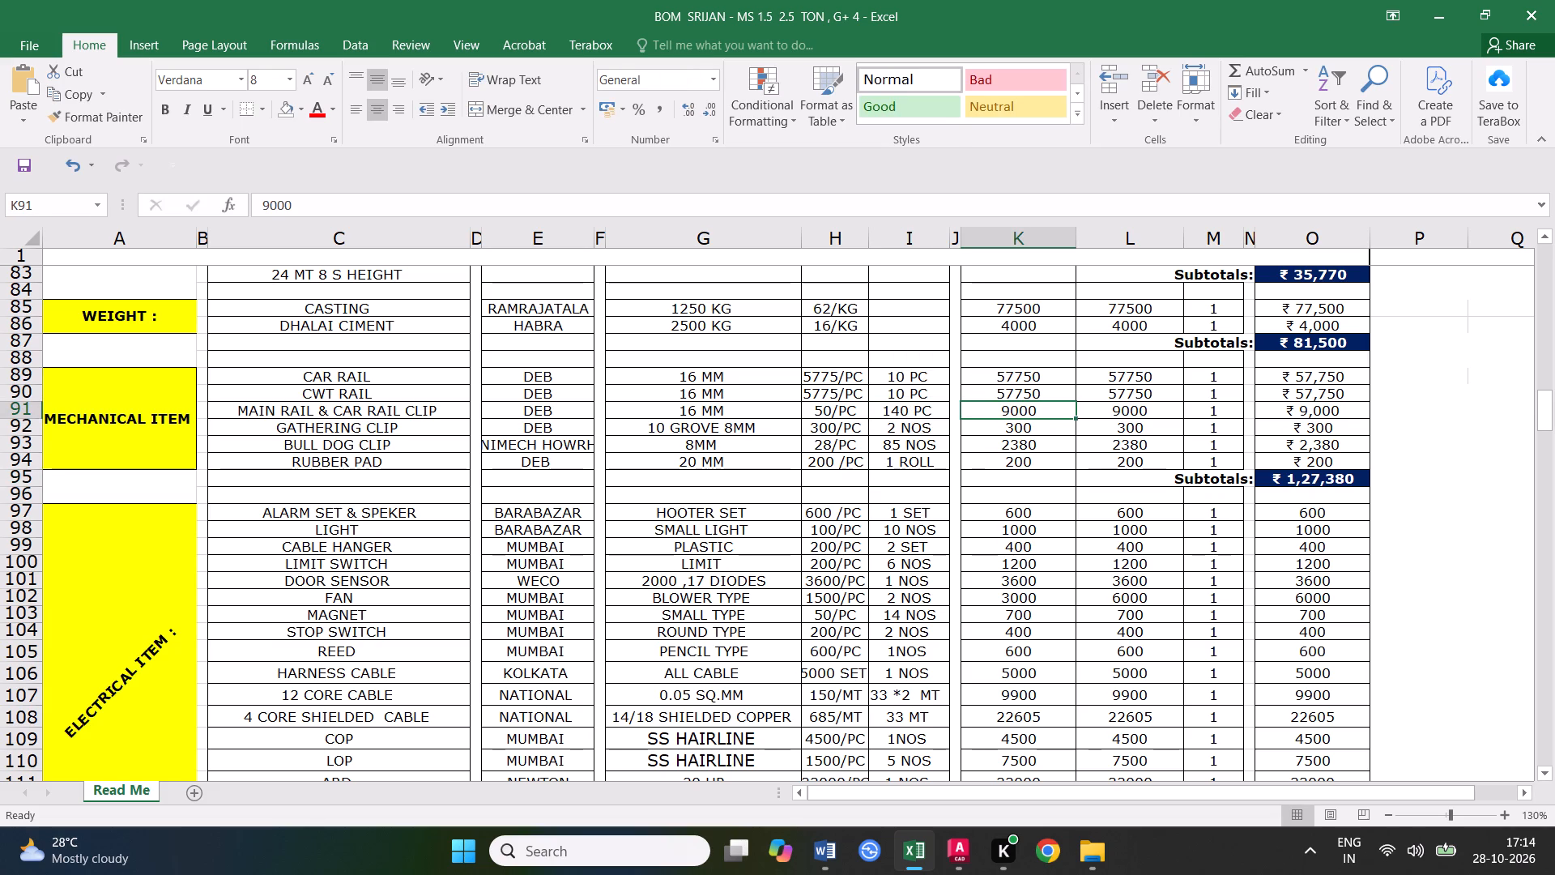
type("140*")
type("50")
key("Return")
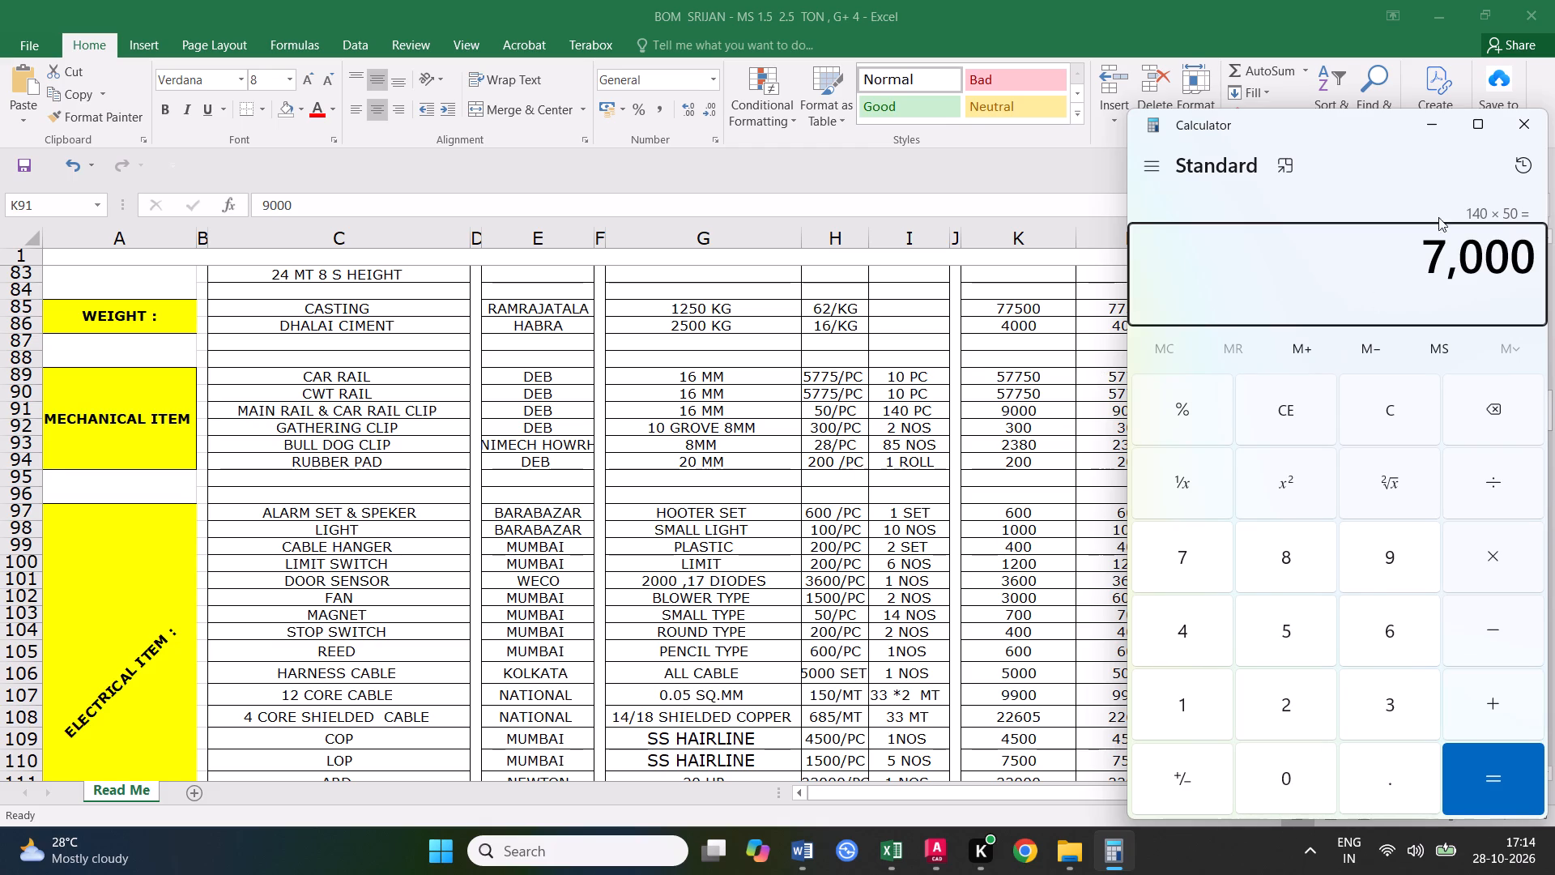
left_click(1519, 128)
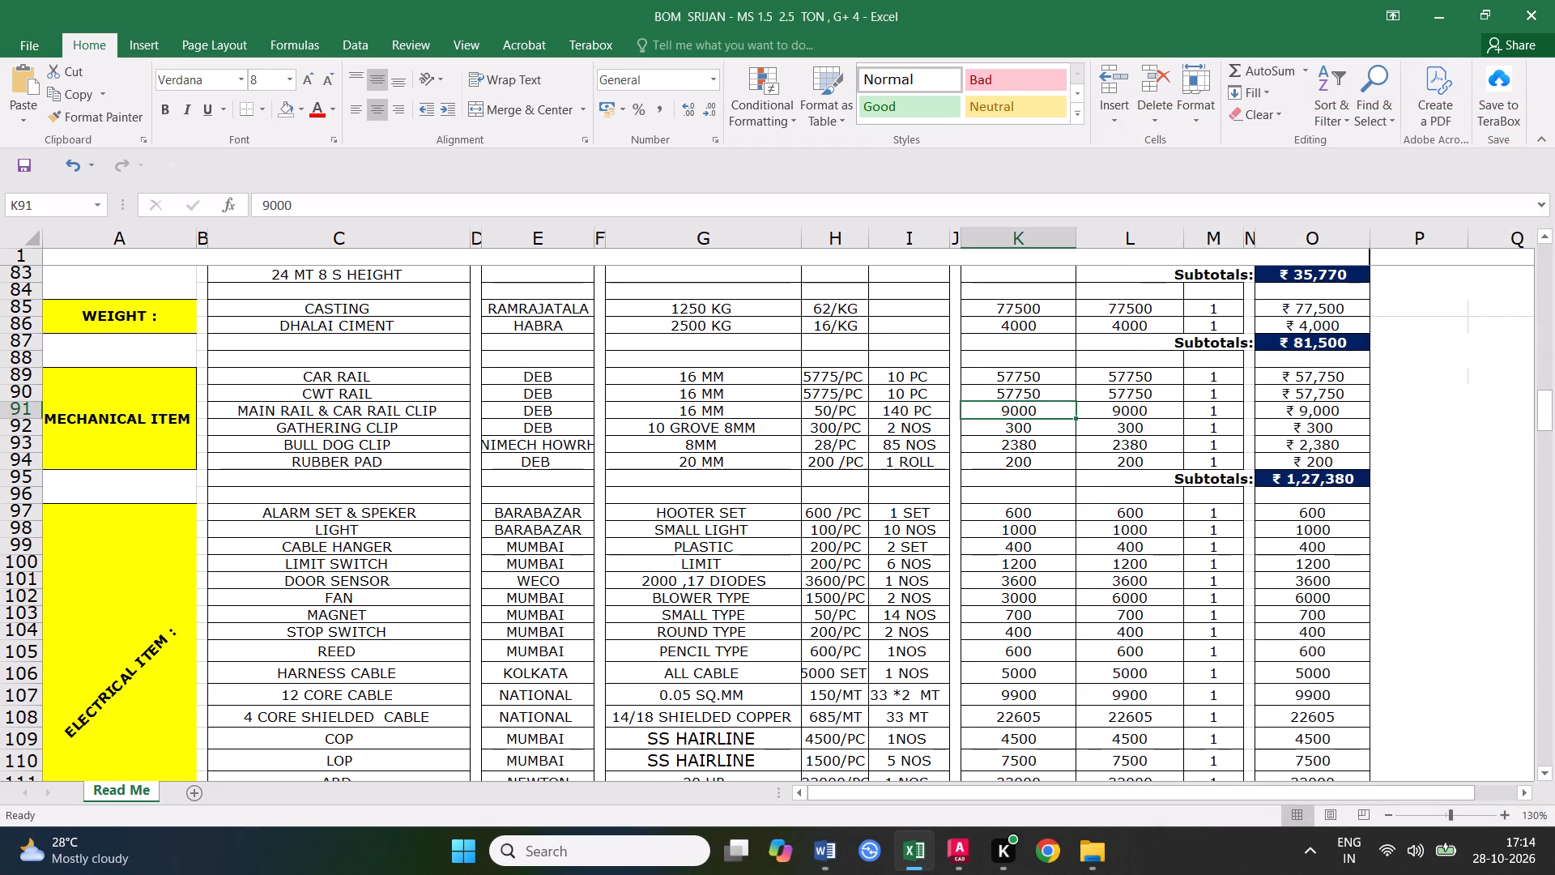
type("7000")
left_click(1056, 516)
left_click(1021, 413)
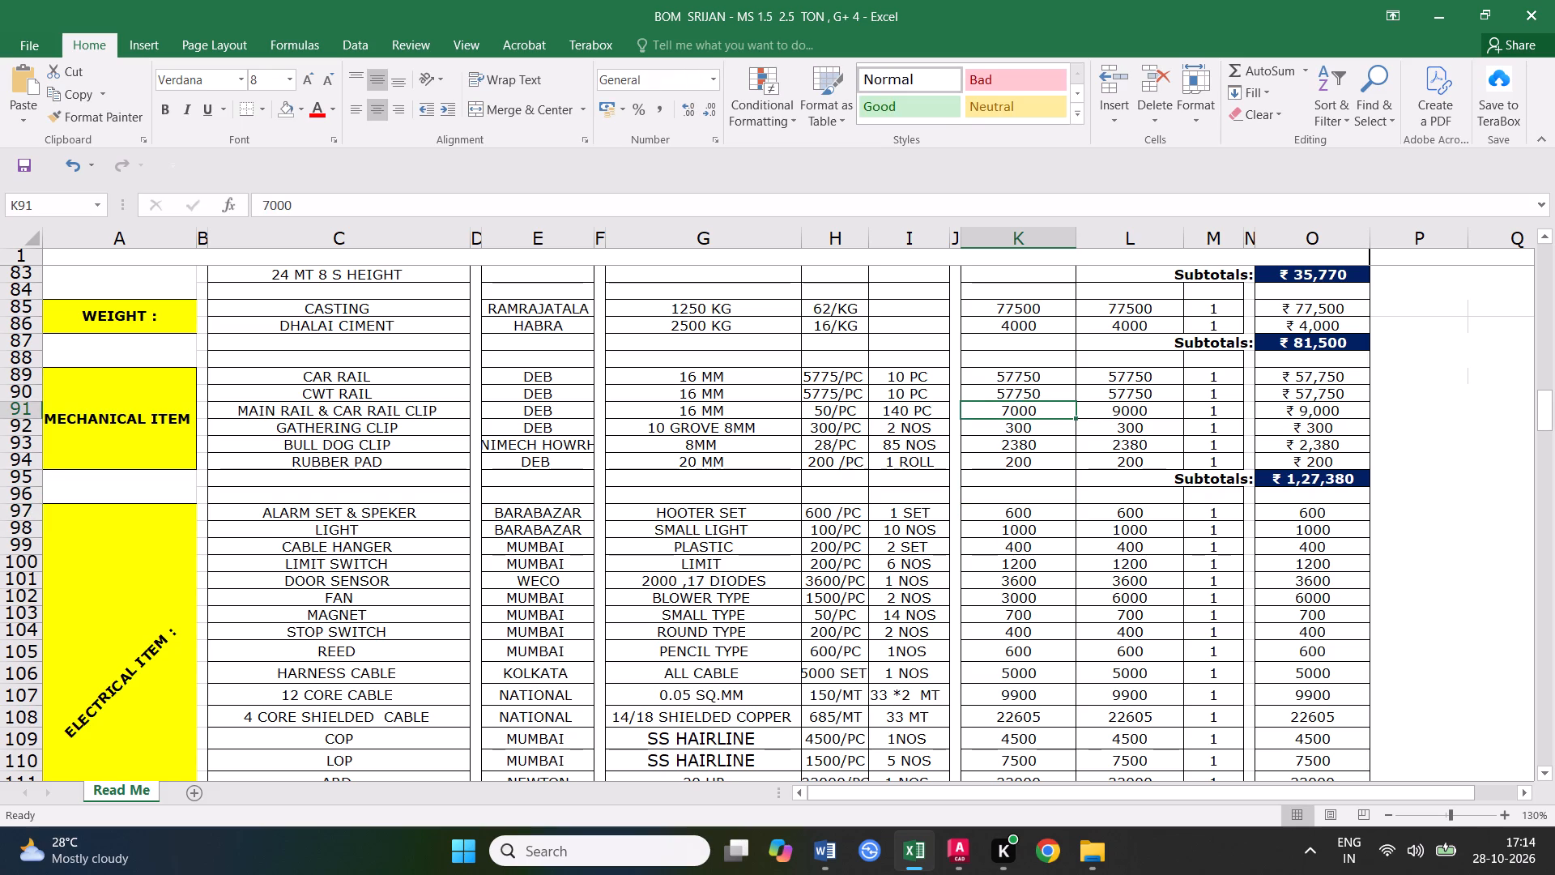
left_click_drag(1073, 416, 1140, 416)
left_click(1103, 446)
left_click(1017, 413)
Save the BOM workbook.
left_click(23, 407)
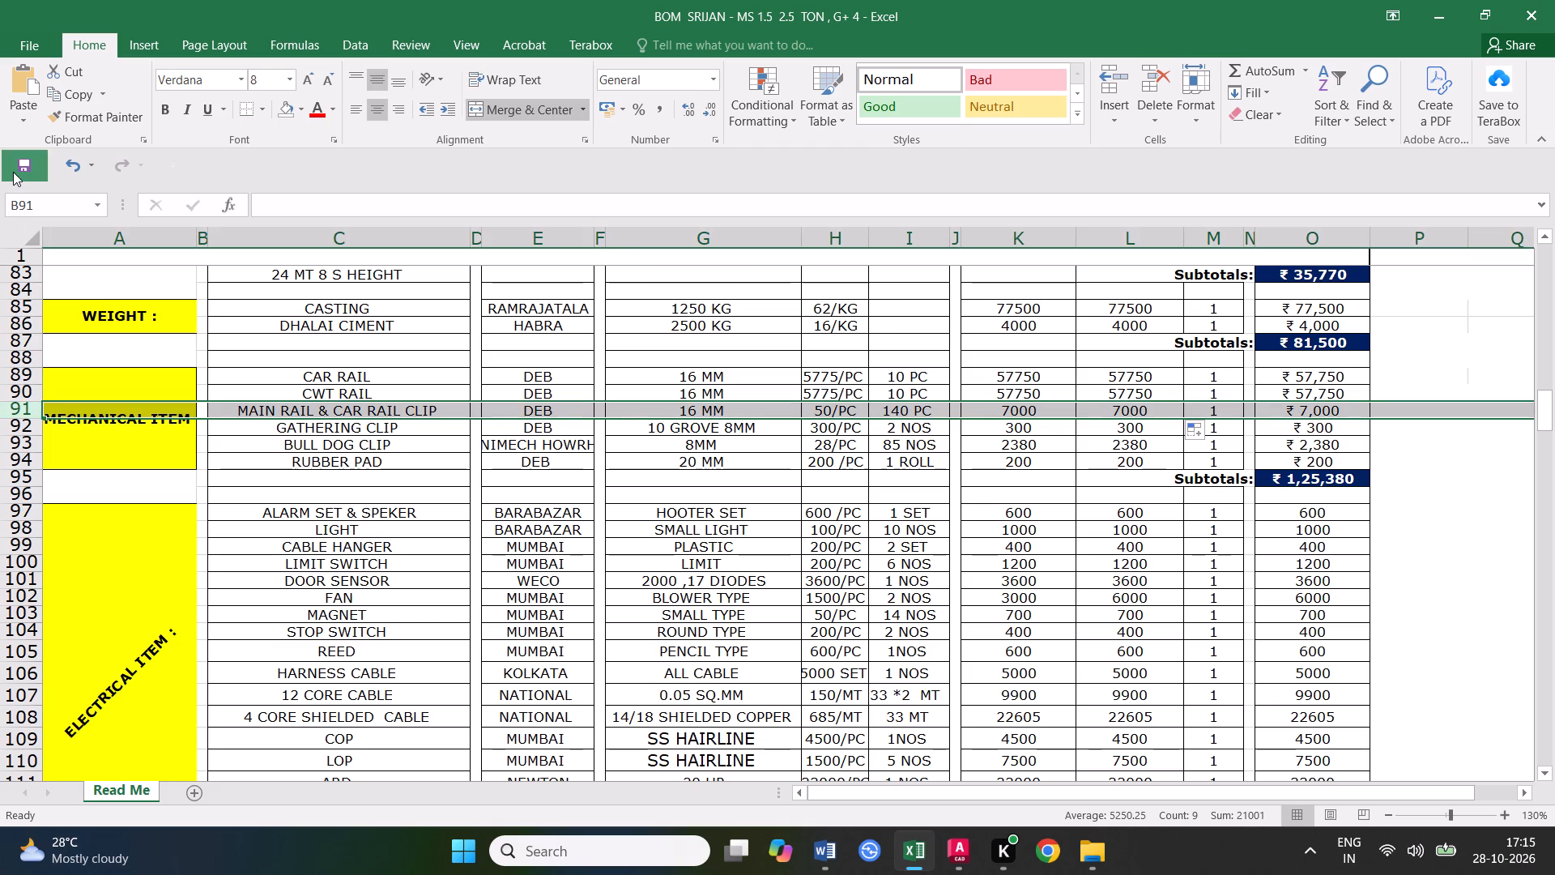
left_click(13, 172)
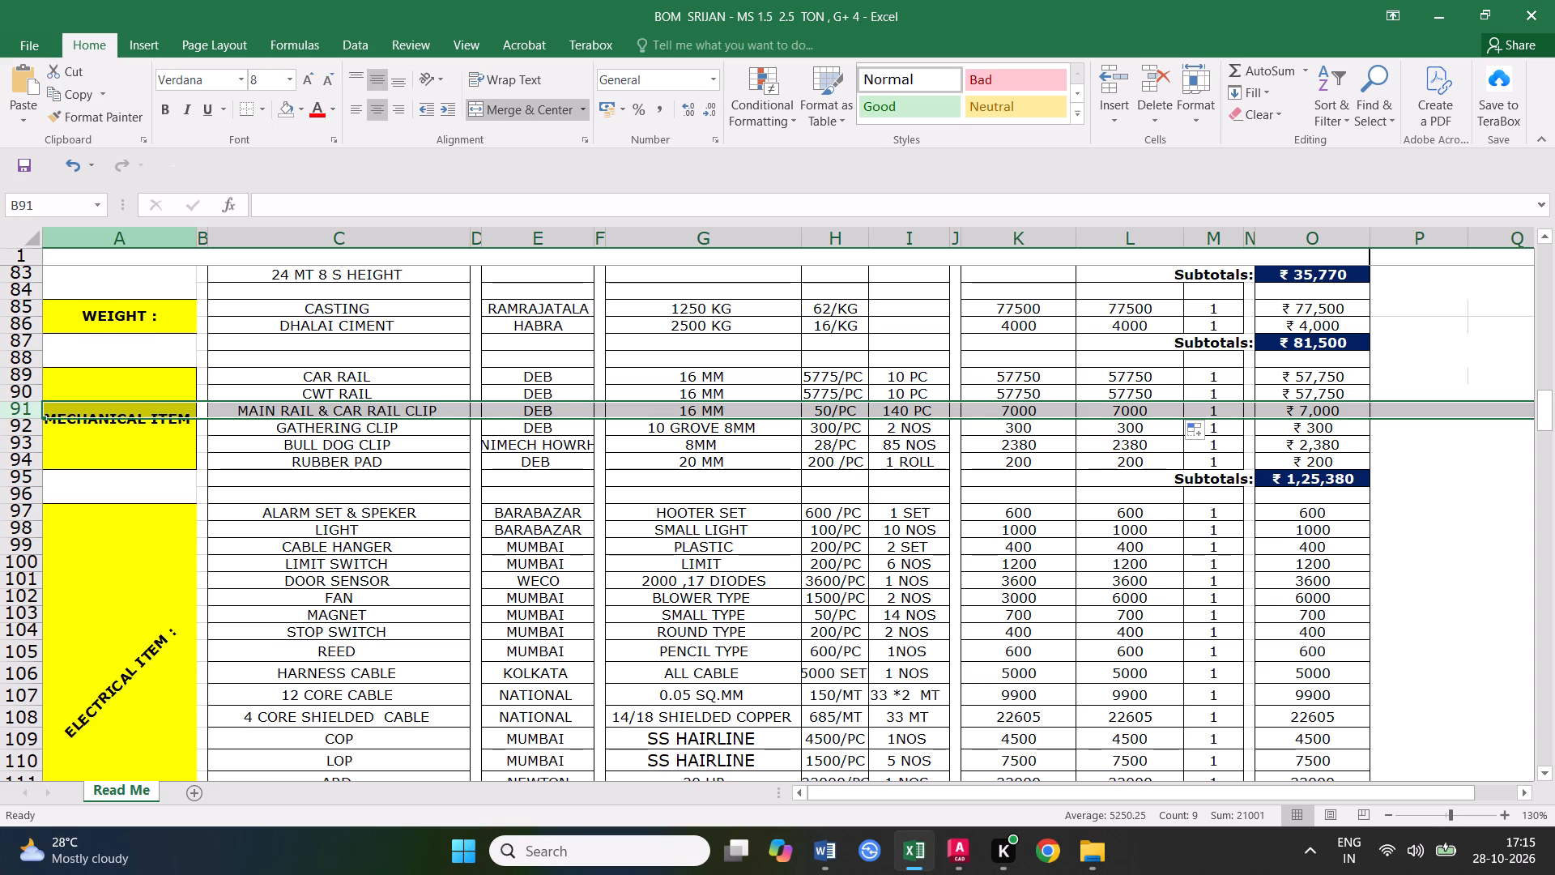
Change the GATHERING CLIP specification in G92 to 8 GROVE 8MM.
scroll(688, 467, "down", 1)
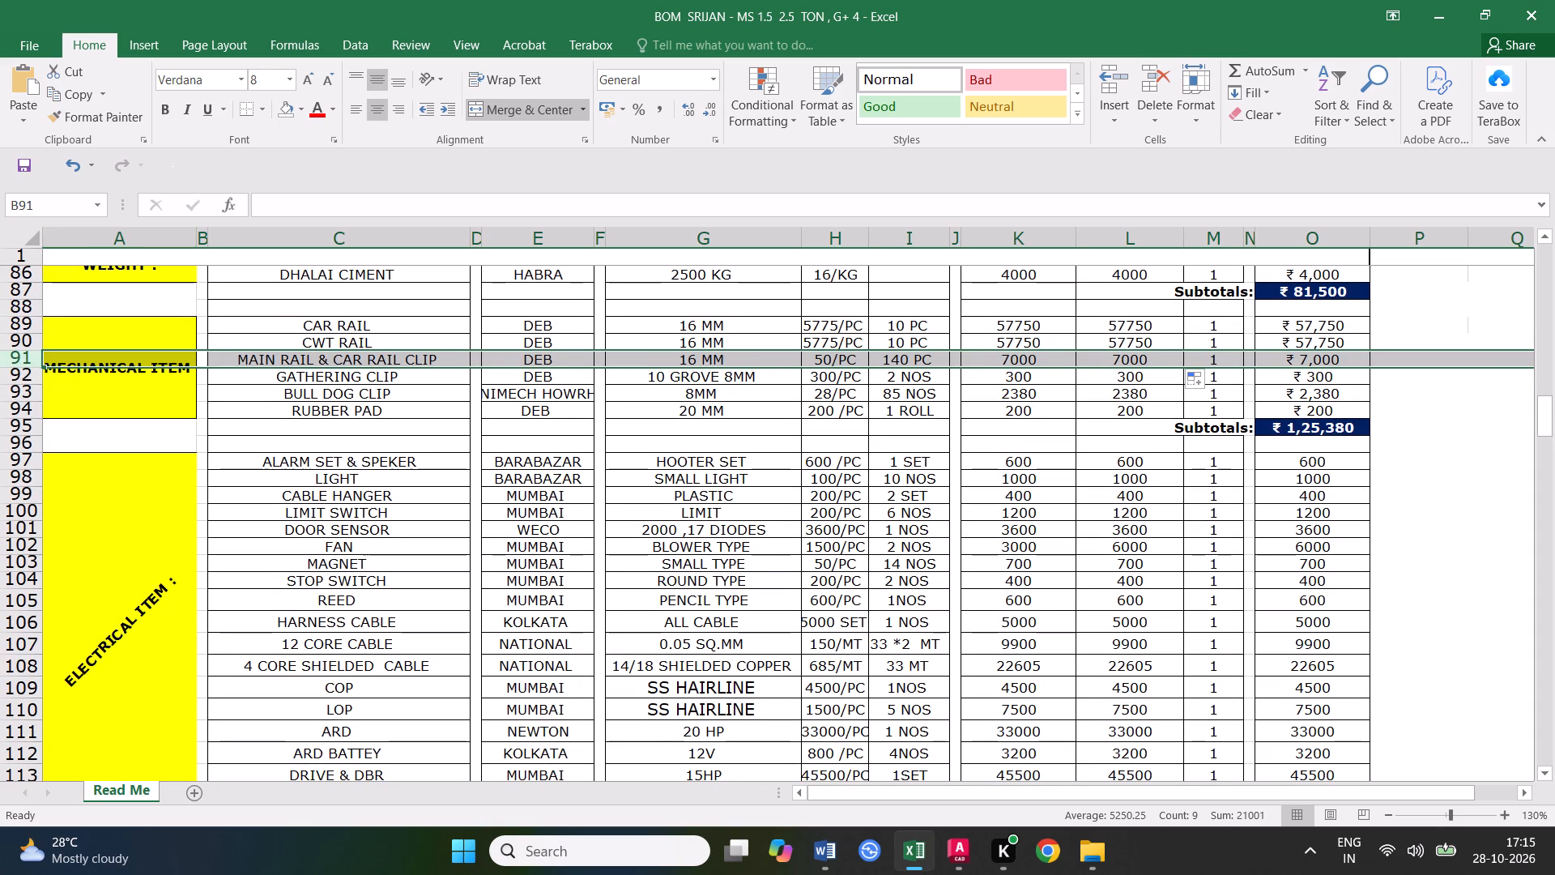
left_click(23, 373)
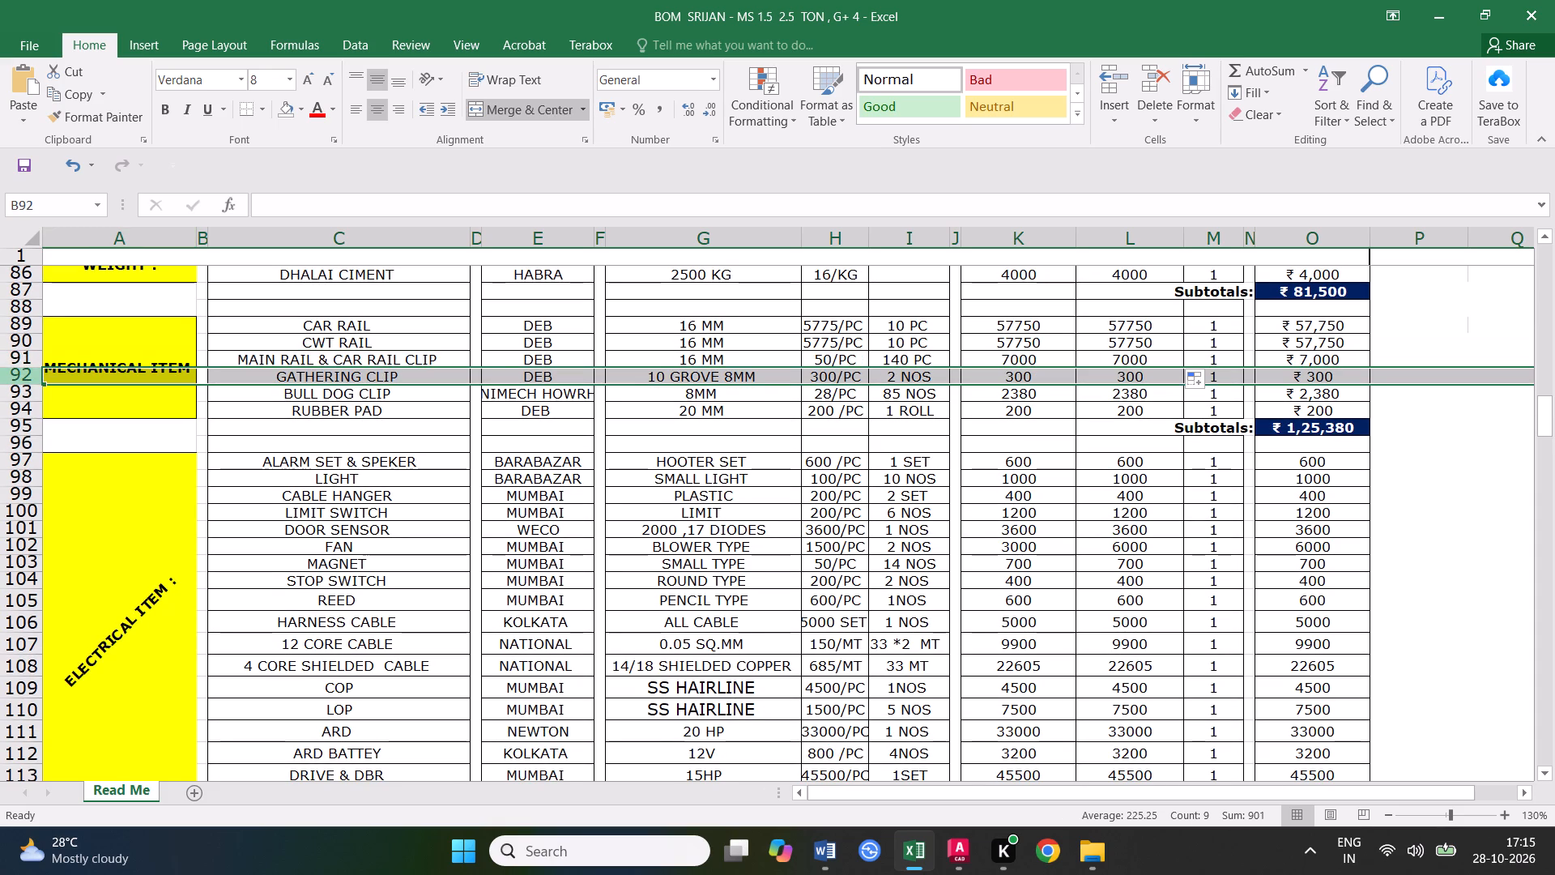
double_click(670, 374)
left_click_drag(670, 374, 652, 374)
key("8")
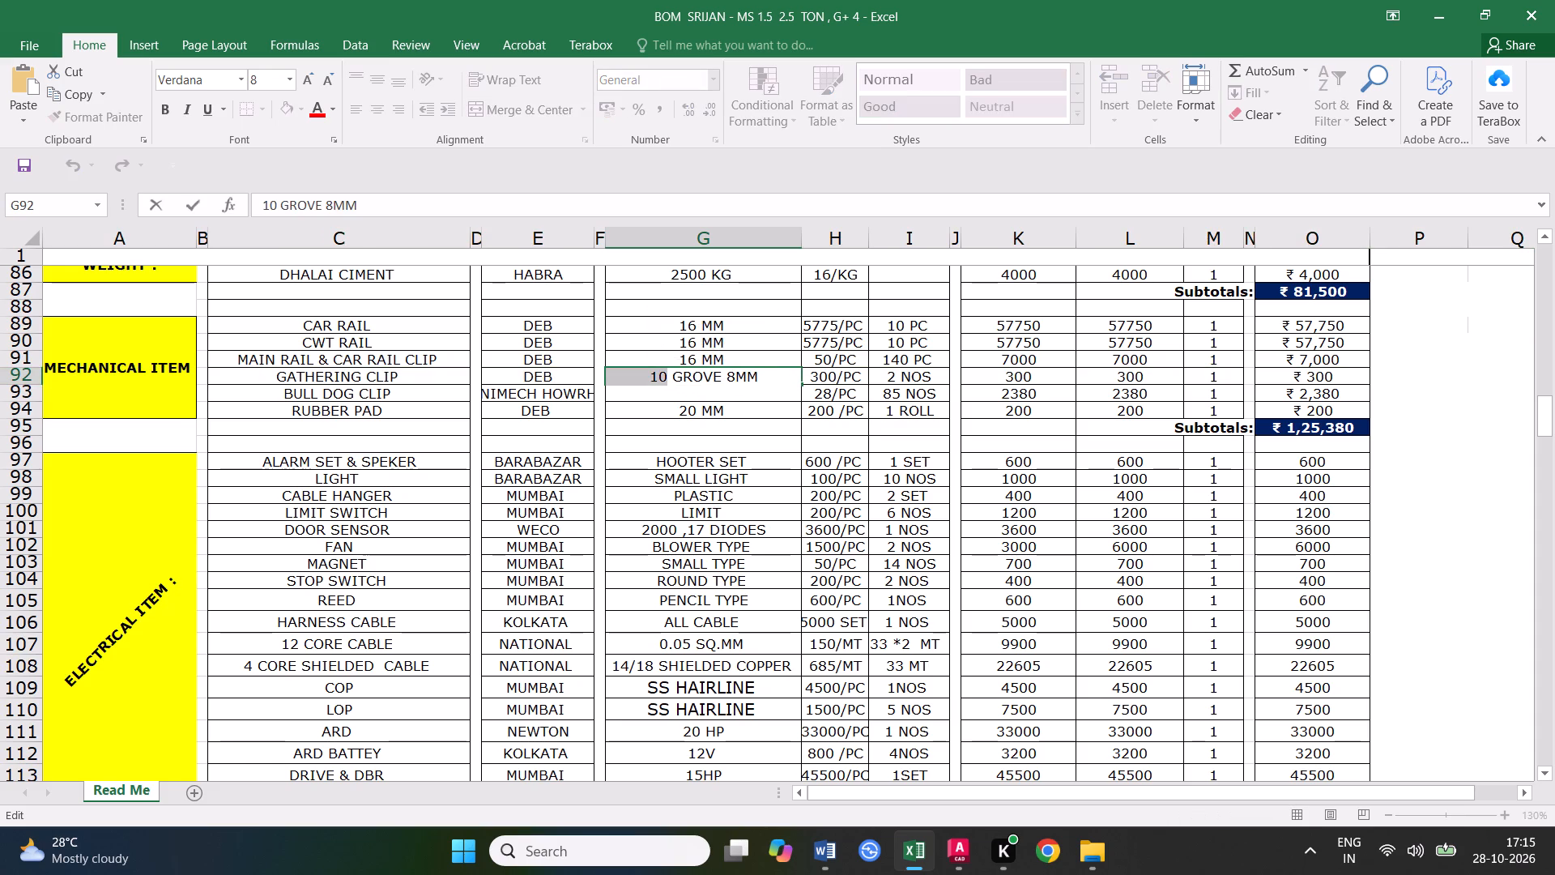
left_click(637, 494)
left_click(340, 382)
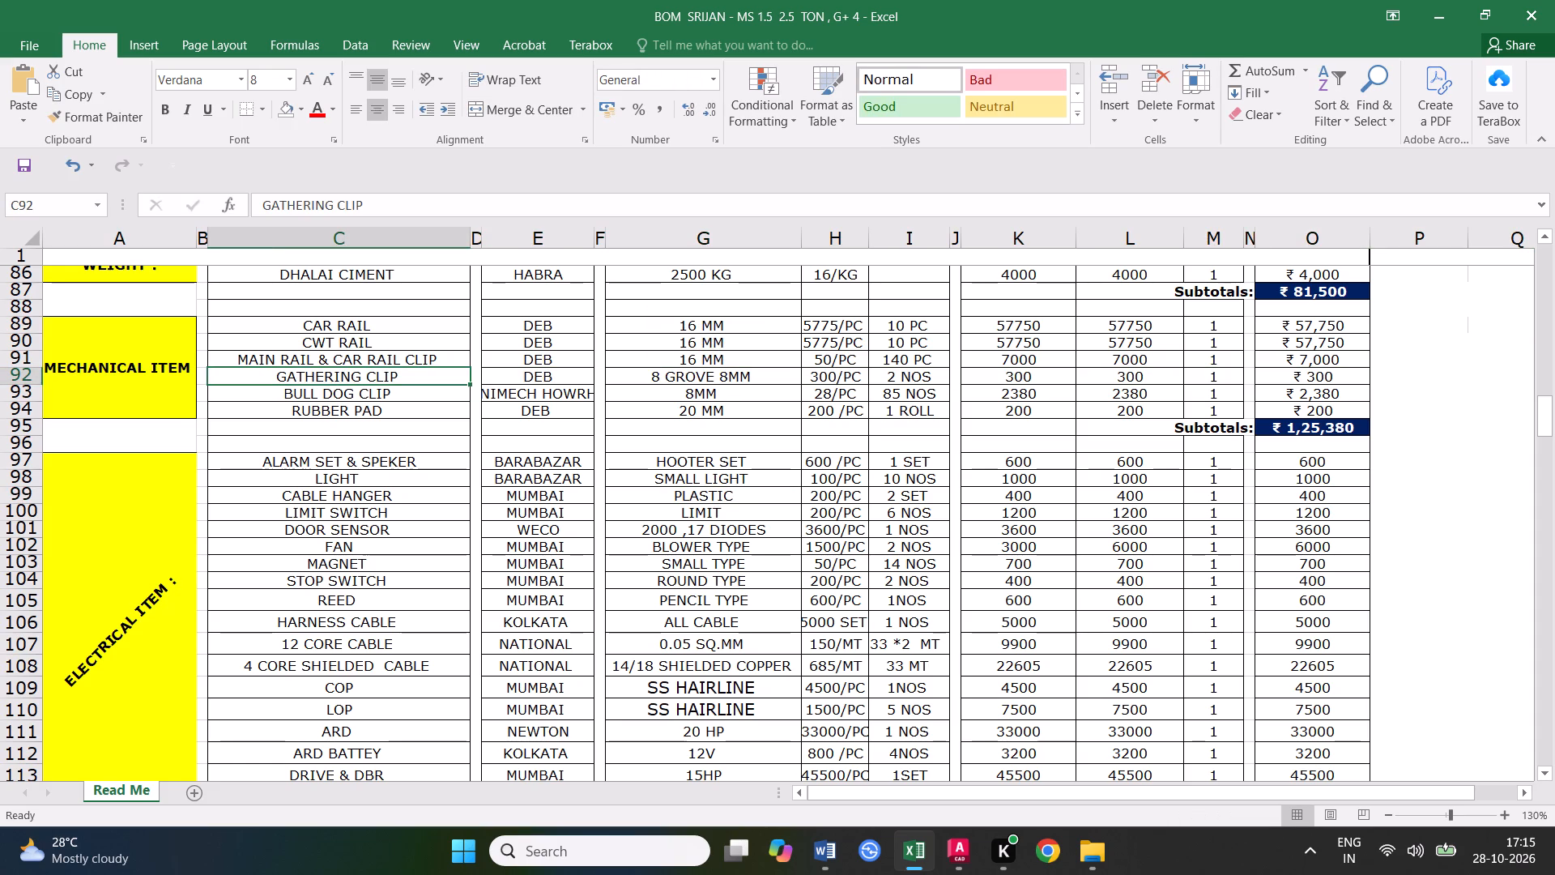
left_click(32, 373)
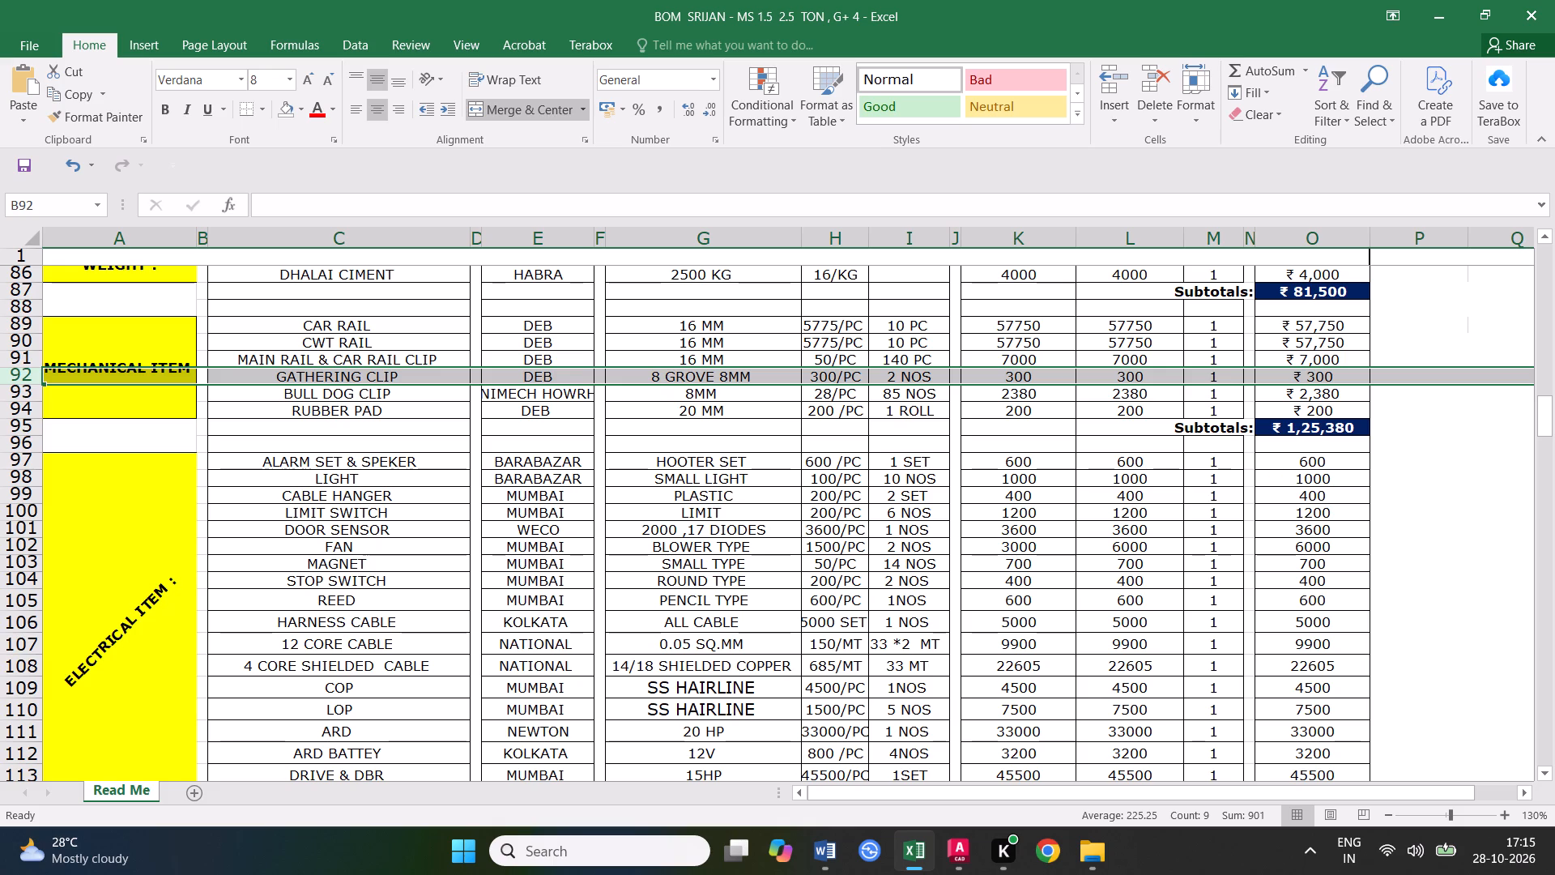
Set the BULL DOG CLIP unit rate in H93 to 25/PC.
left_click(26, 390)
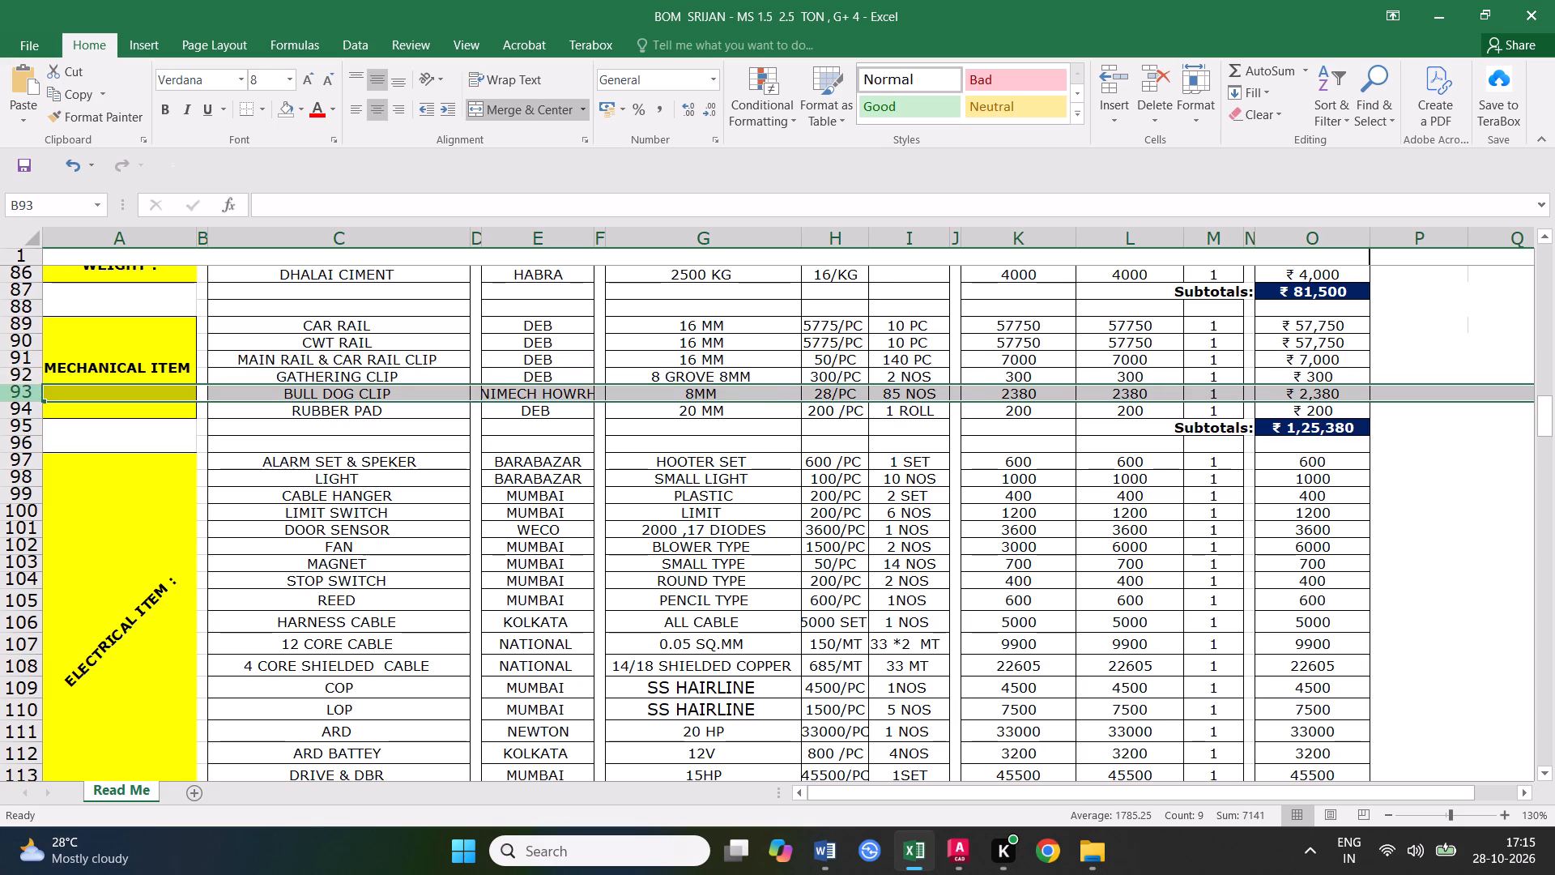
double_click(831, 394)
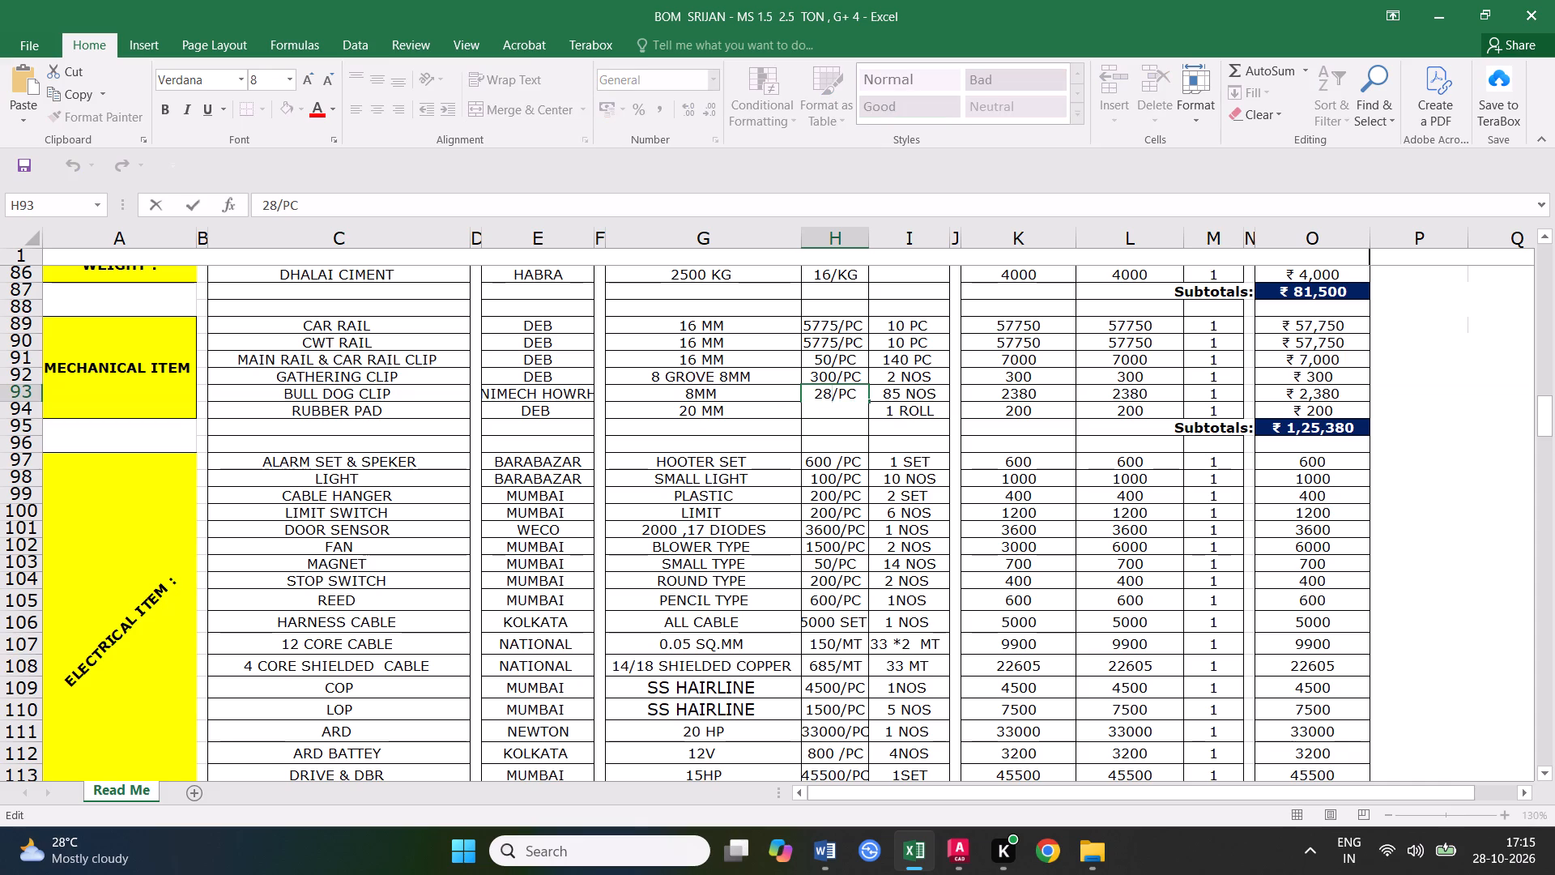
left_click(824, 417)
double_click(827, 396)
key("BackSpace")
key("BackSpace")
type("25")
left_click(807, 481)
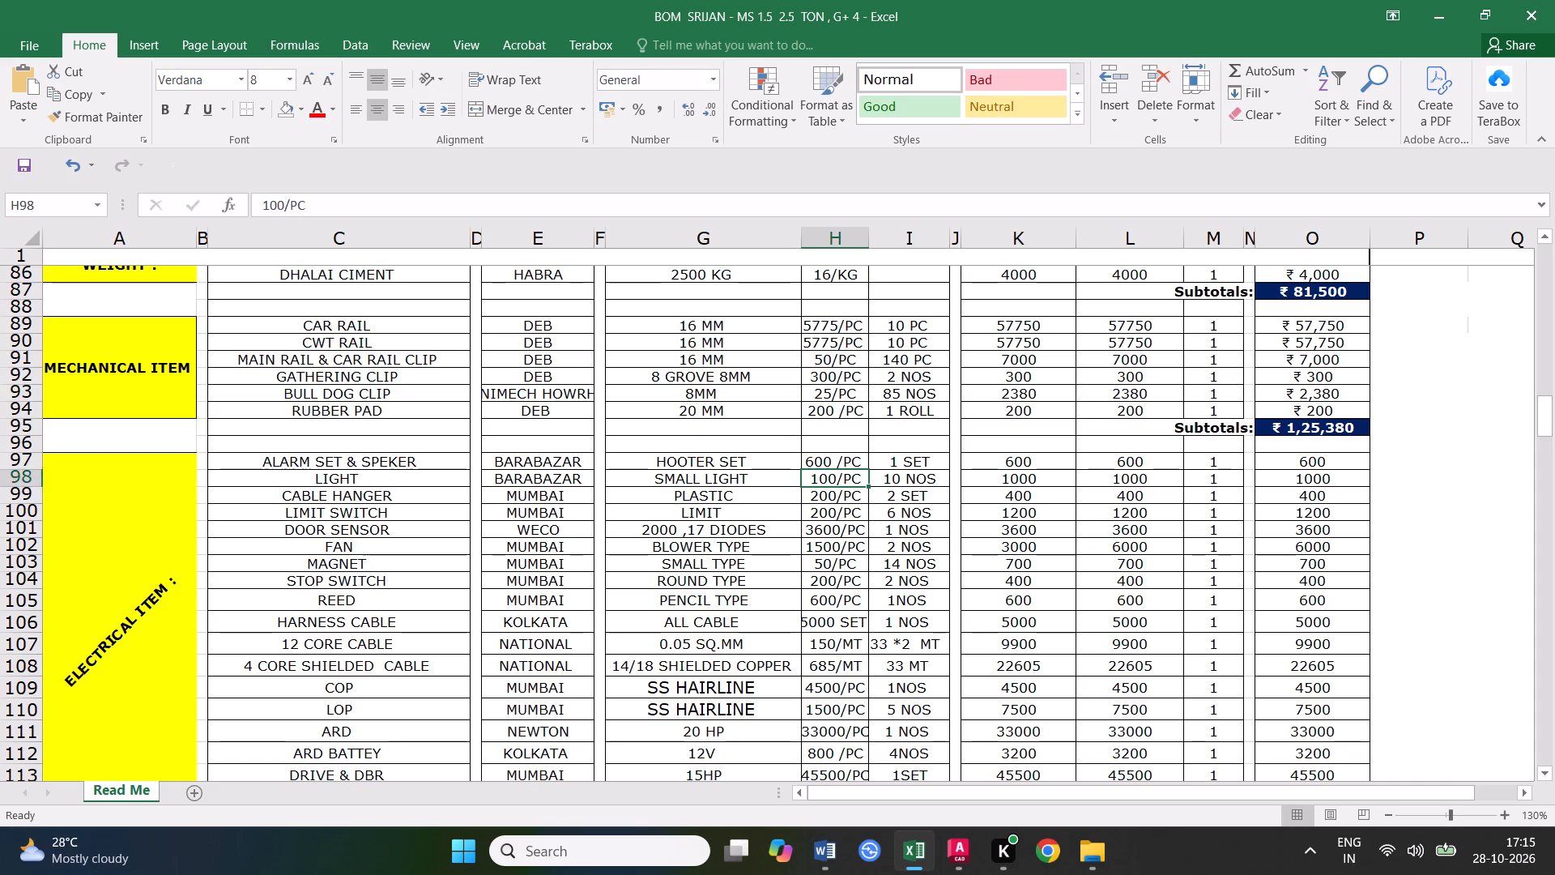
Replace the BULL DOG CLIP supplier in E93 with MASS.
left_click(22, 391)
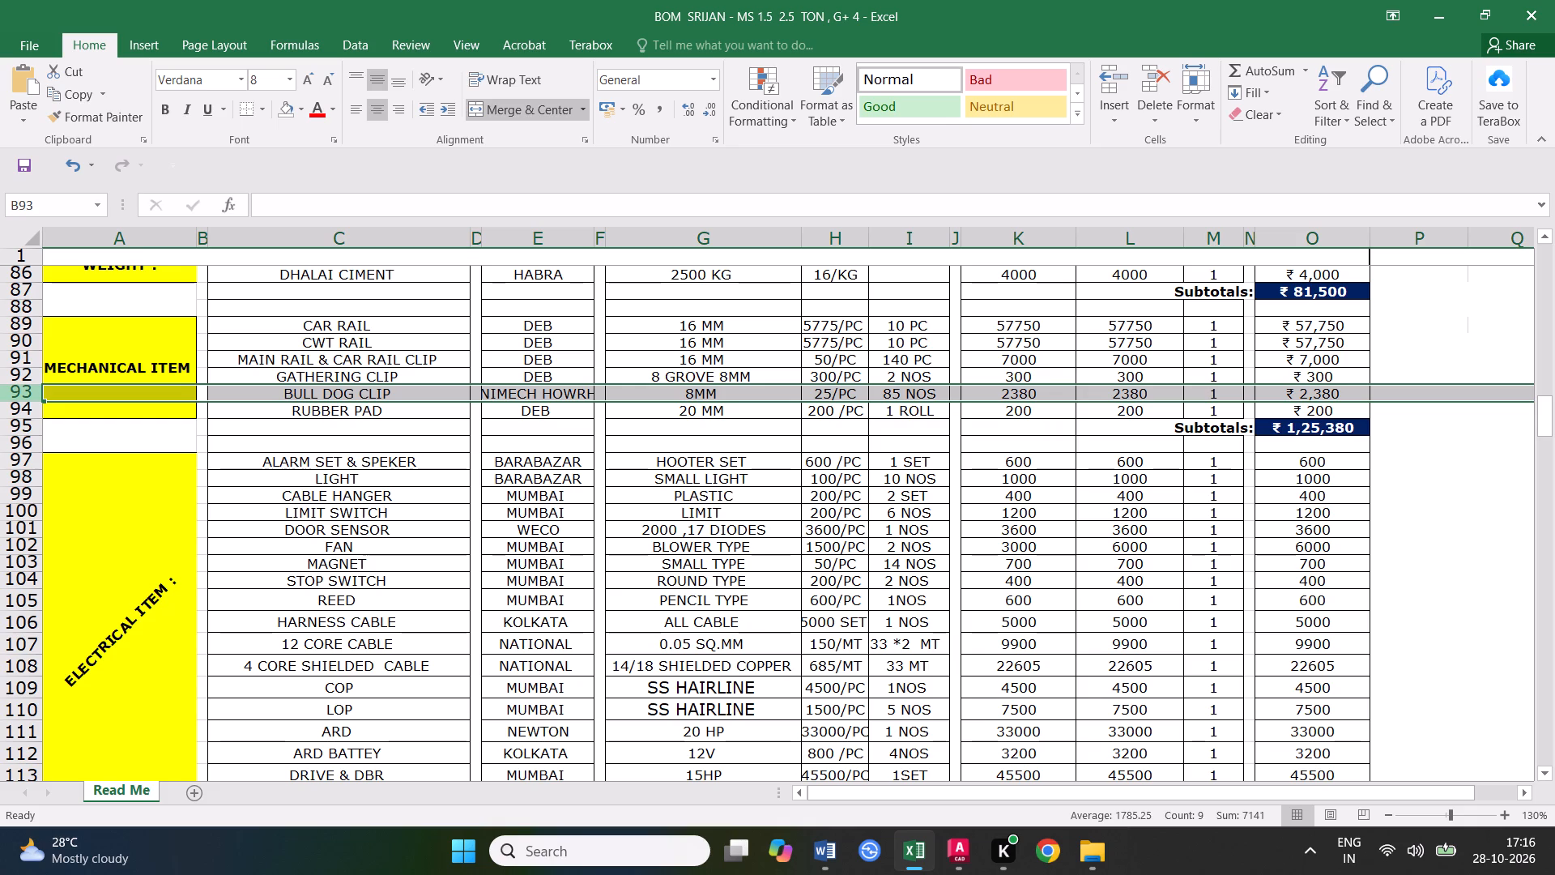
left_click(547, 419)
left_click(546, 393)
type("MASS")
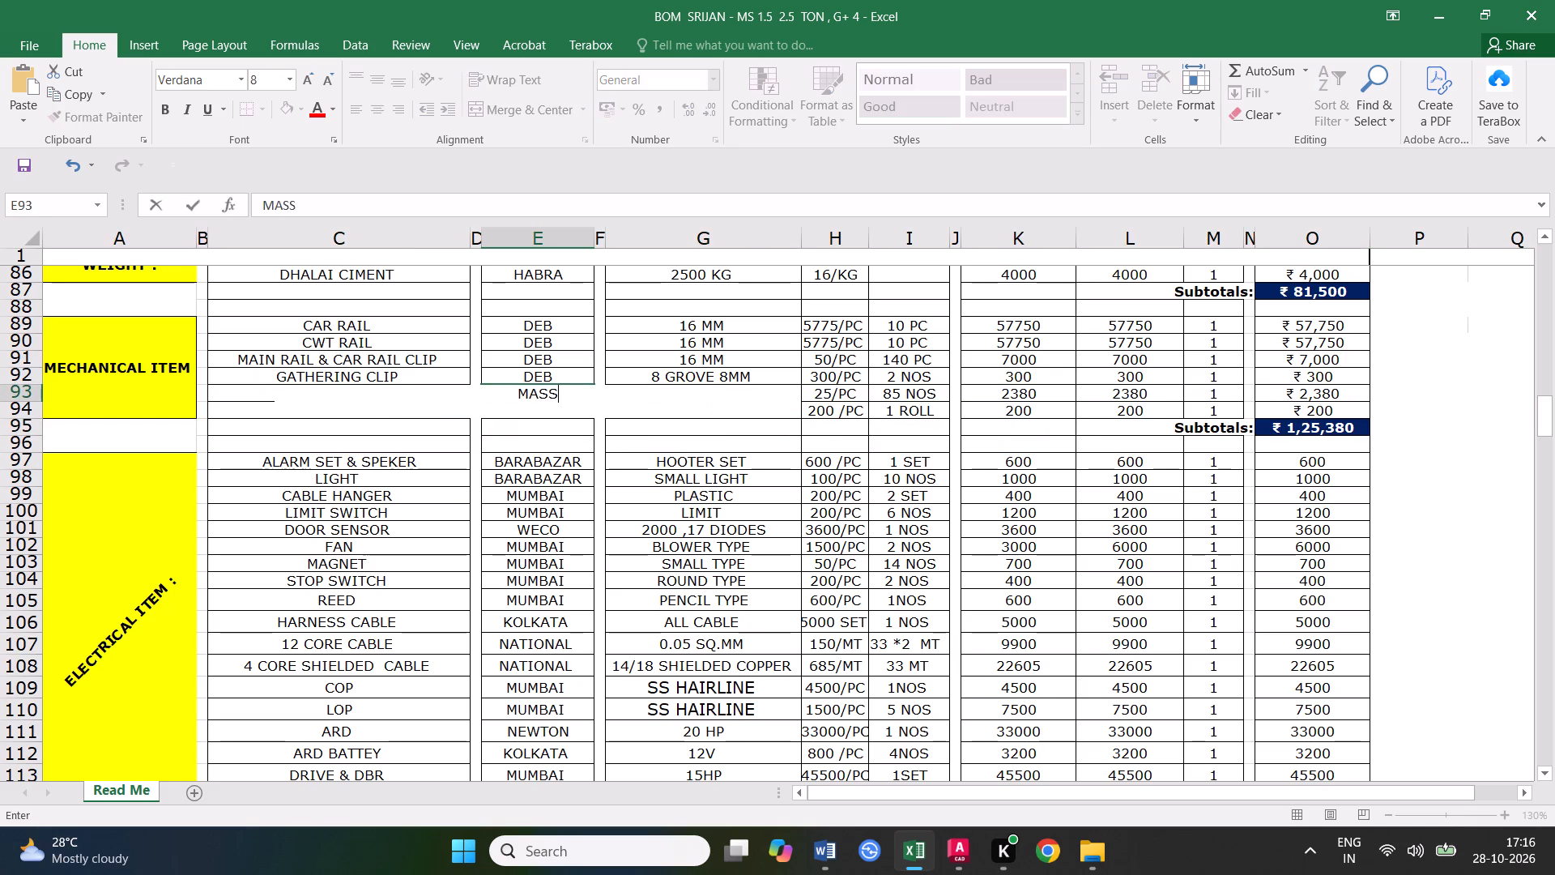
left_click(590, 526)
left_click(353, 397)
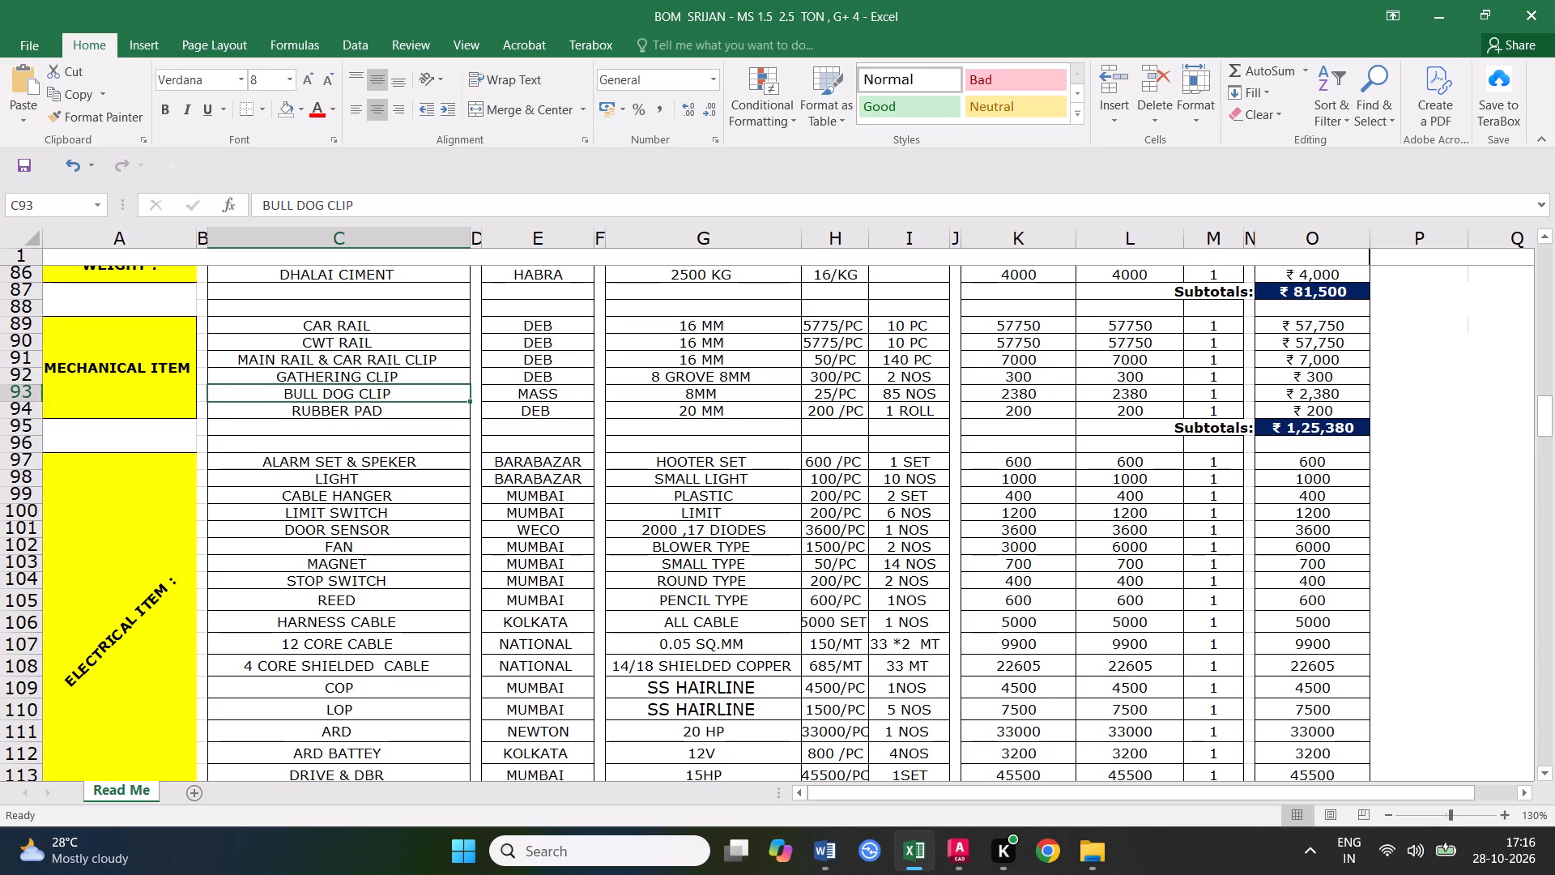
Calculate 16 × 4 in Calculator and set the BULL DOG CLIP quantity in I93 to 68 NOS.
left_click(19, 393)
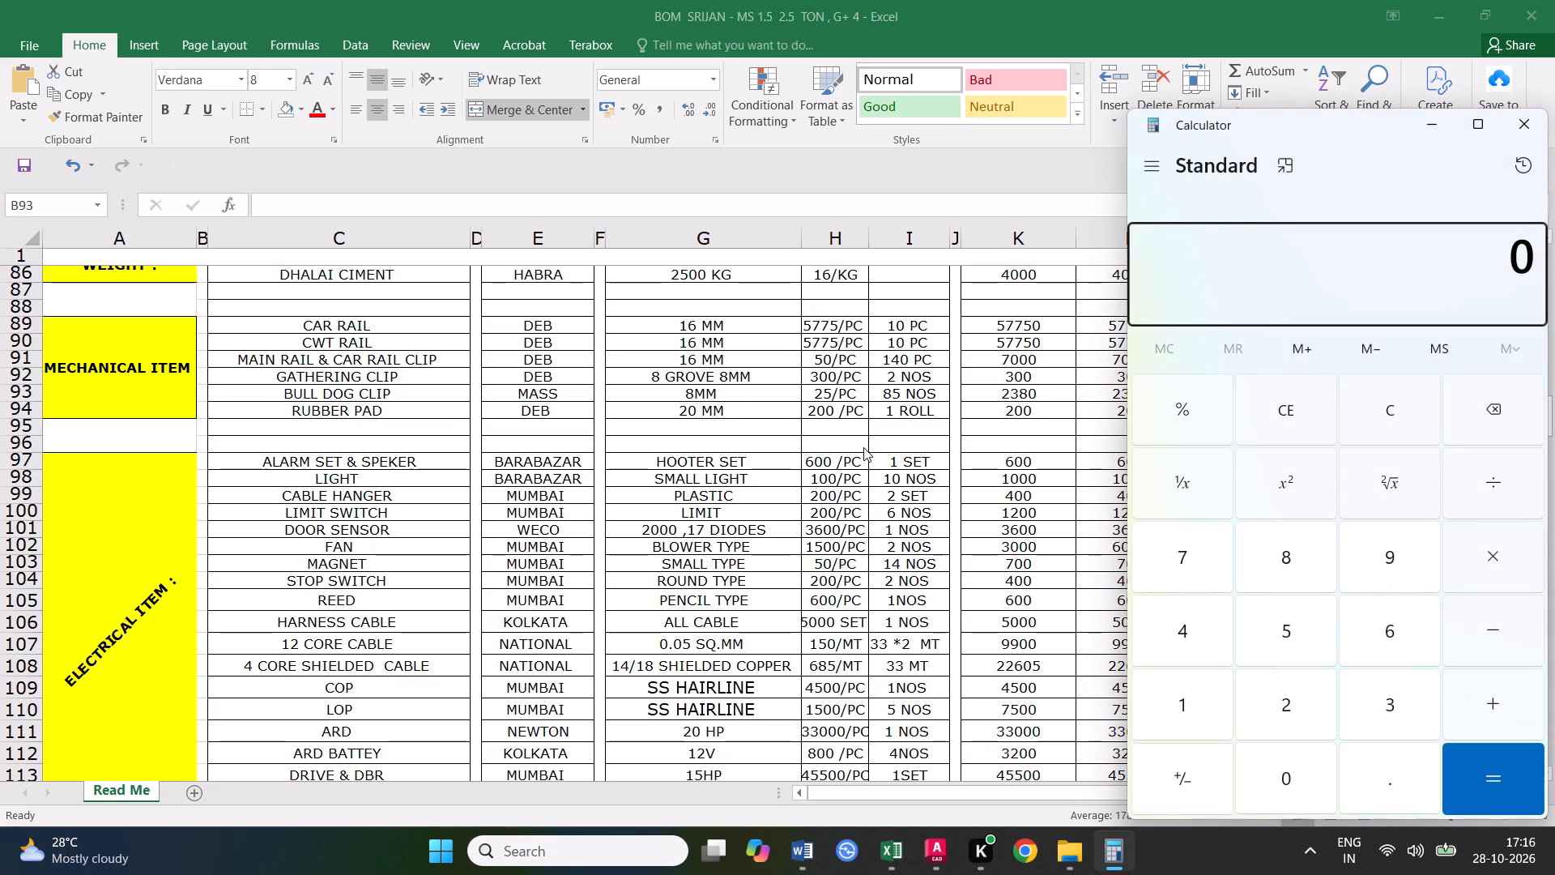
type("16*4")
key("Return")
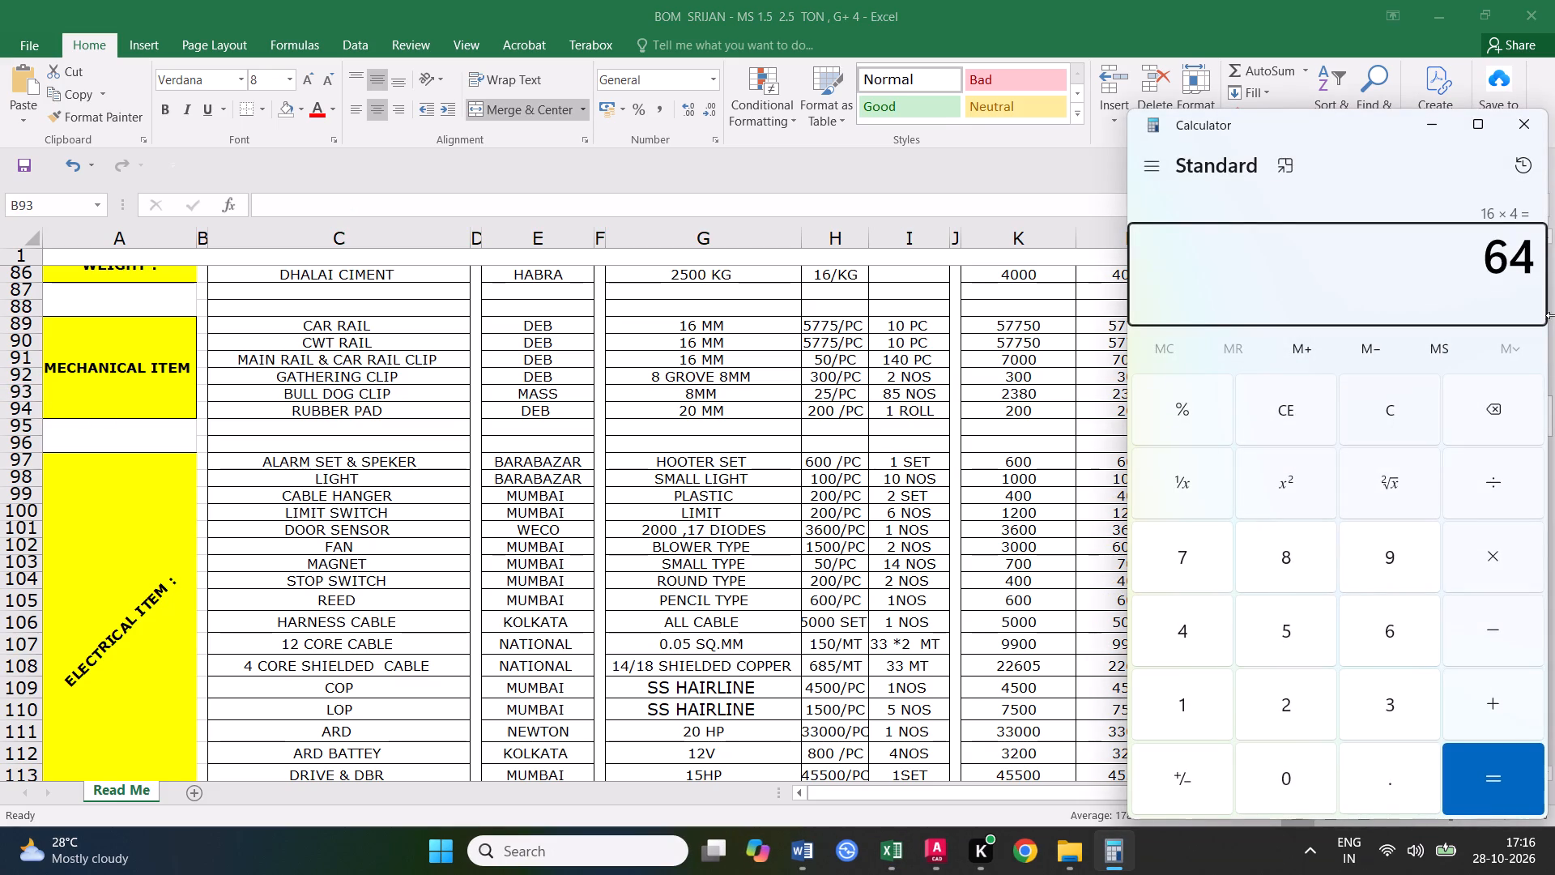
left_click(1522, 124)
double_click(897, 399)
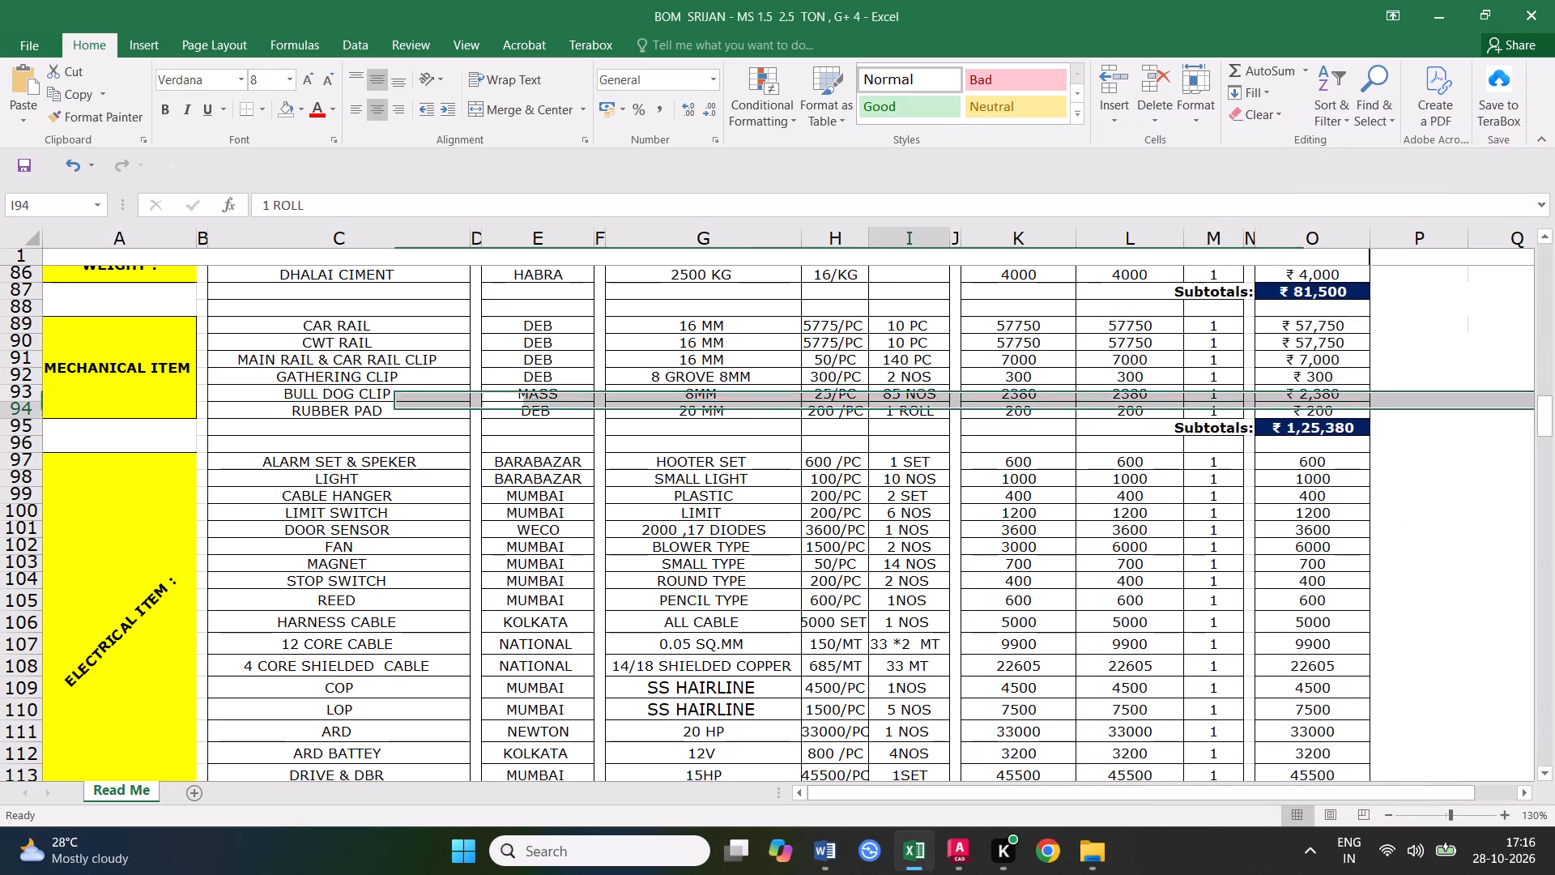
double_click(898, 396)
left_click_drag(900, 396, 887, 393)
type("68")
left_click(927, 467)
Calculate 68 × 25 in Calculator and enter 1700 as the BULL DOG CLIP amount in K93 and L93.
left_click(1008, 395)
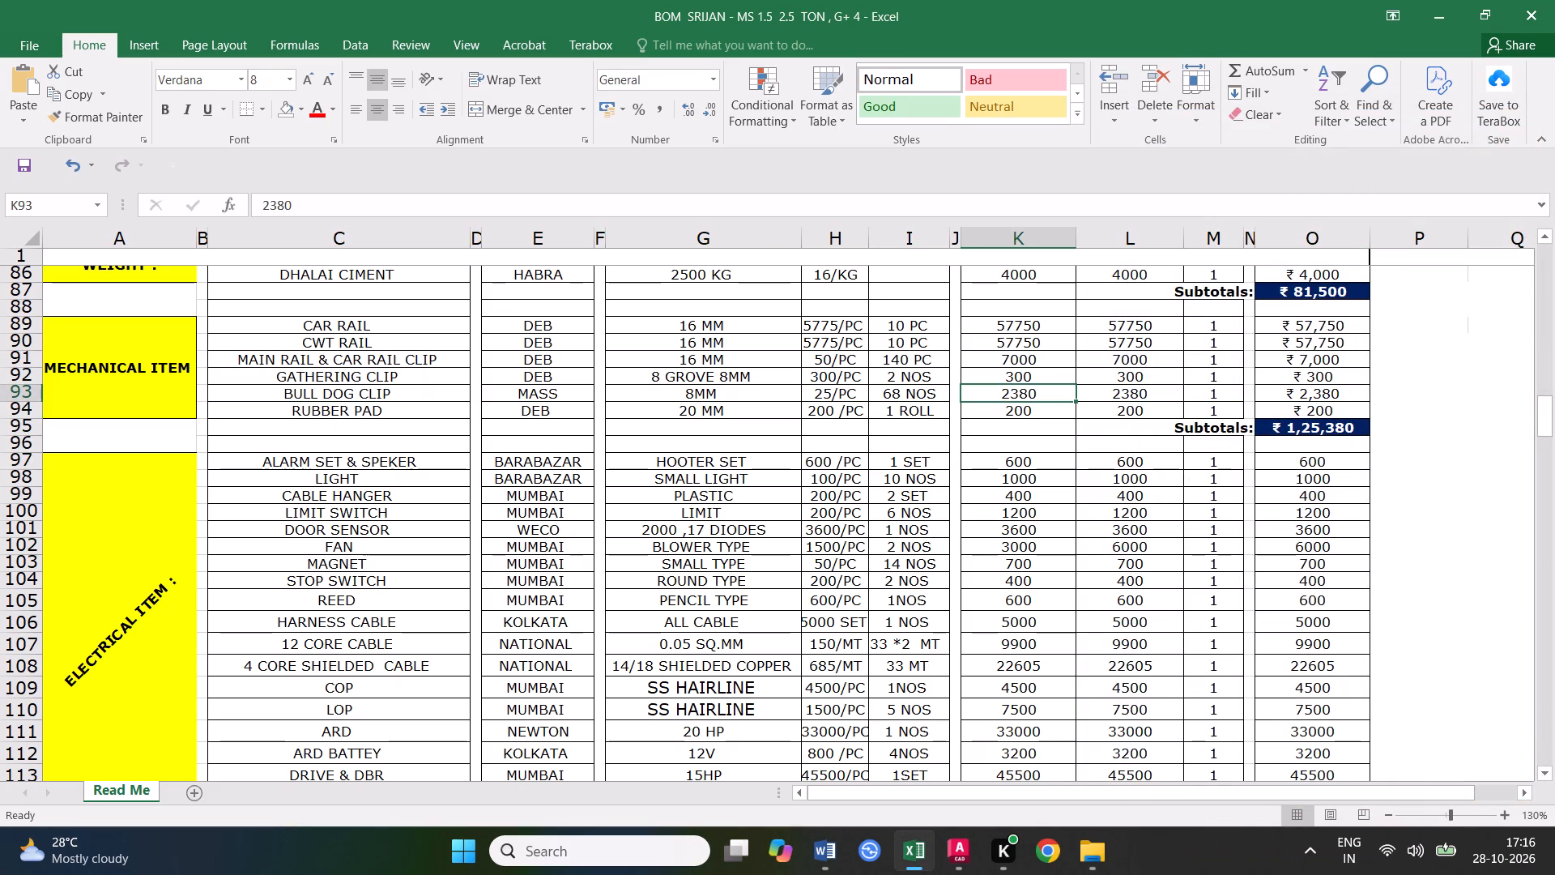
type("68*25")
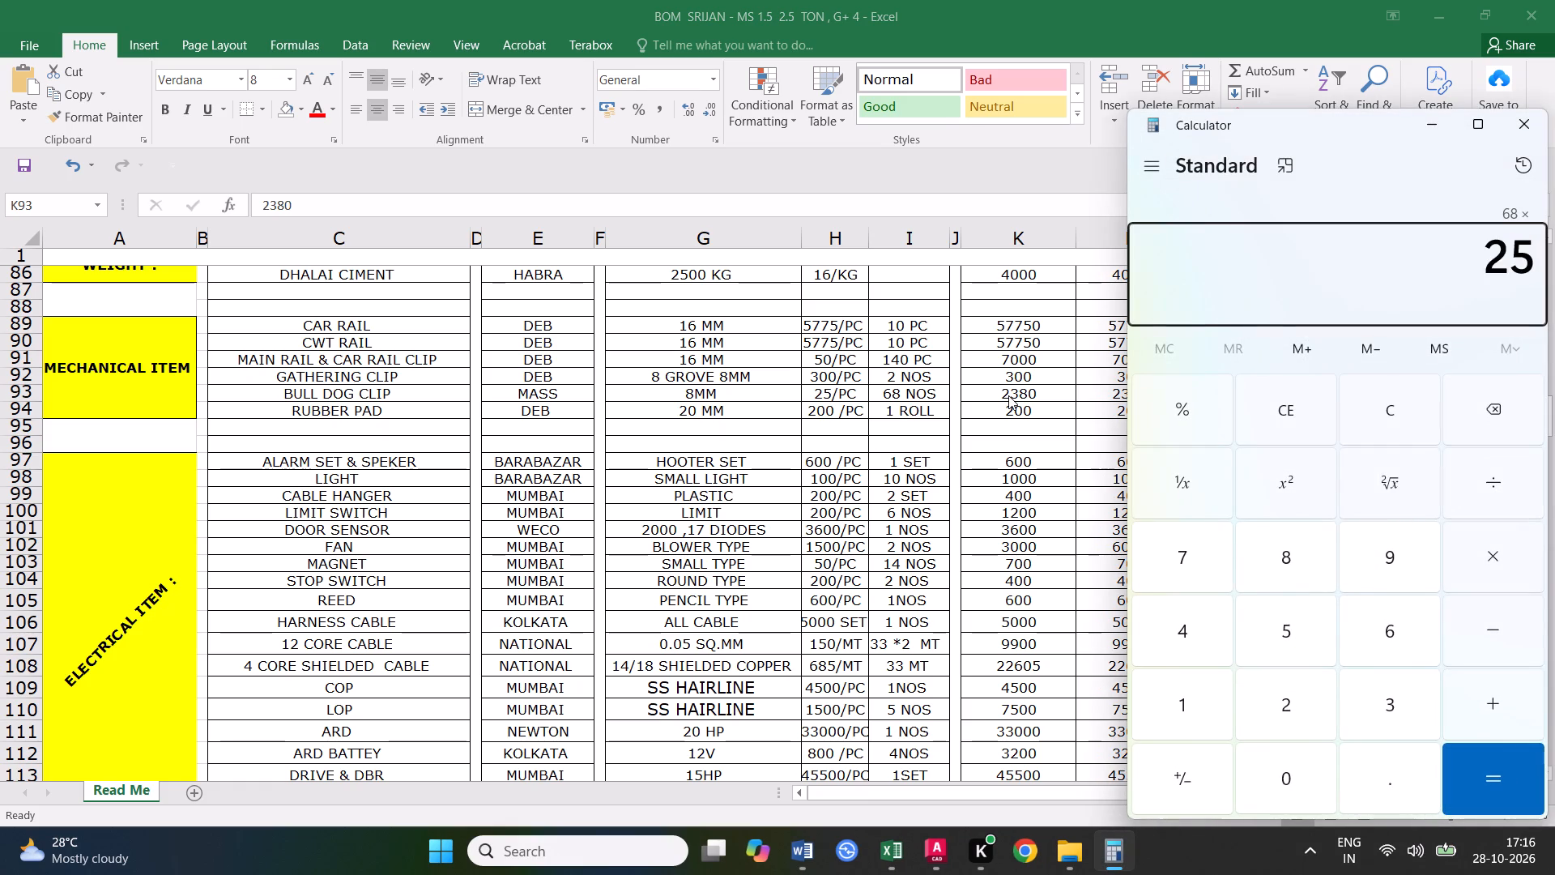
key("Return")
left_click(1522, 126)
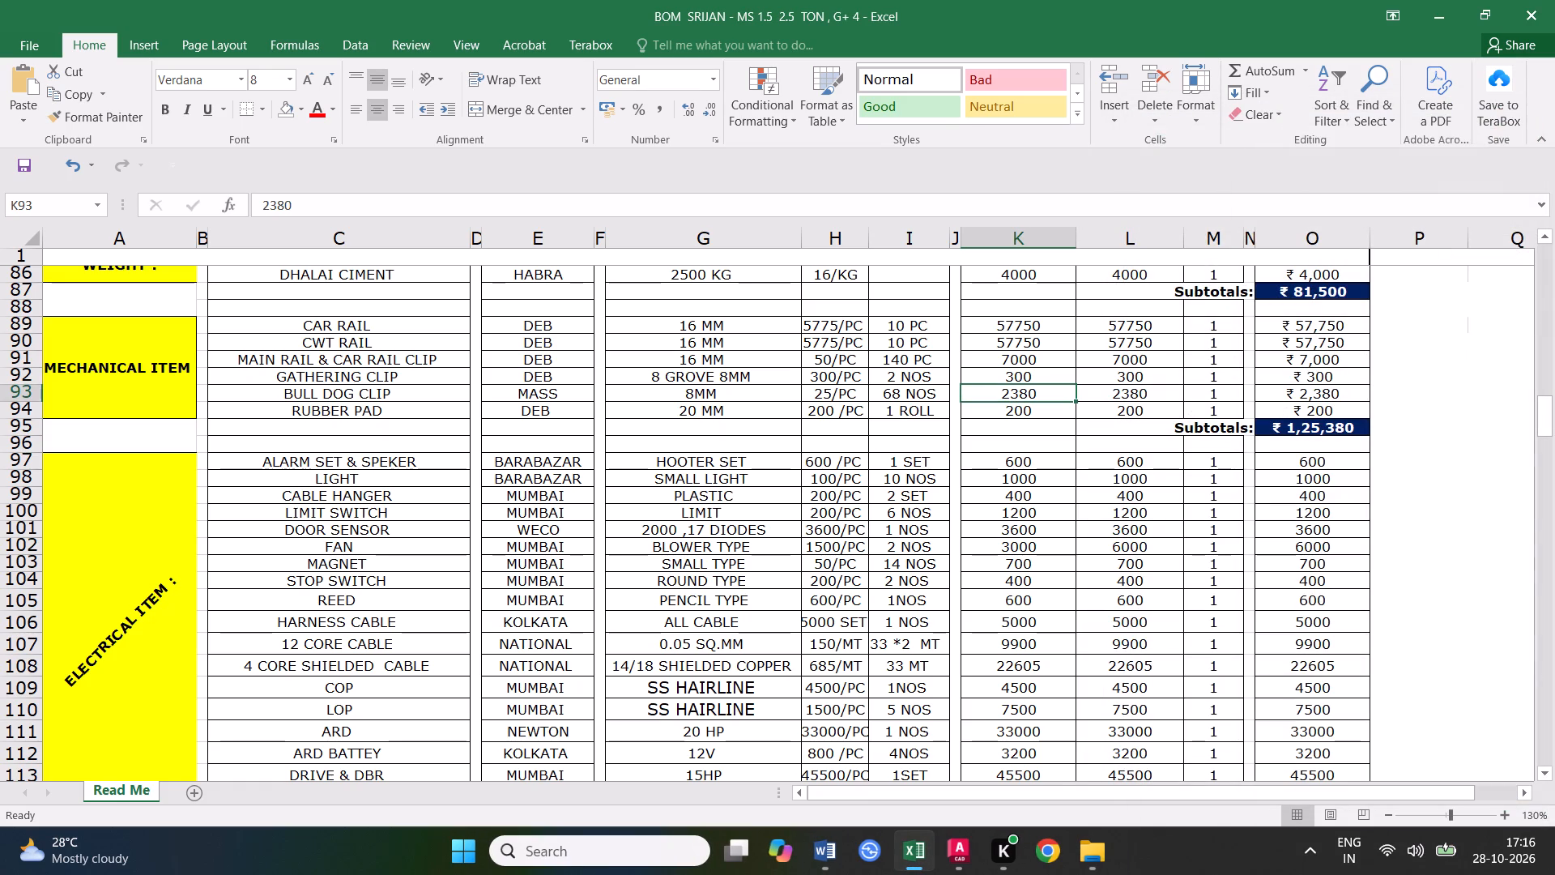
type("17")
key("0")
key("0")
left_click(1041, 487)
left_click(1029, 395)
left_click_drag(1075, 399, 1139, 399)
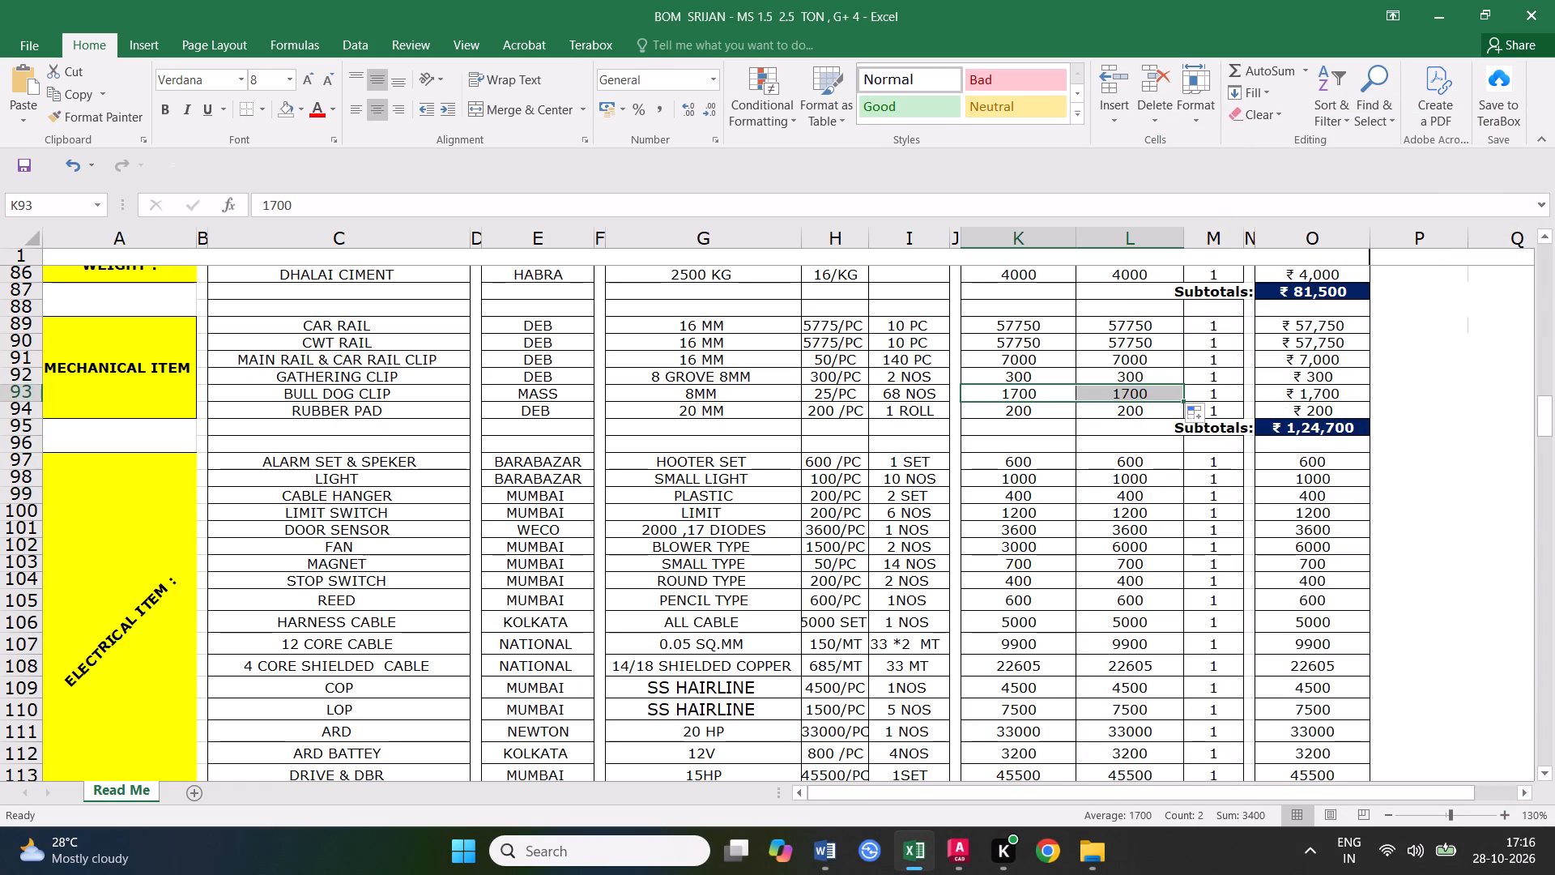
left_click(356, 408)
left_click(319, 391)
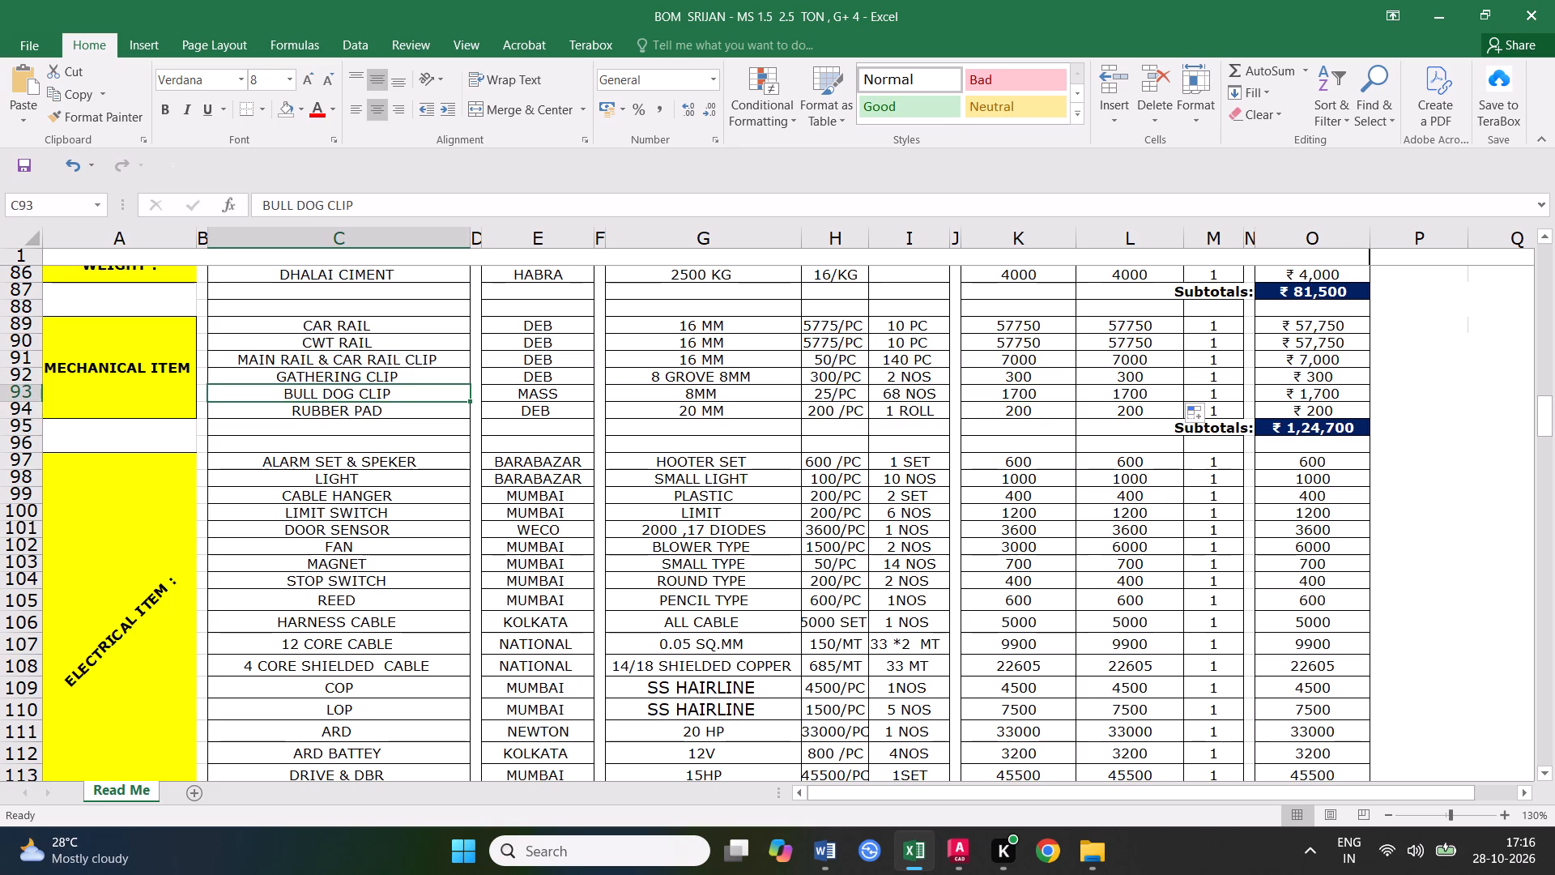
Save the workbook with the updated MECHANICAL ITEM rows.
left_click(18, 163)
scroll(395, 463, "down", 1)
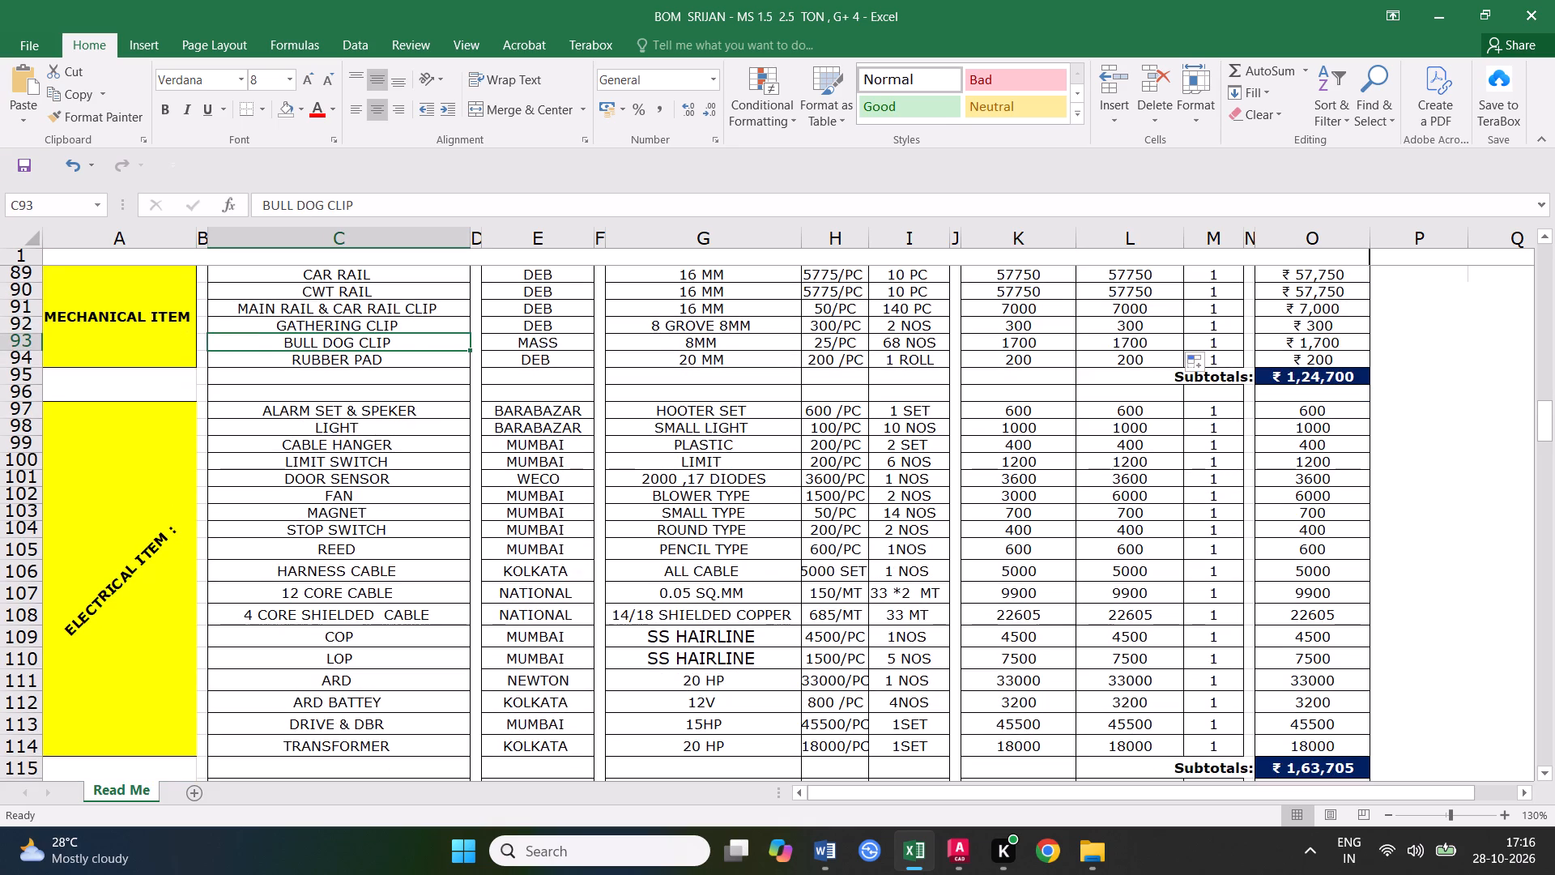
Review the last MECHANICAL ITEM rows and the ELECTRICAL ITEM rows from ALARM SET & SPEKER to 4 CORE SHIELDED CABLE.
left_click(315, 363)
left_click(330, 408)
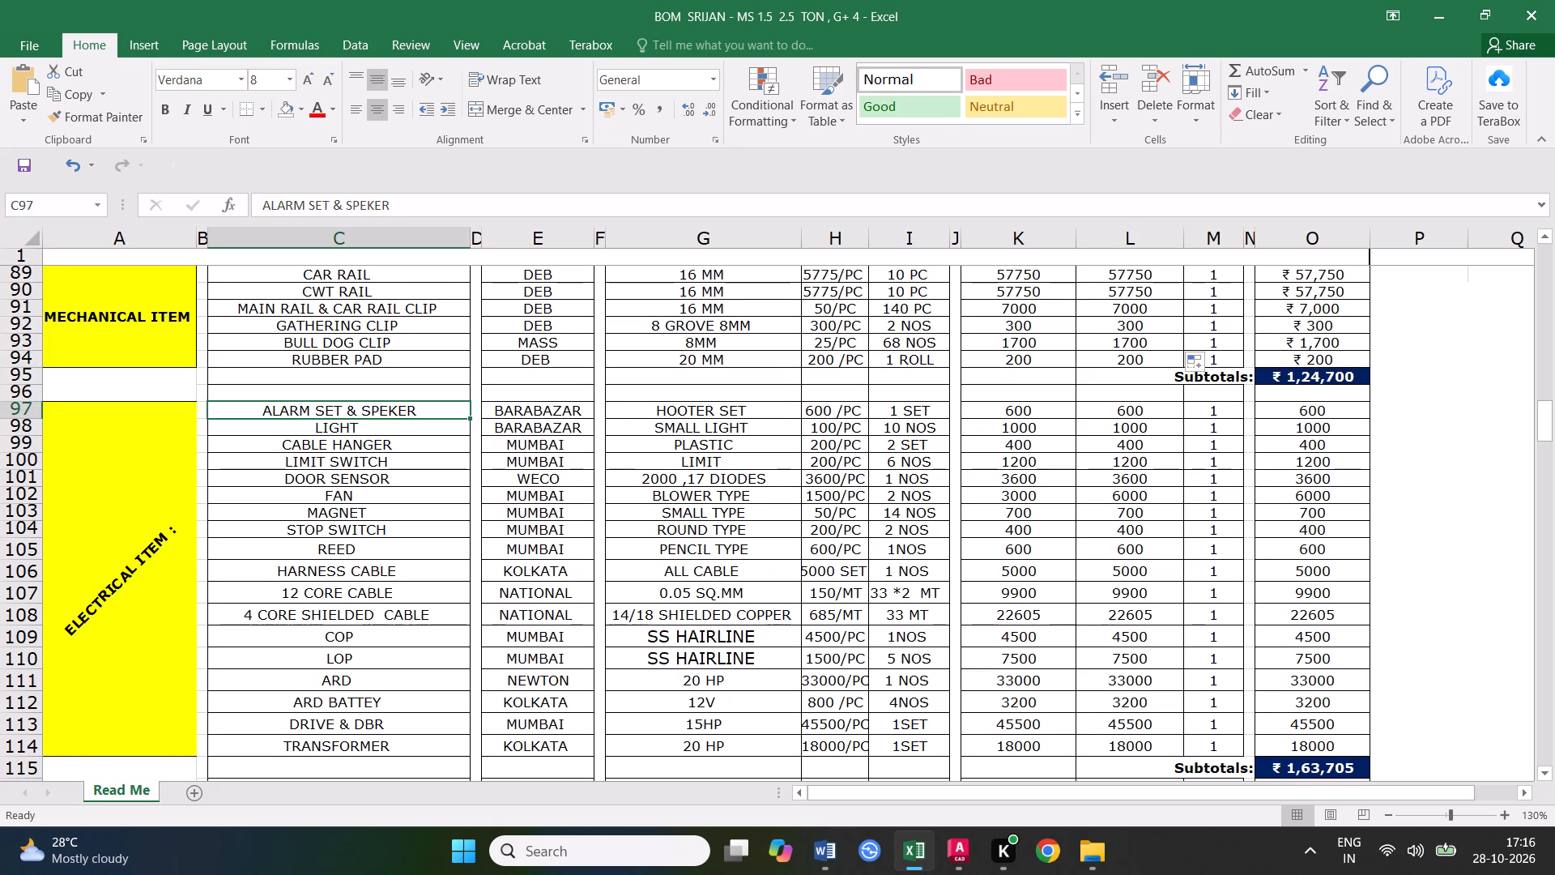
left_click(321, 310)
left_click(326, 331)
left_click(326, 343)
left_click(328, 357)
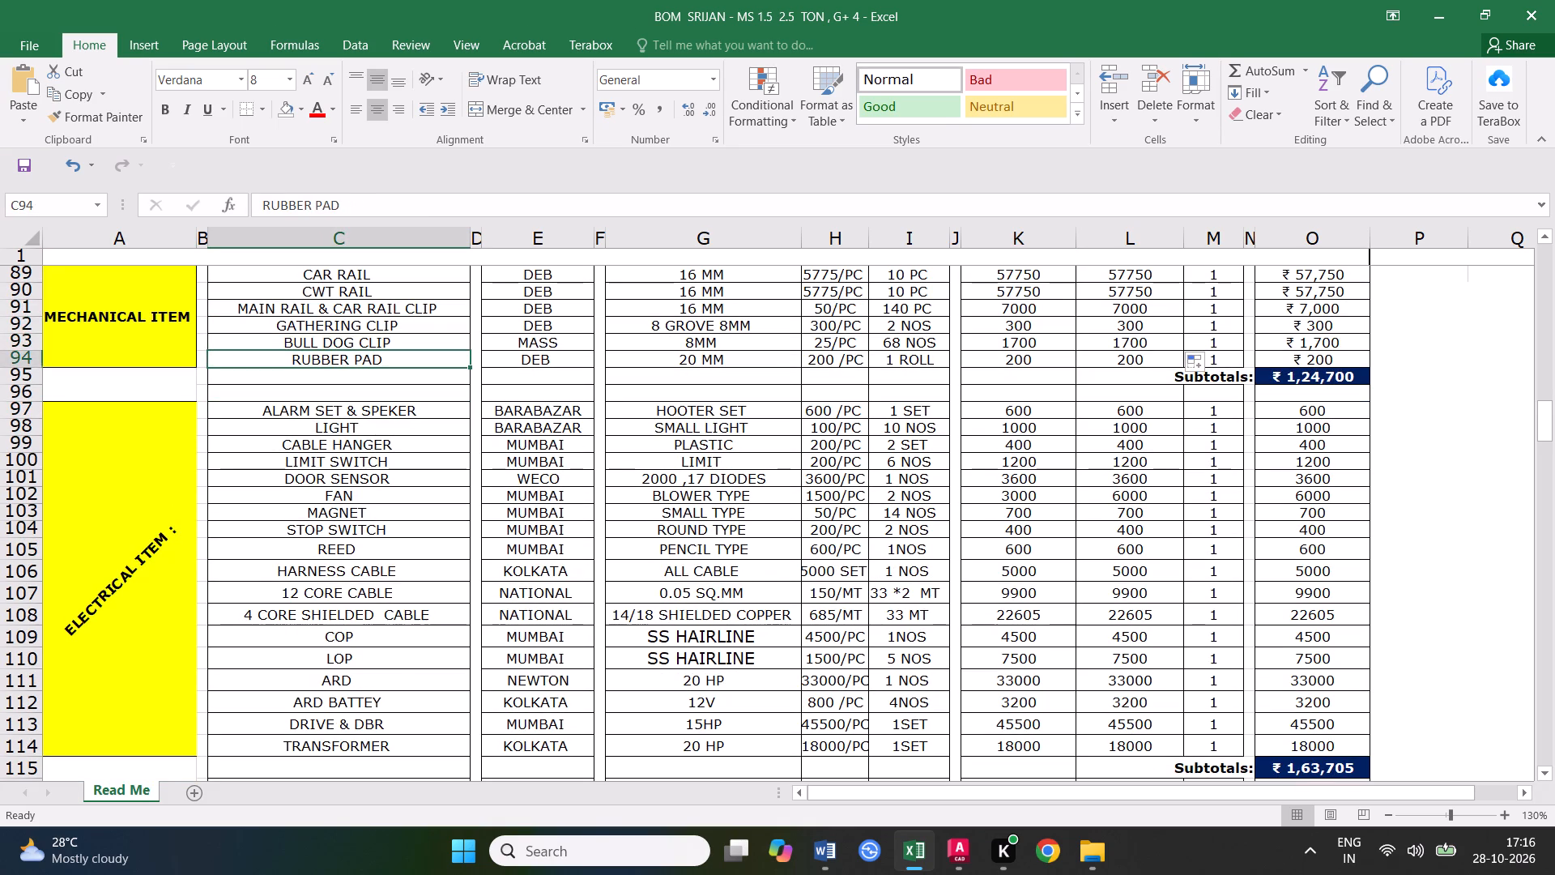
left_click(339, 414)
left_click(341, 426)
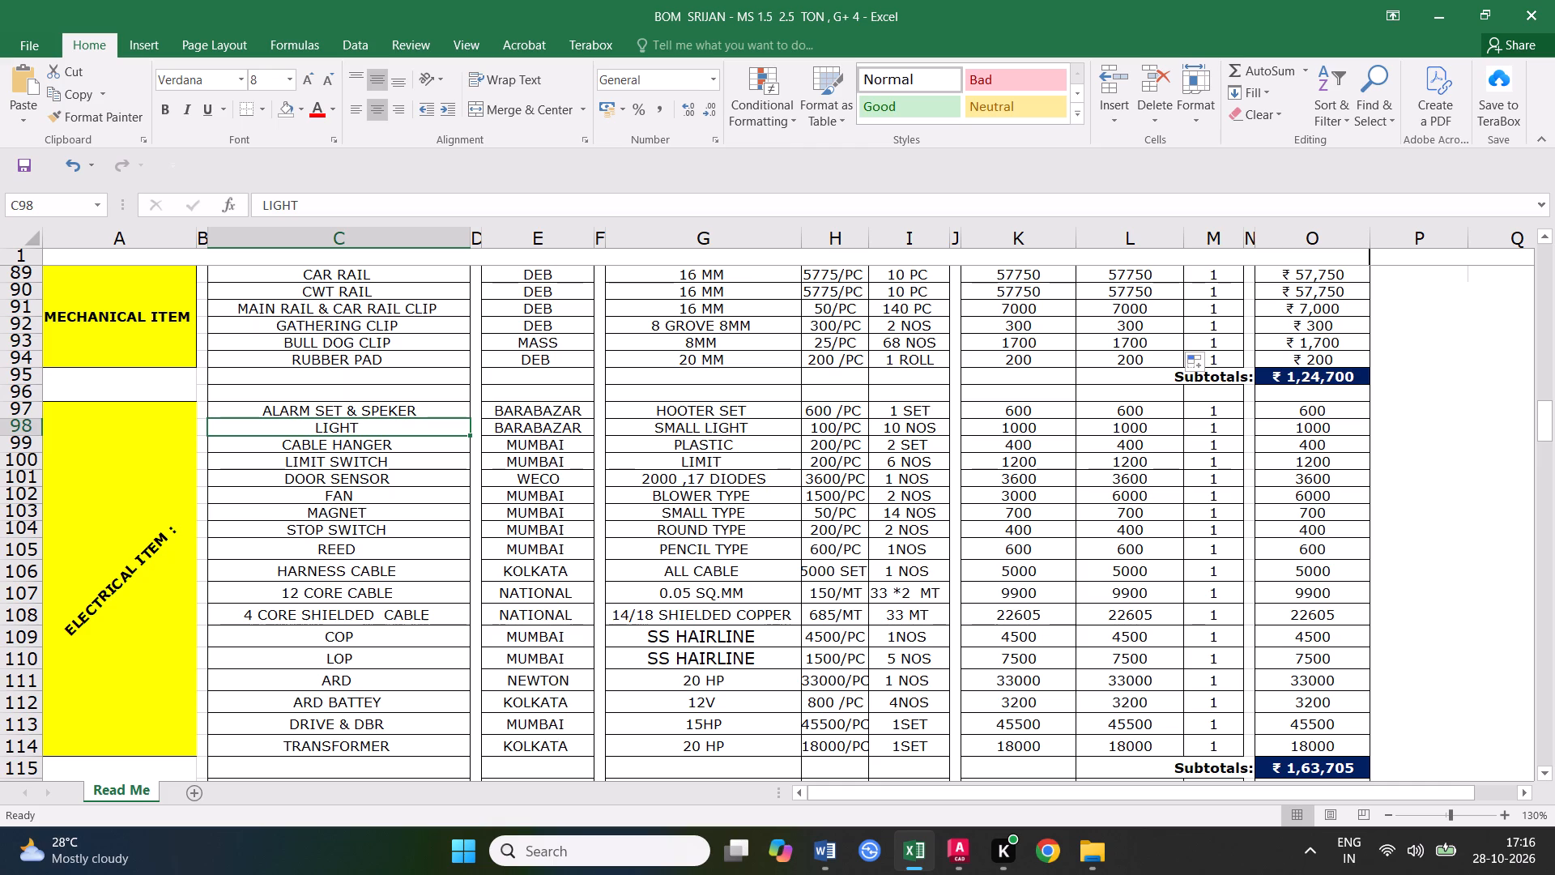
left_click(351, 452)
left_click(349, 461)
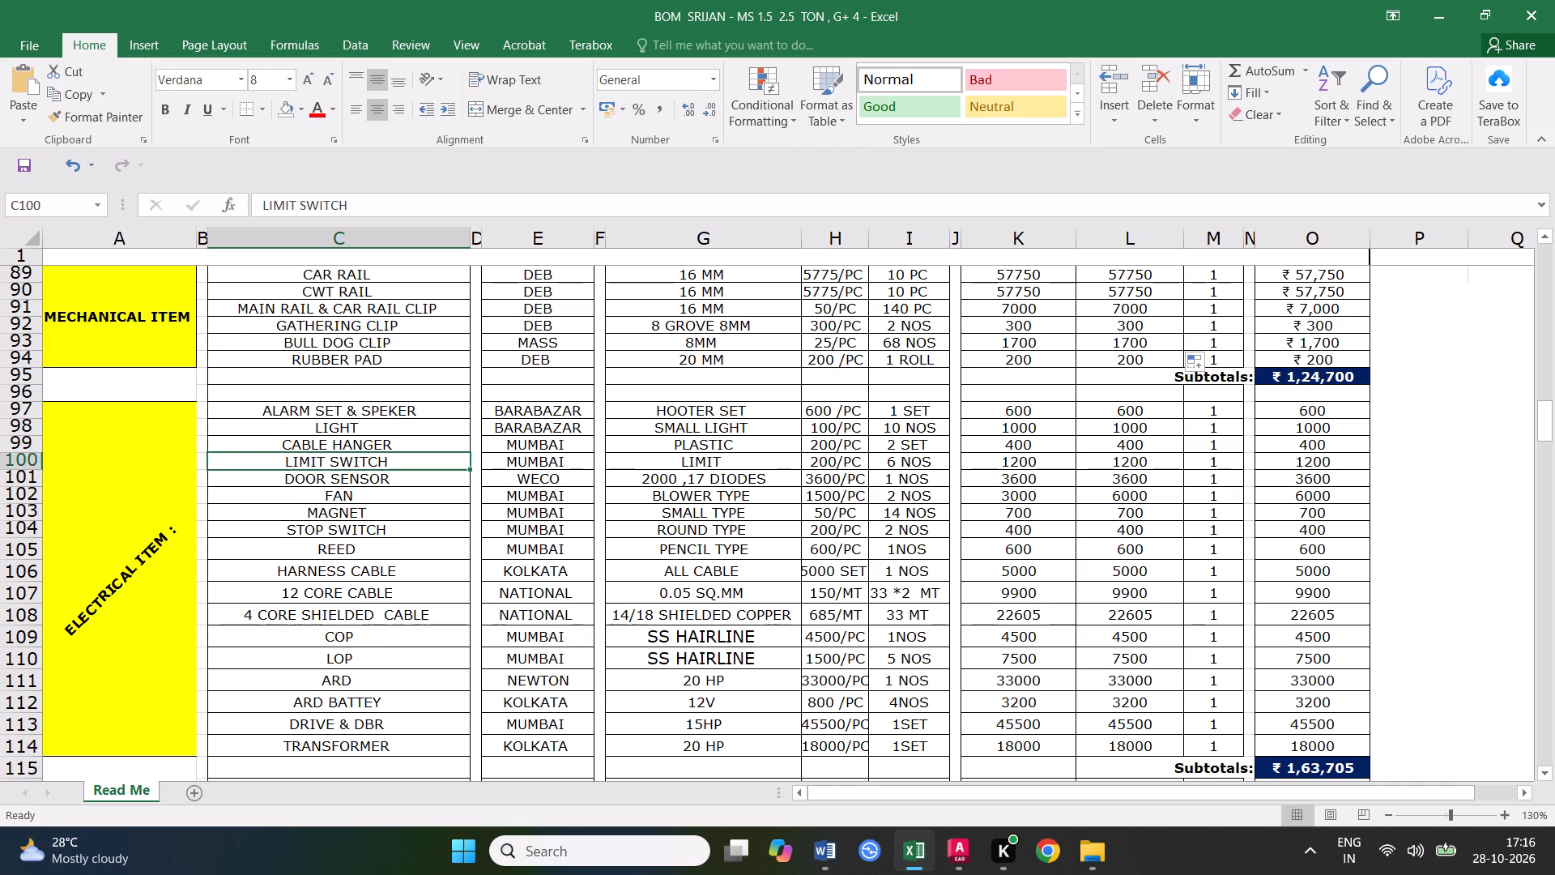
scroll(349, 461, "down", 1)
left_click(355, 425)
left_click(368, 449)
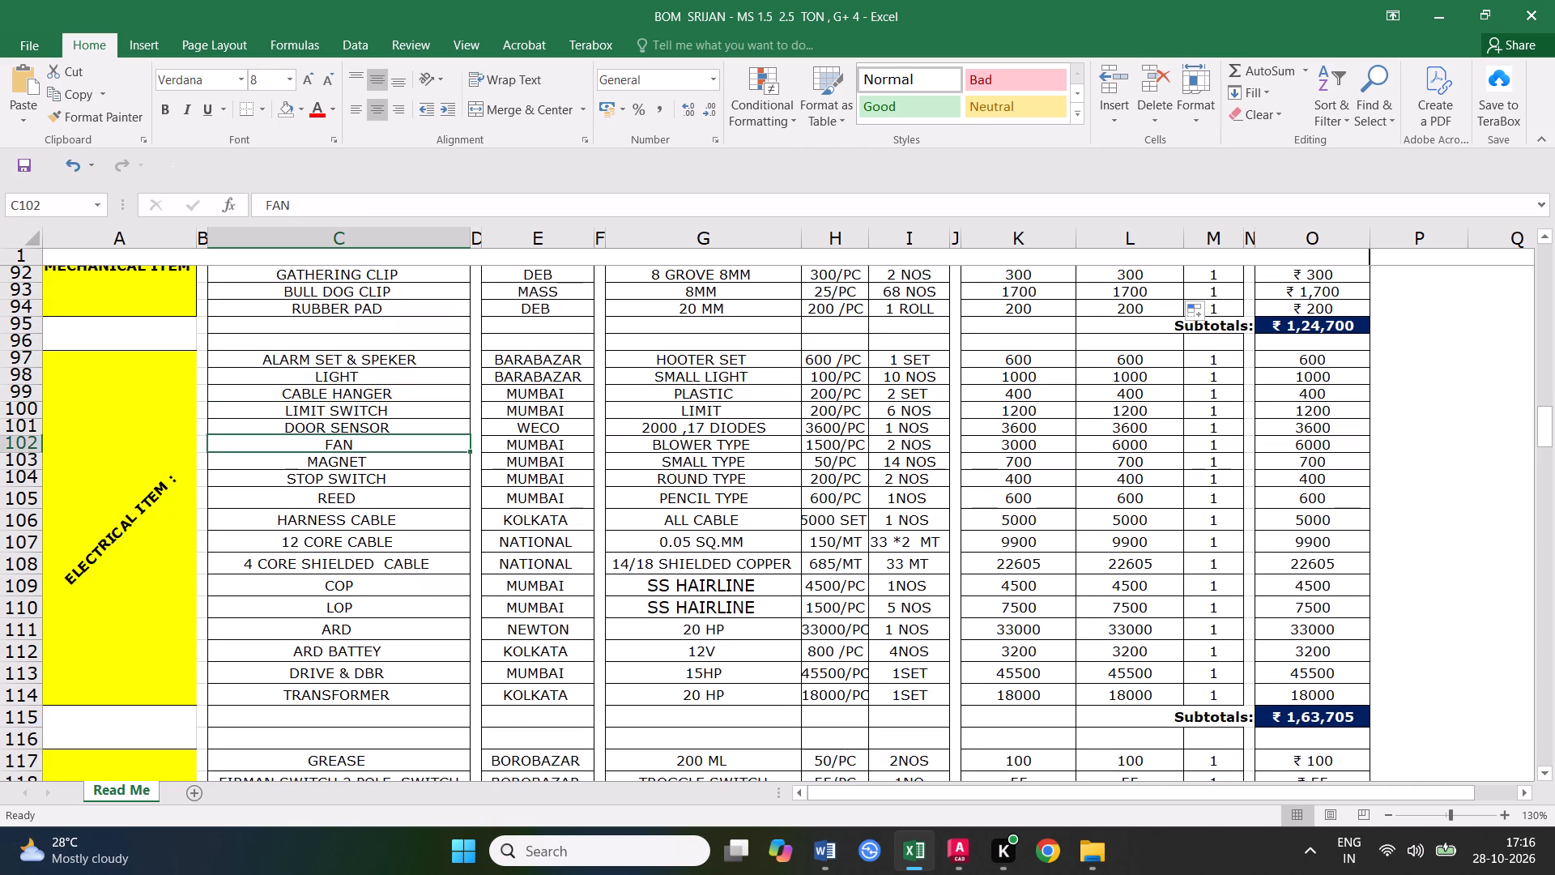
left_click(371, 466)
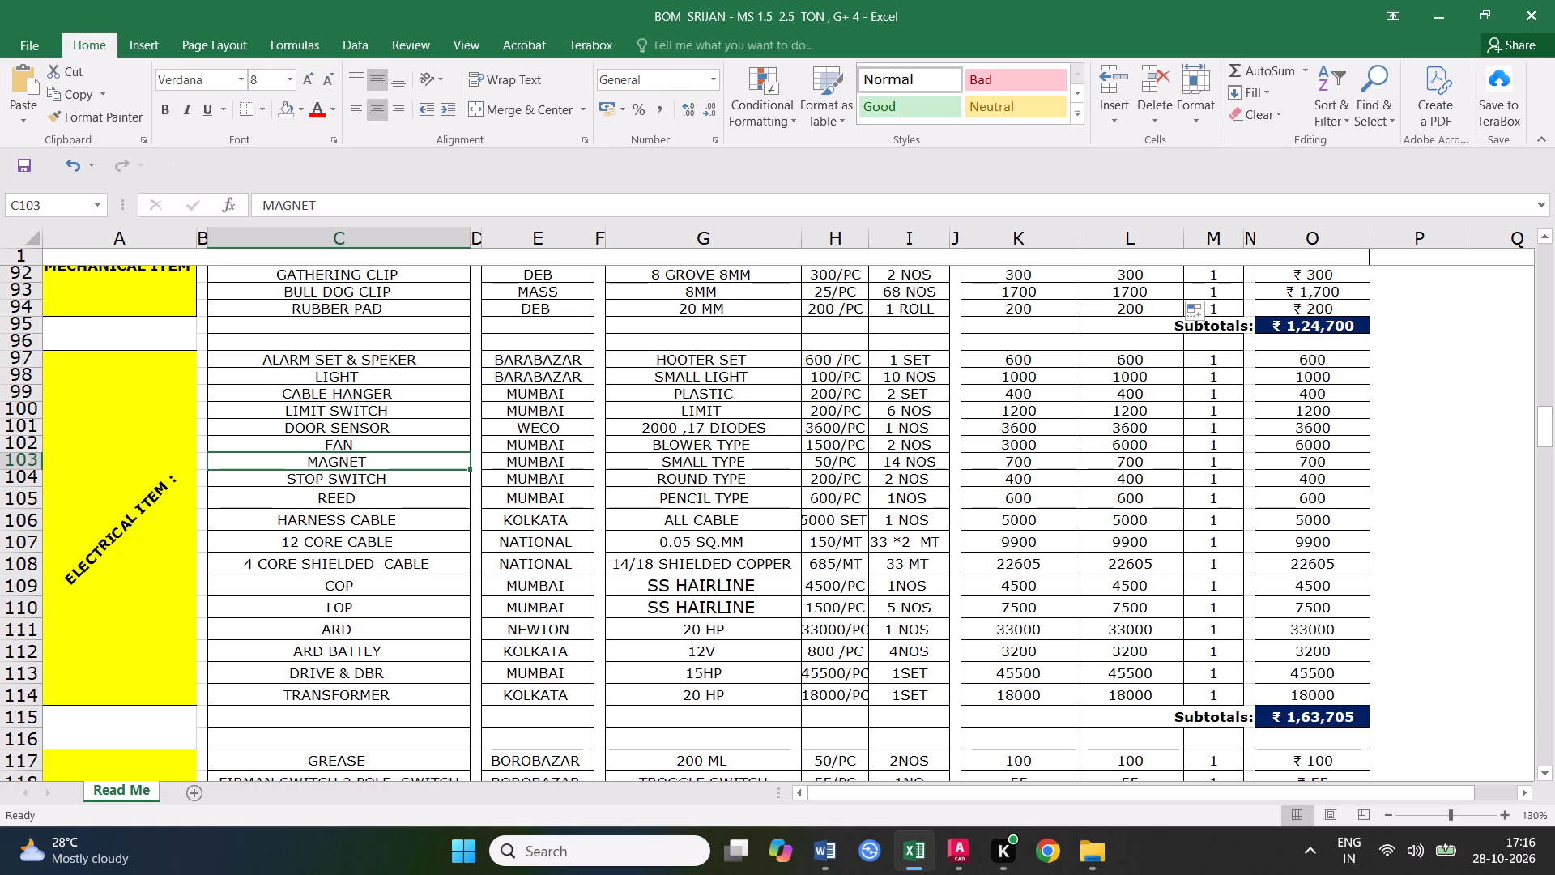
left_click(377, 501)
left_click(364, 514)
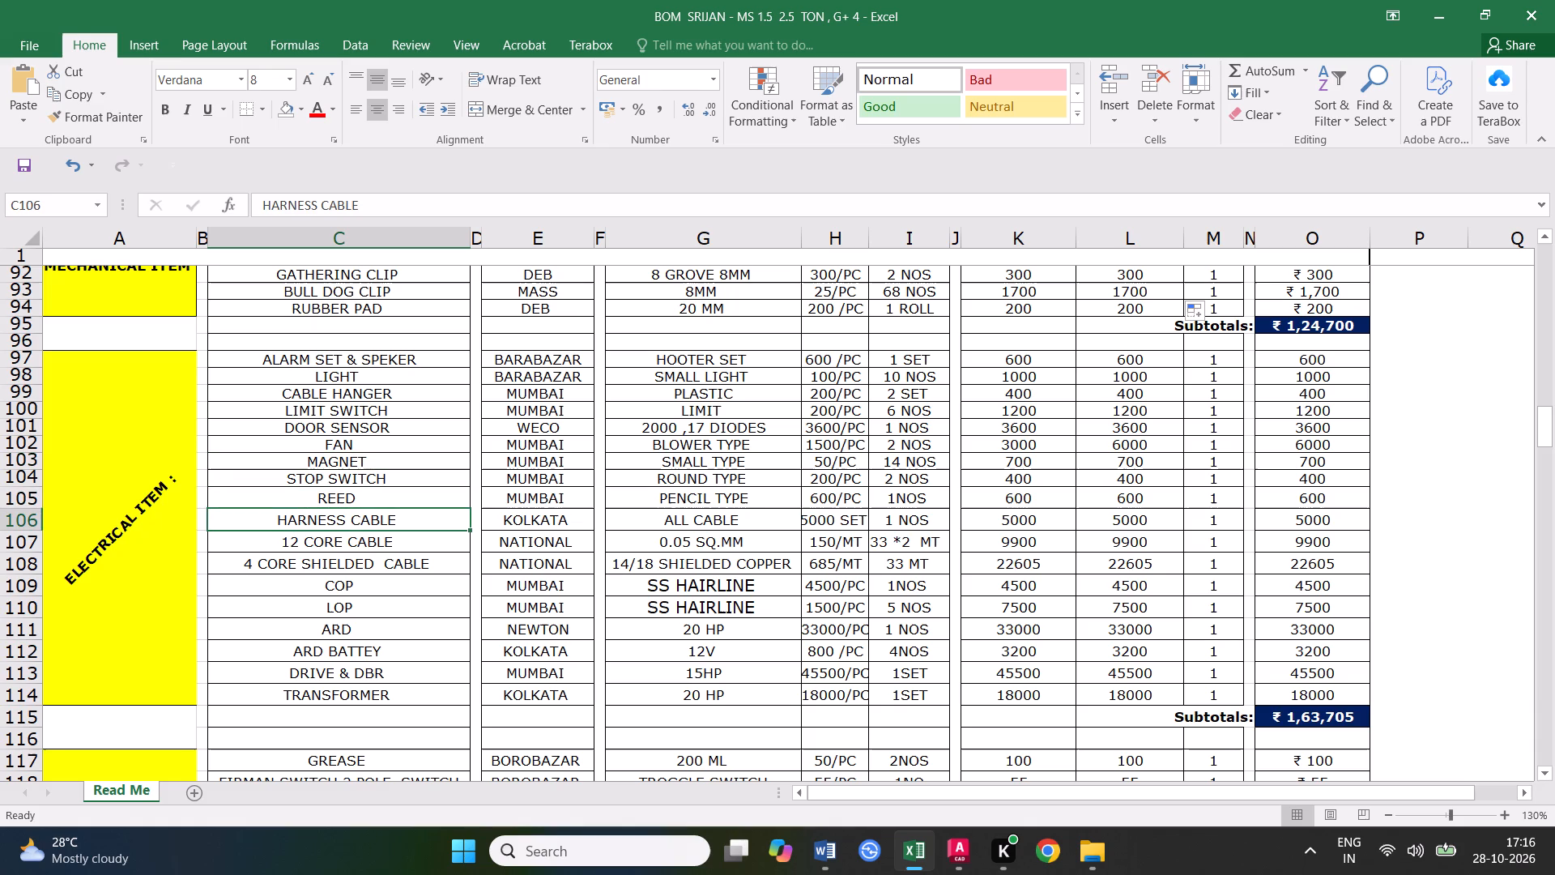
left_click(377, 536)
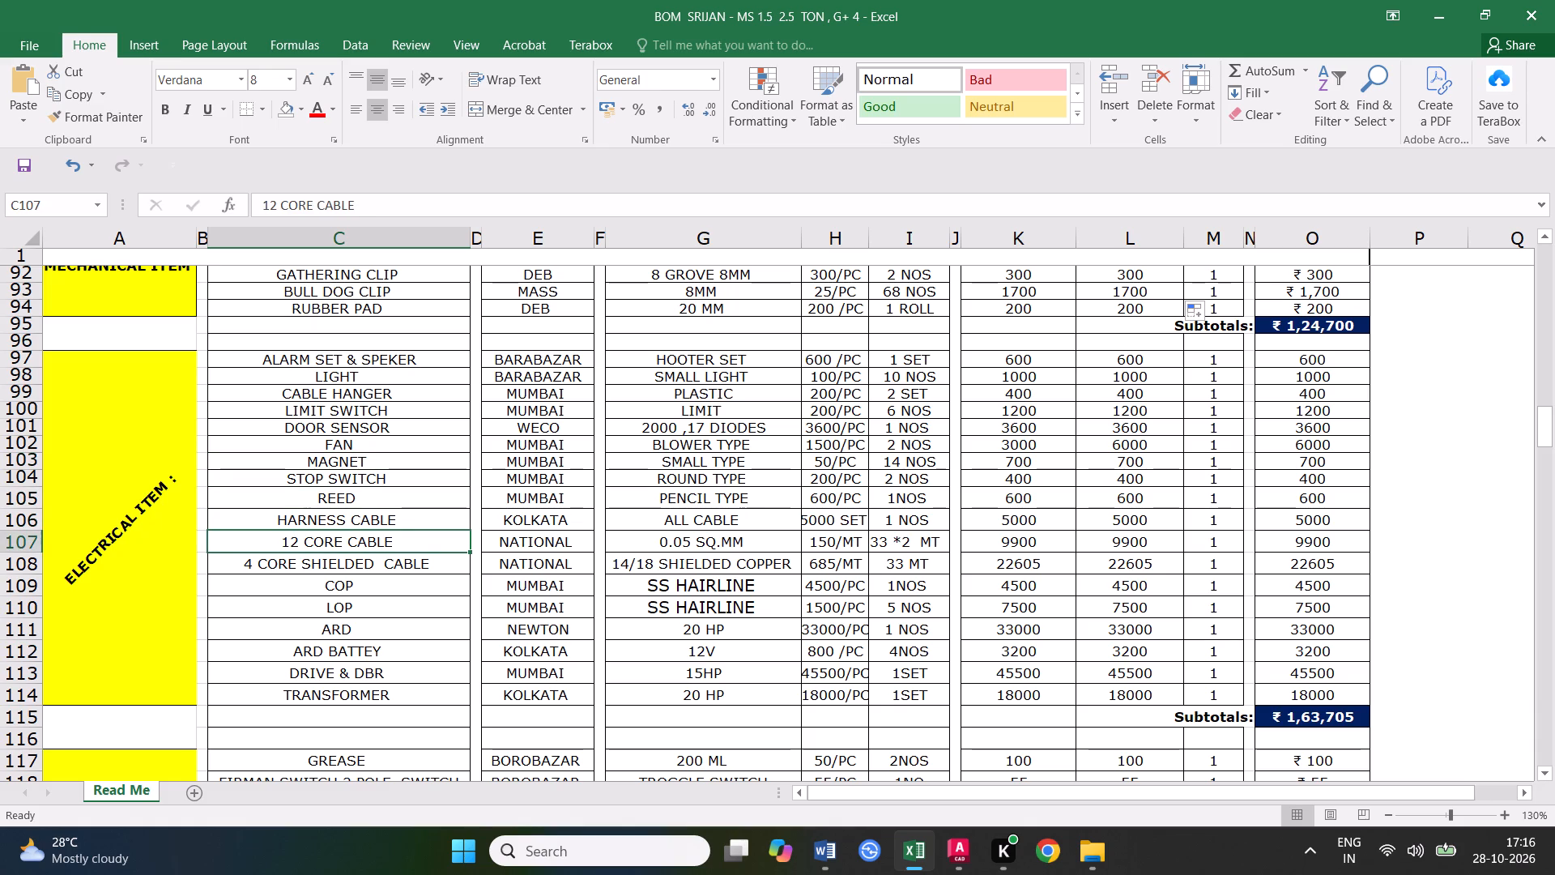
scroll(377, 536, "down", 1)
left_click(366, 486)
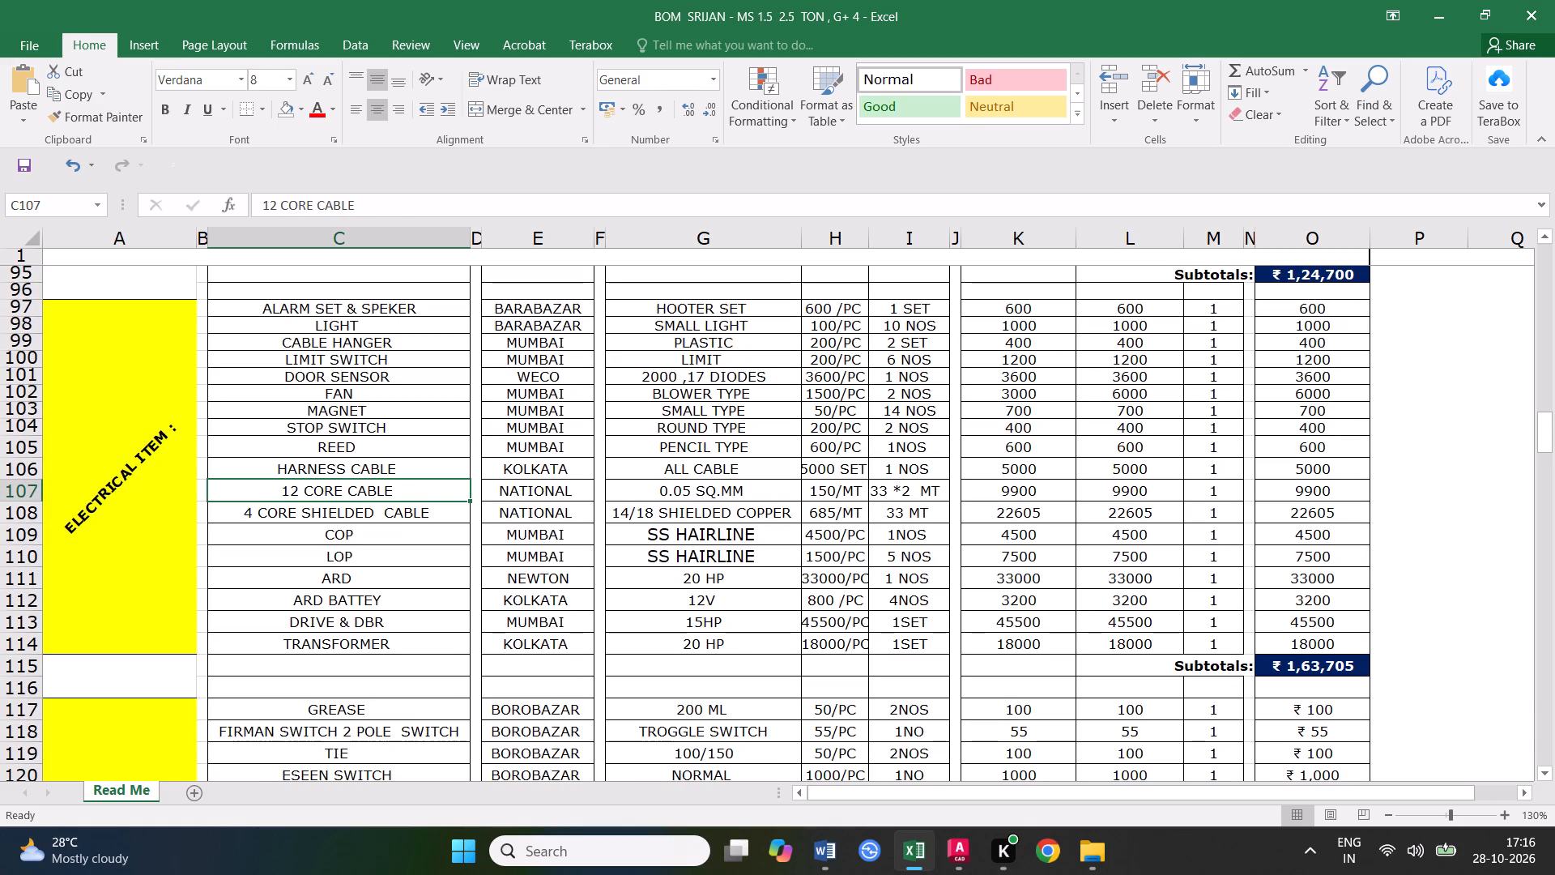
left_click(368, 510)
left_click(368, 492)
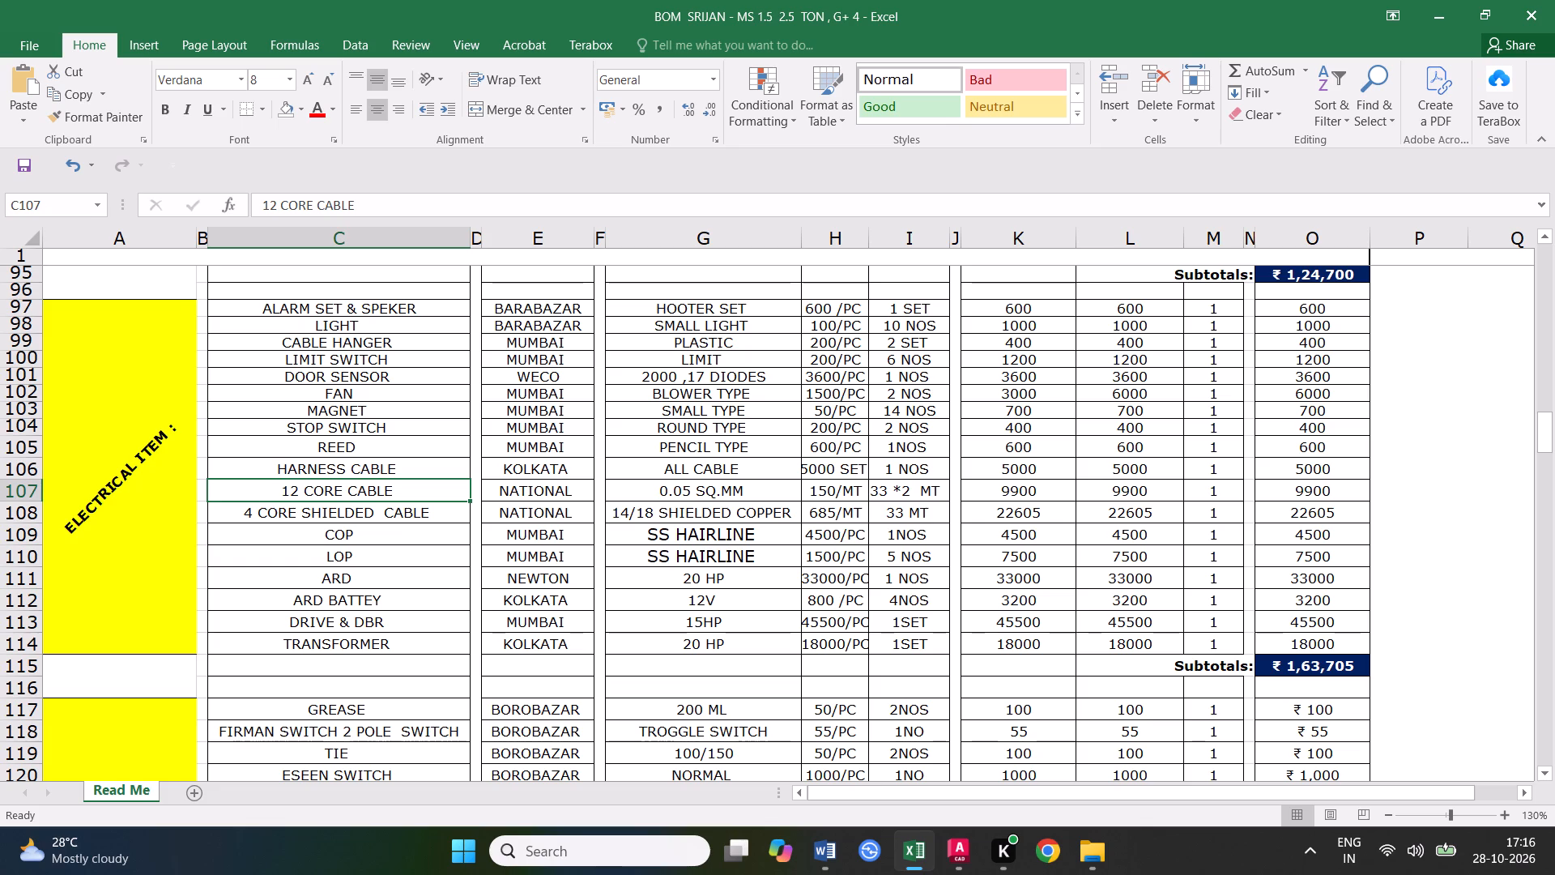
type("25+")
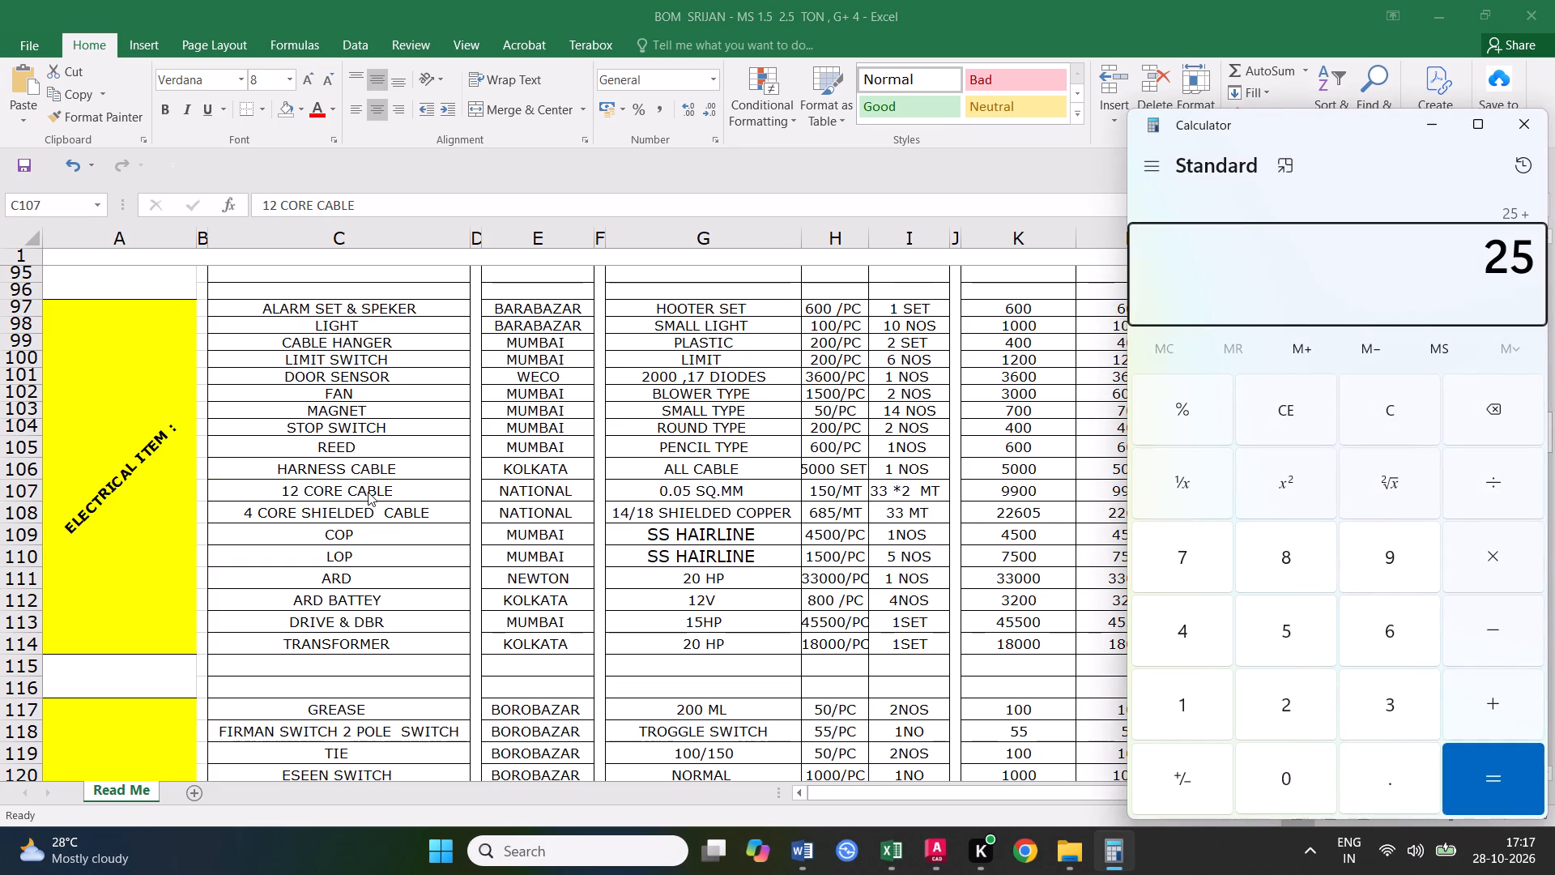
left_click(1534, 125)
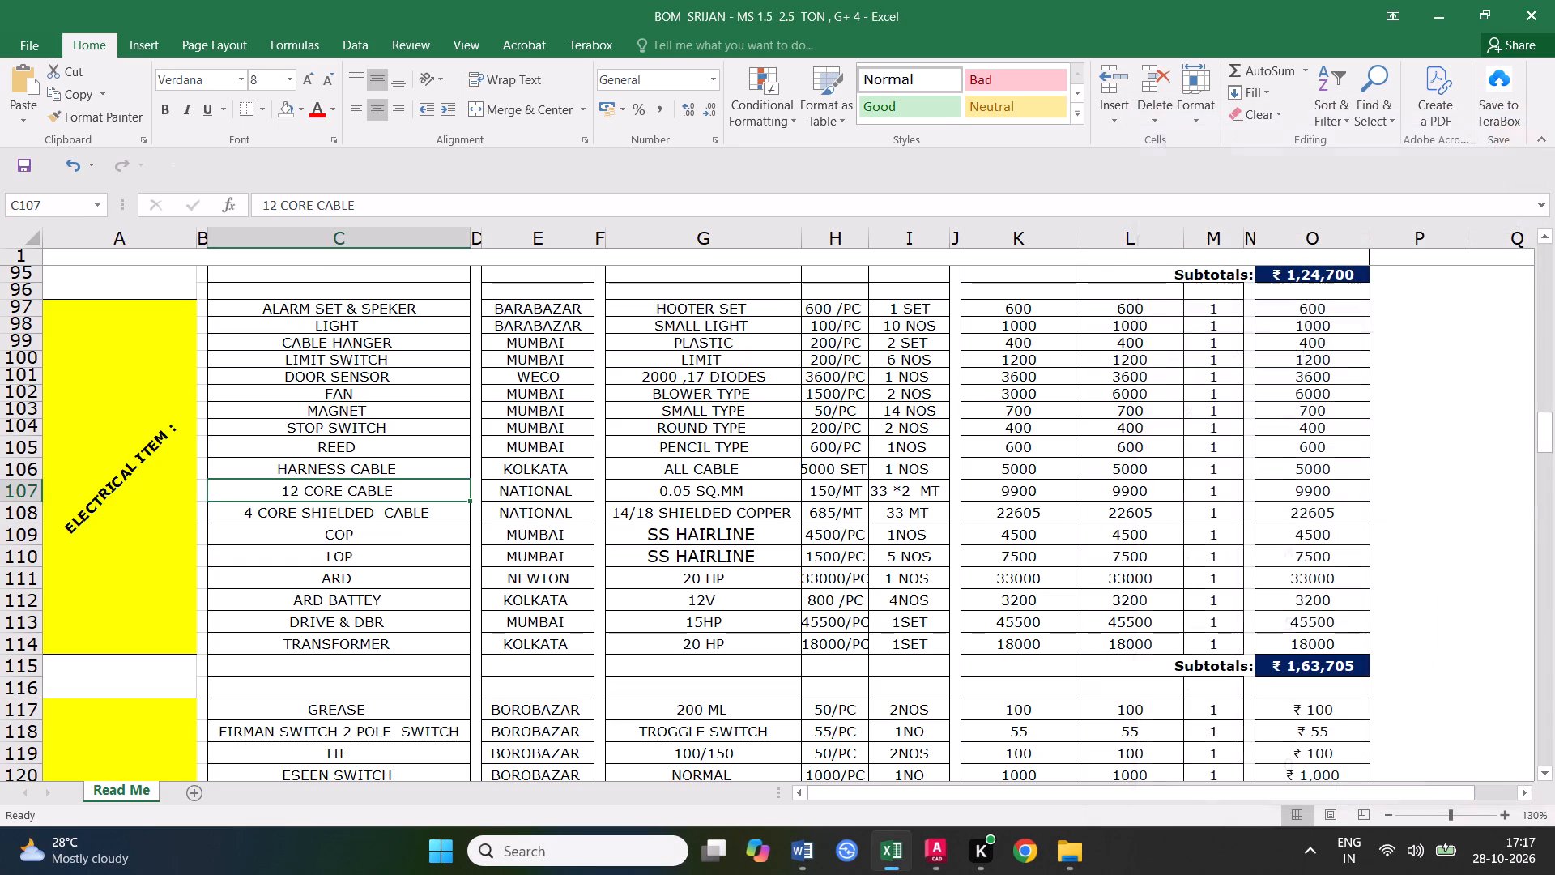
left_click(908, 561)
Check the 12 CORE CABLE, 4 CORE SHIELDED CABLE, COP and LOP entries in rows 107 to 110.
left_click(301, 489)
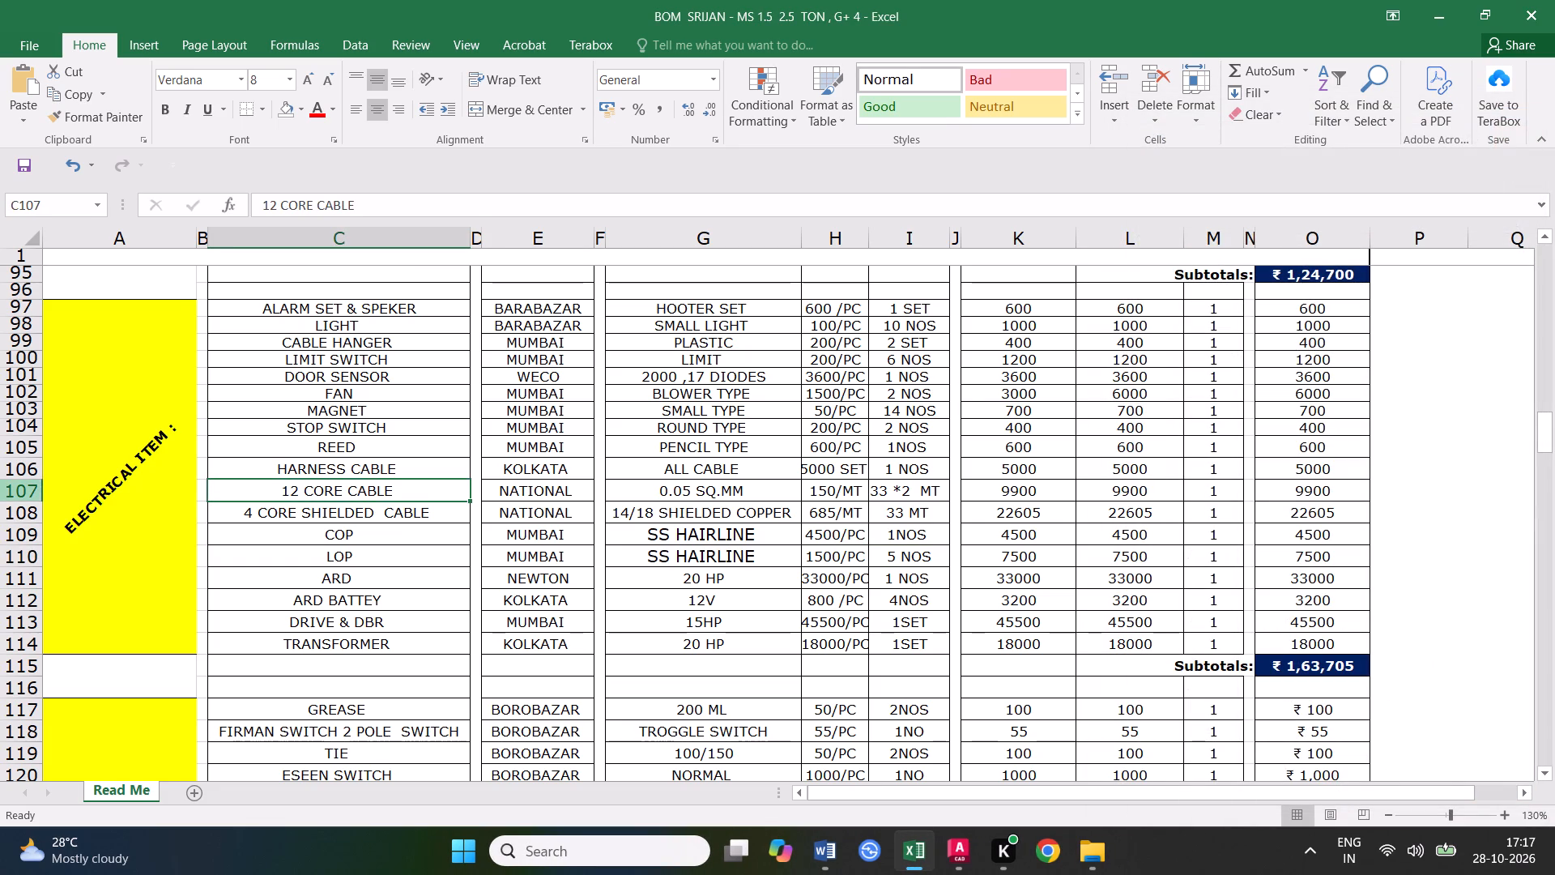
left_click(17, 489)
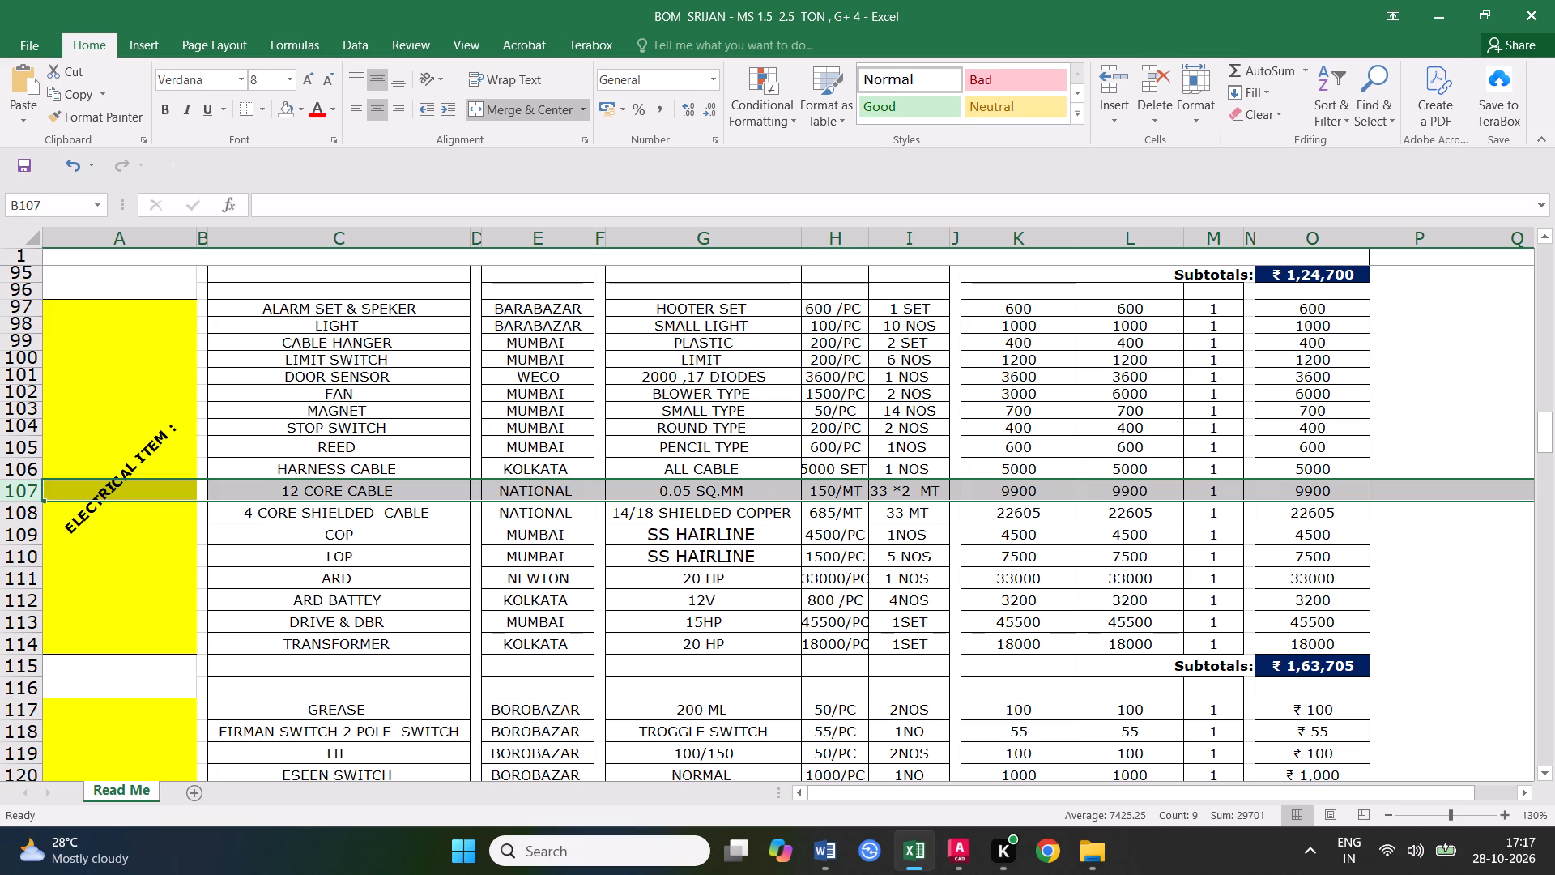
left_click(866, 517)
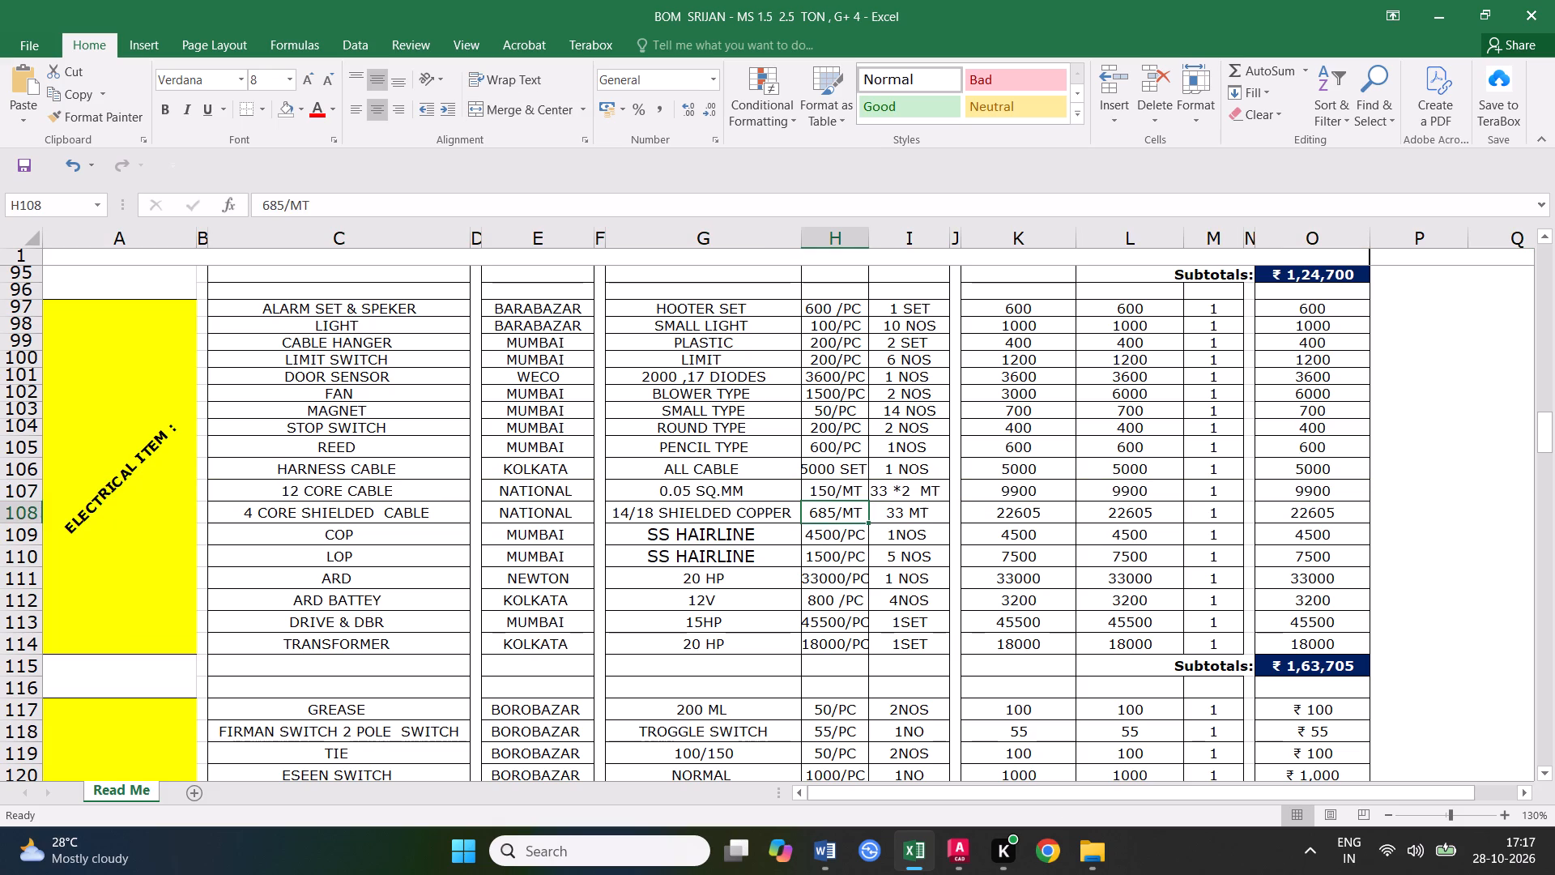
left_click(27, 491)
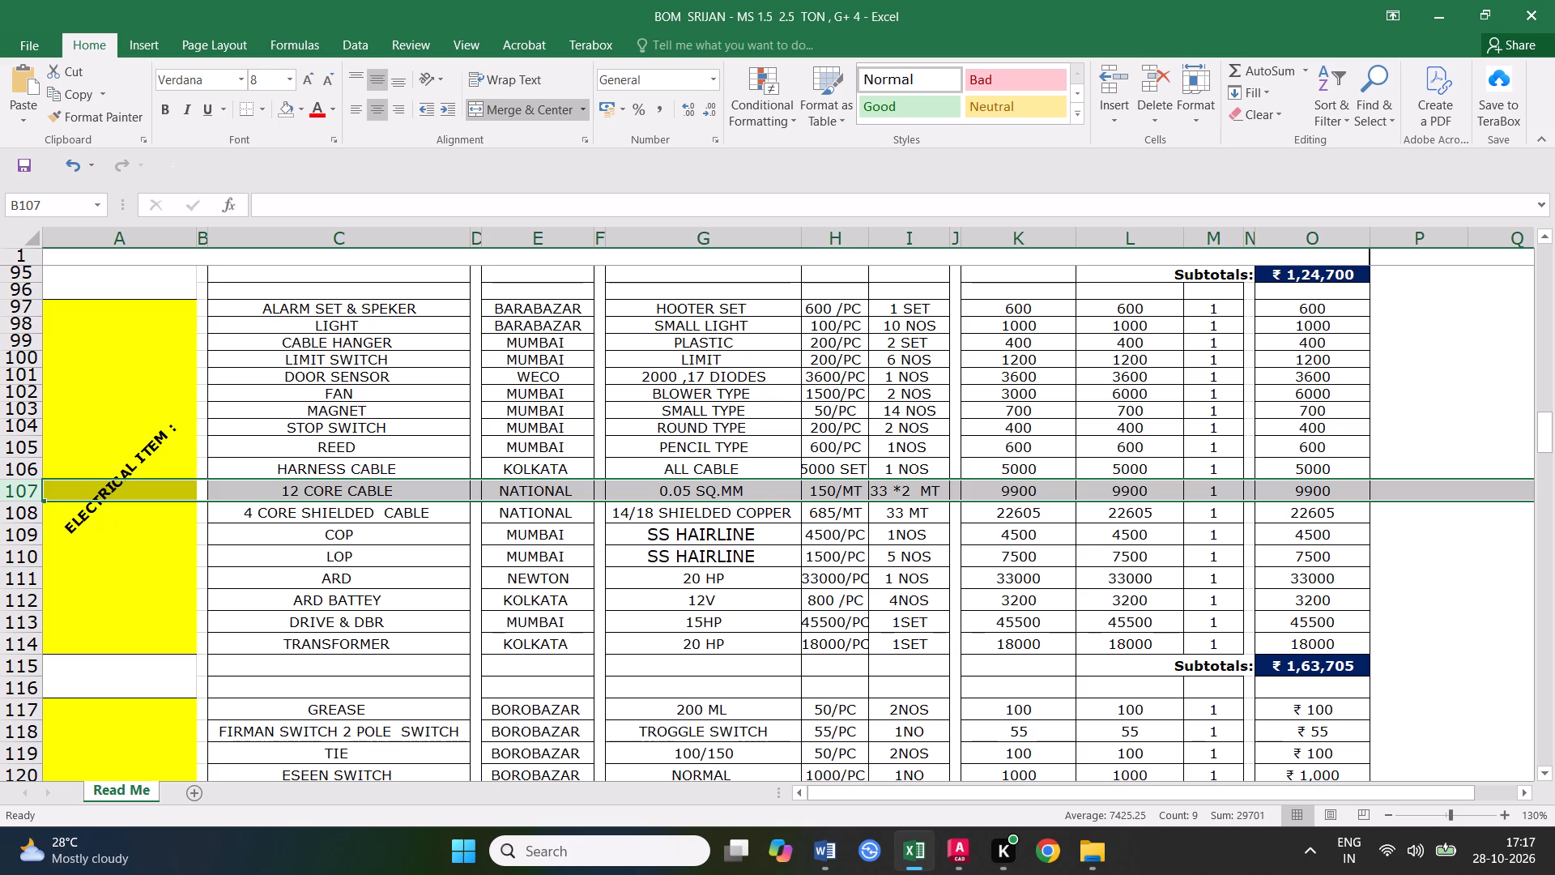
left_click(19, 511)
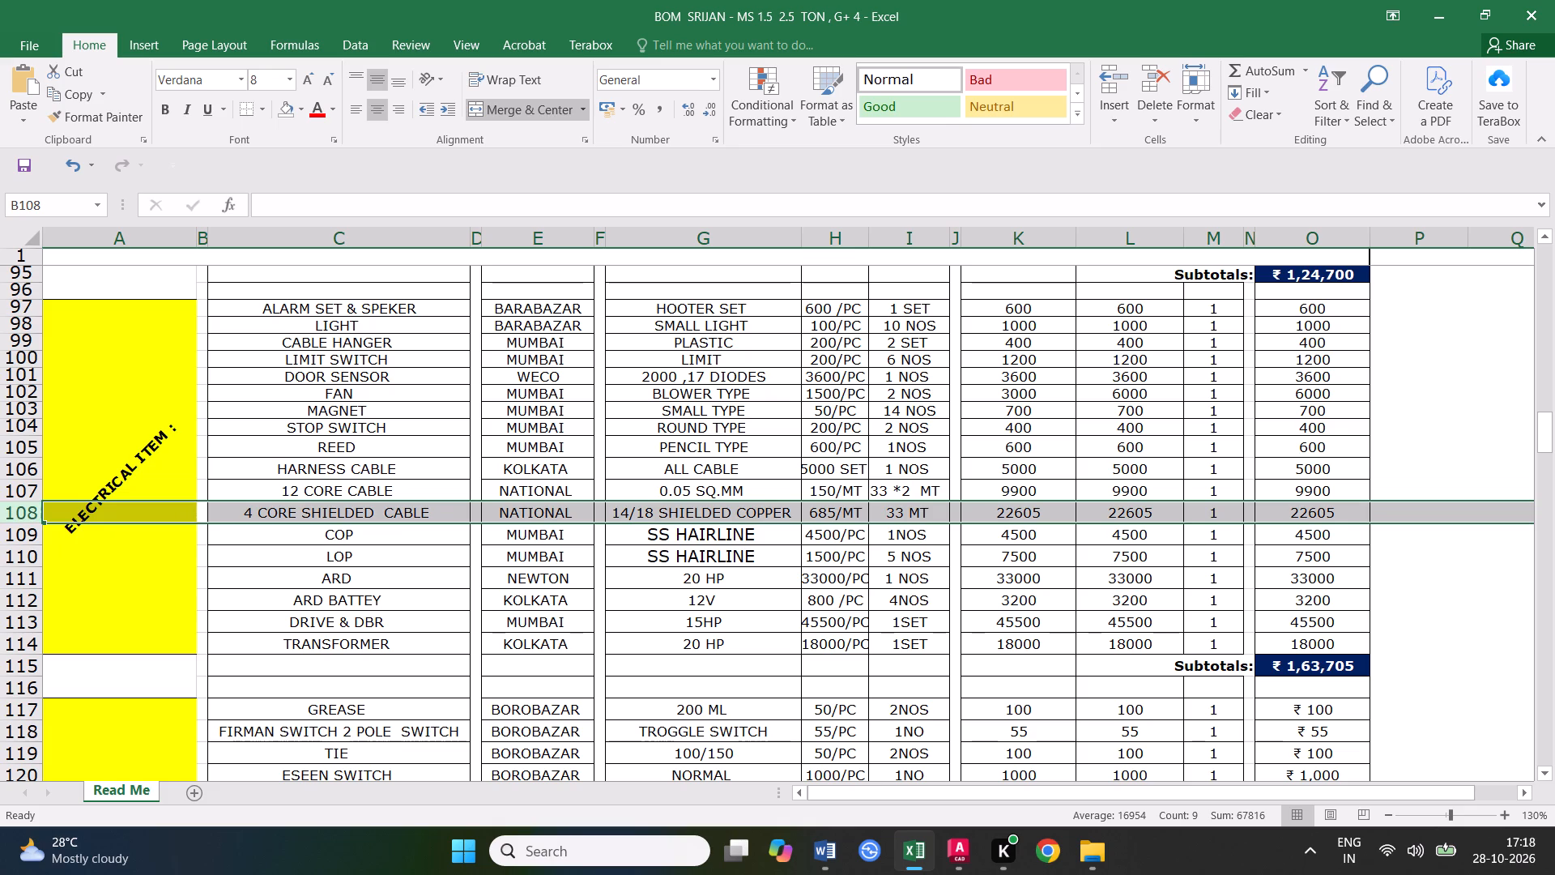
left_click(338, 536)
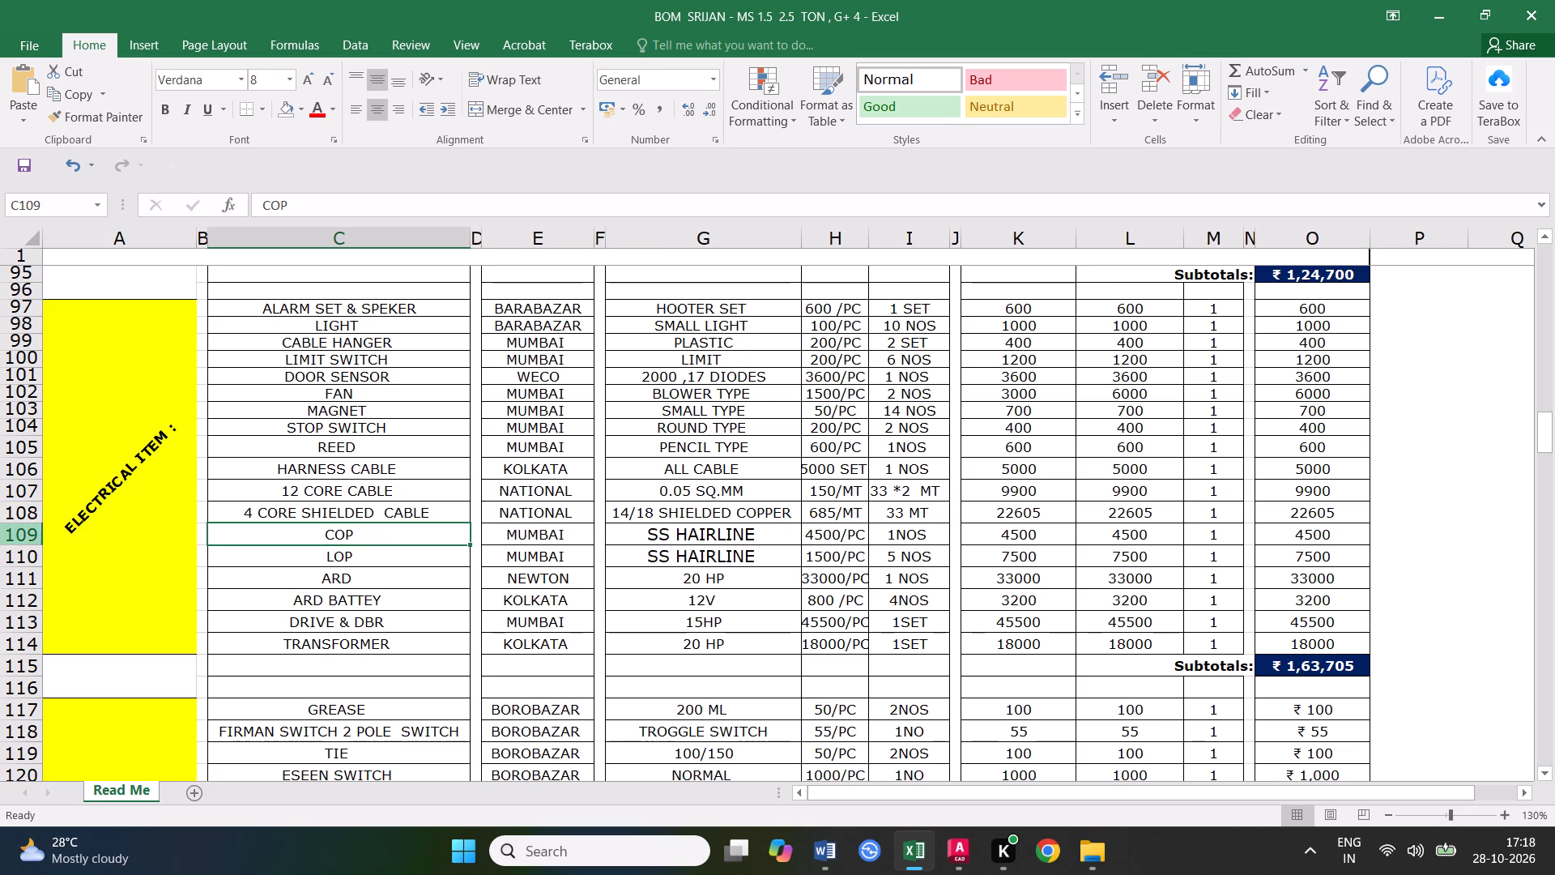
left_click(12, 534)
scroll(33, 532, "down", 1)
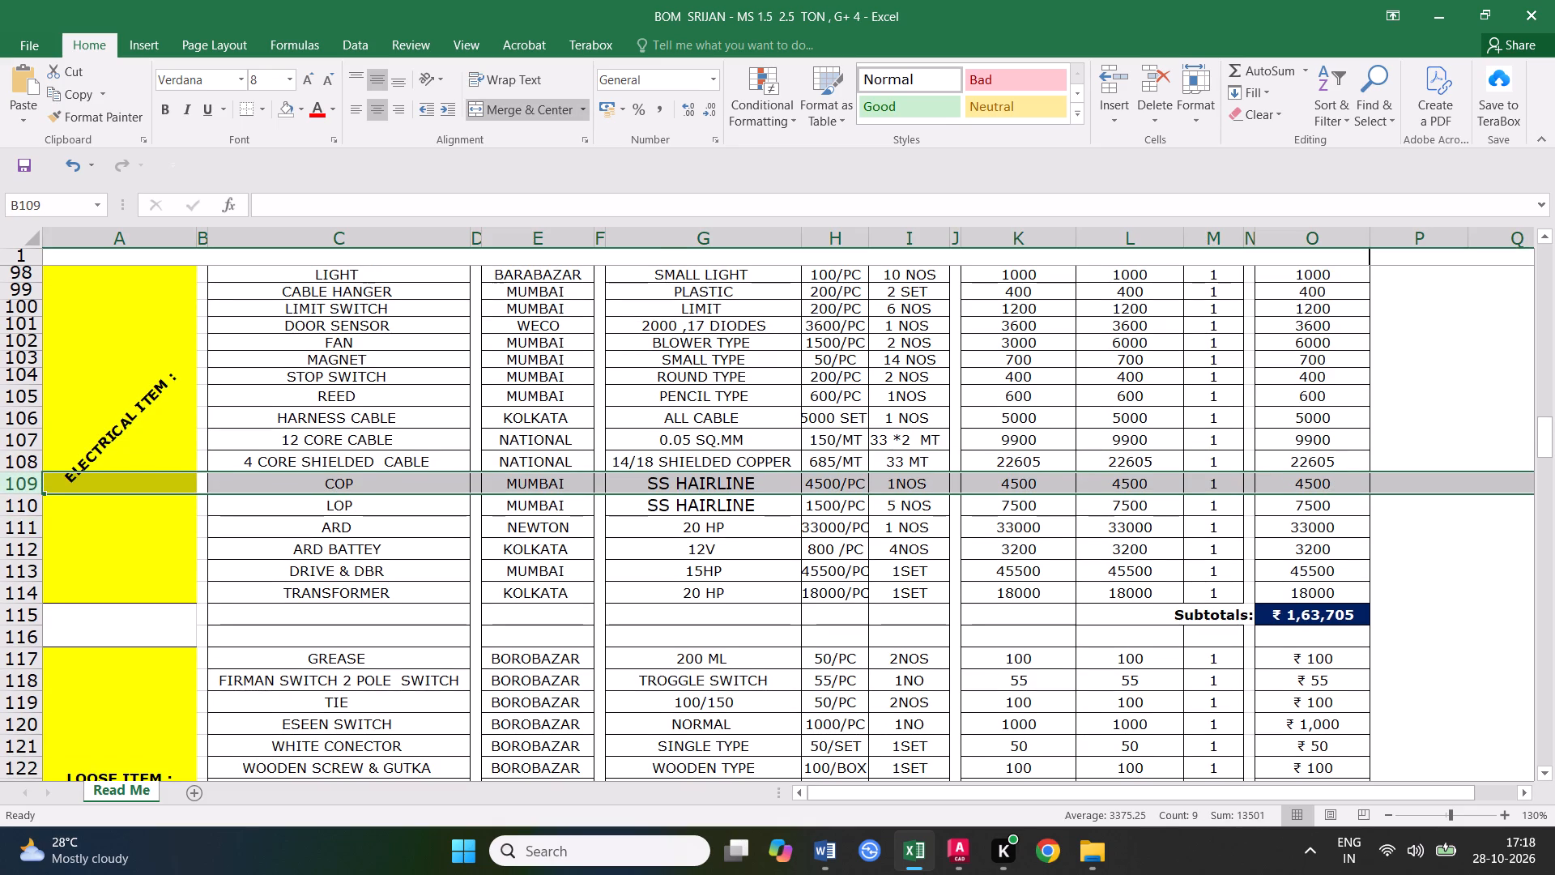
left_click(24, 504)
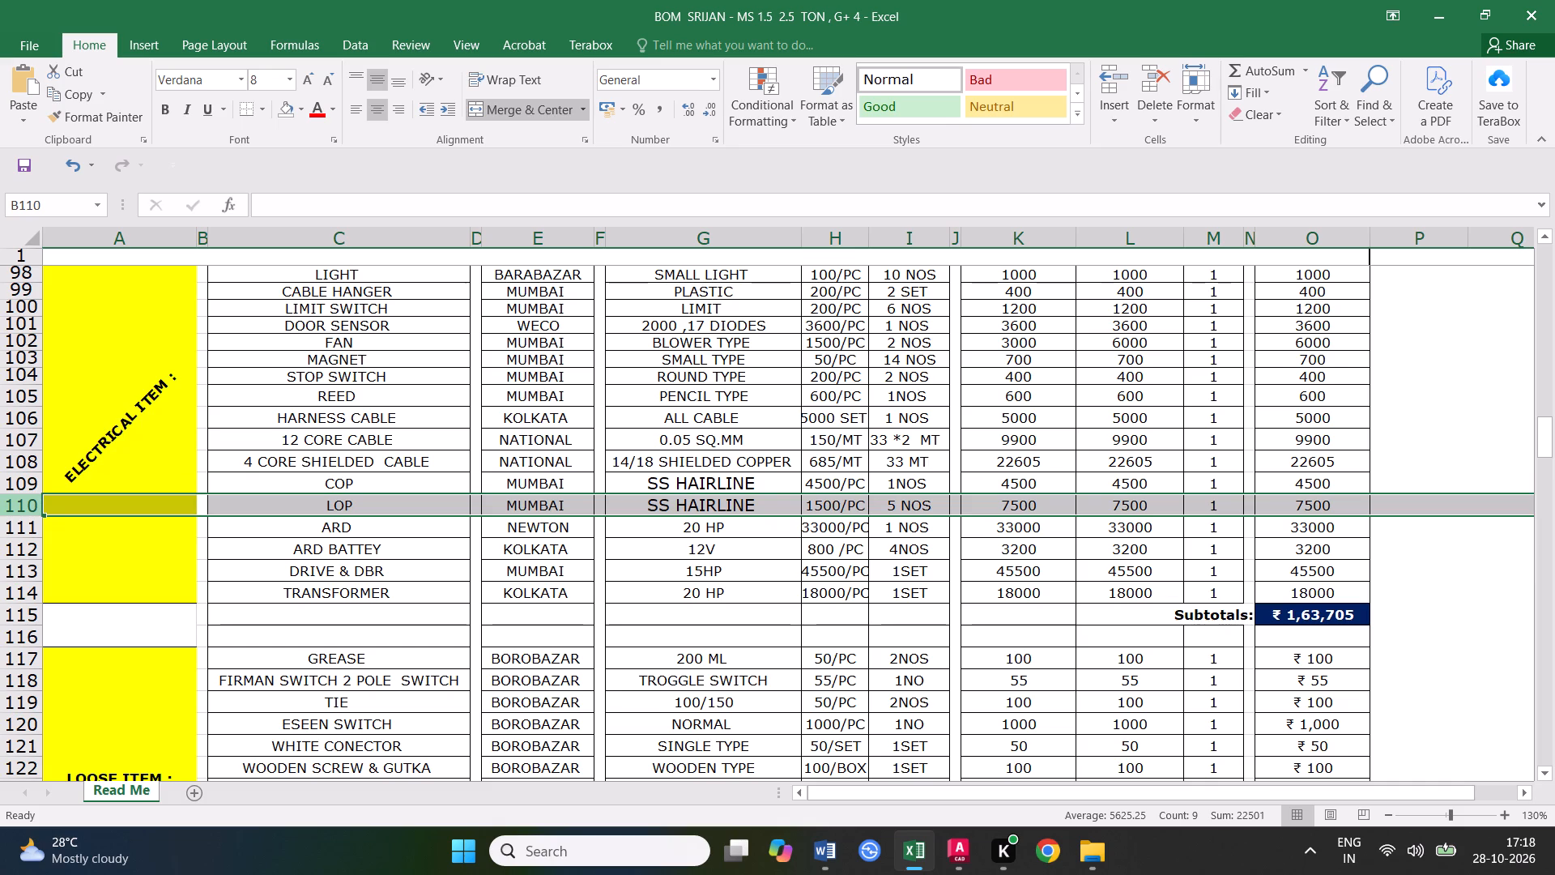
left_click(616, 547)
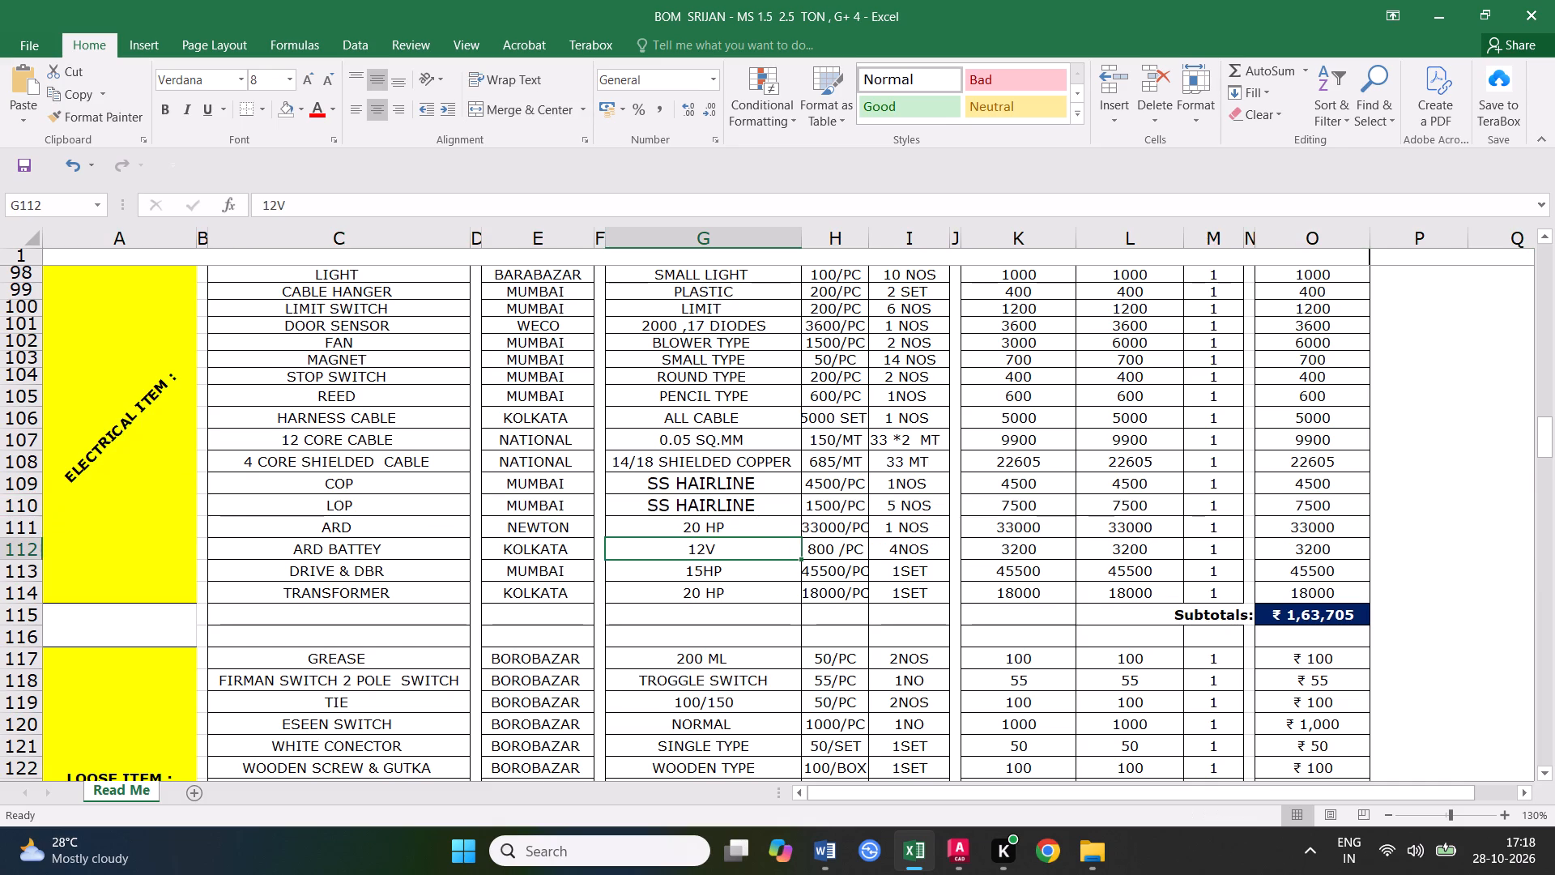
left_click(394, 506)
left_click(688, 515)
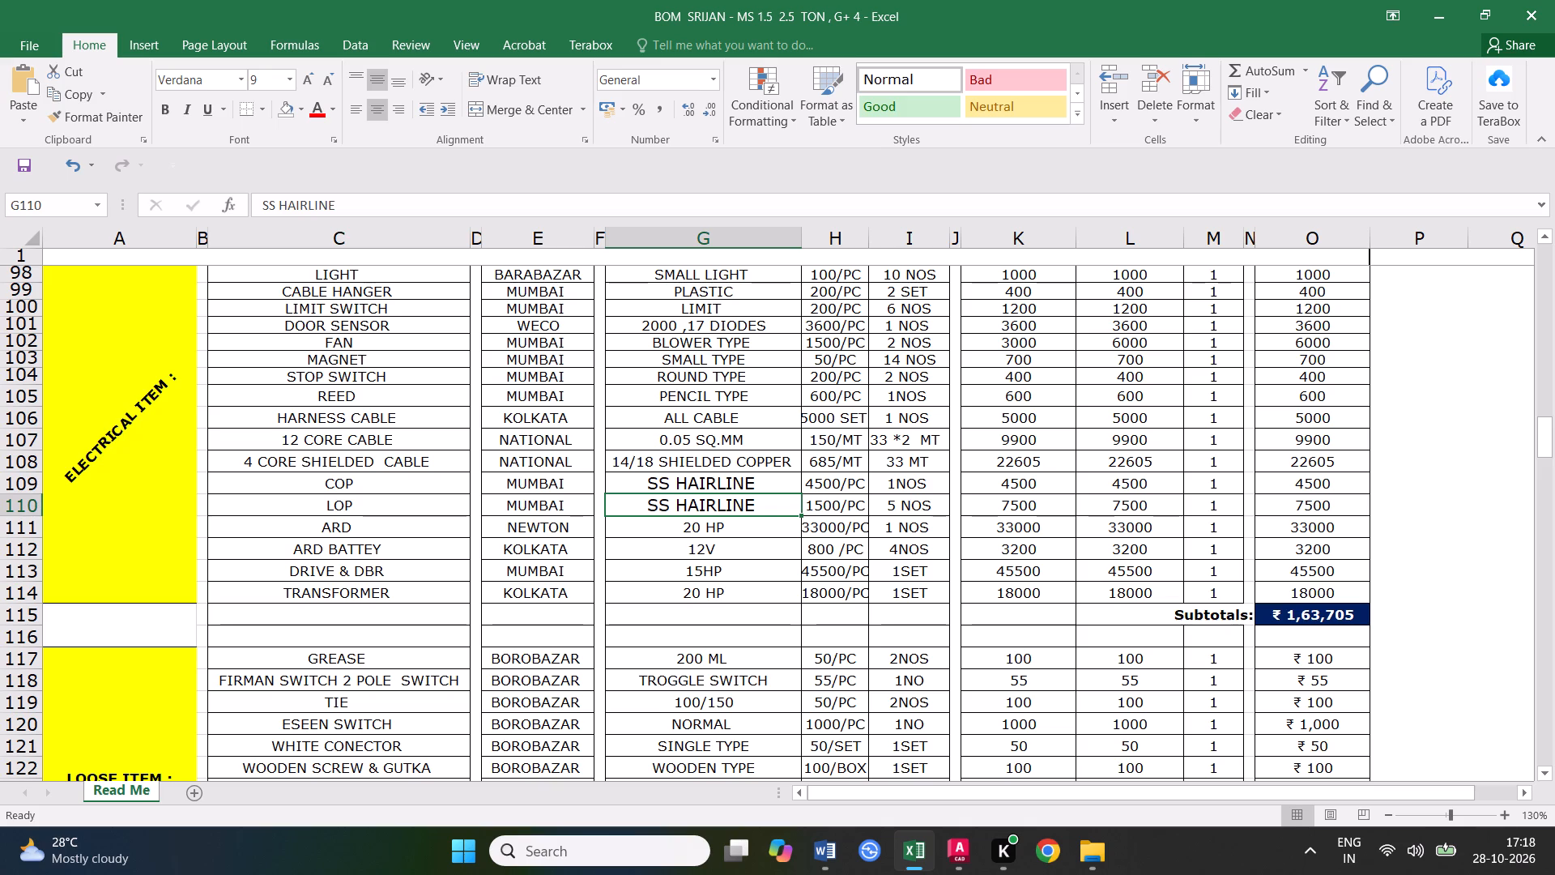
double_click(570, 504)
left_click(556, 559)
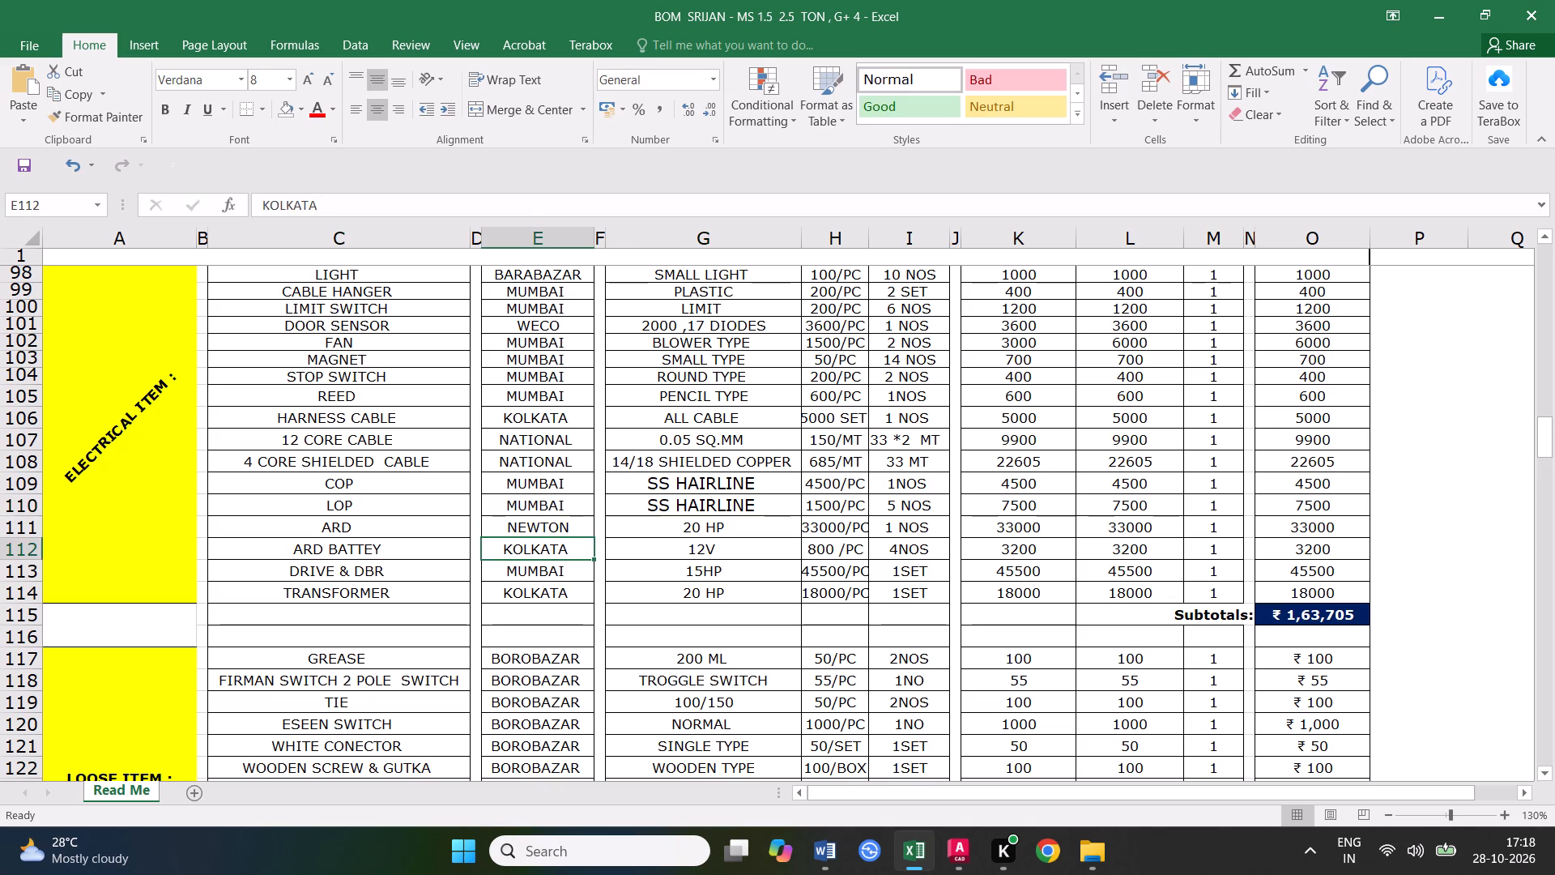
left_click(727, 499)
left_click(508, 506)
left_click(662, 506)
left_click(390, 509)
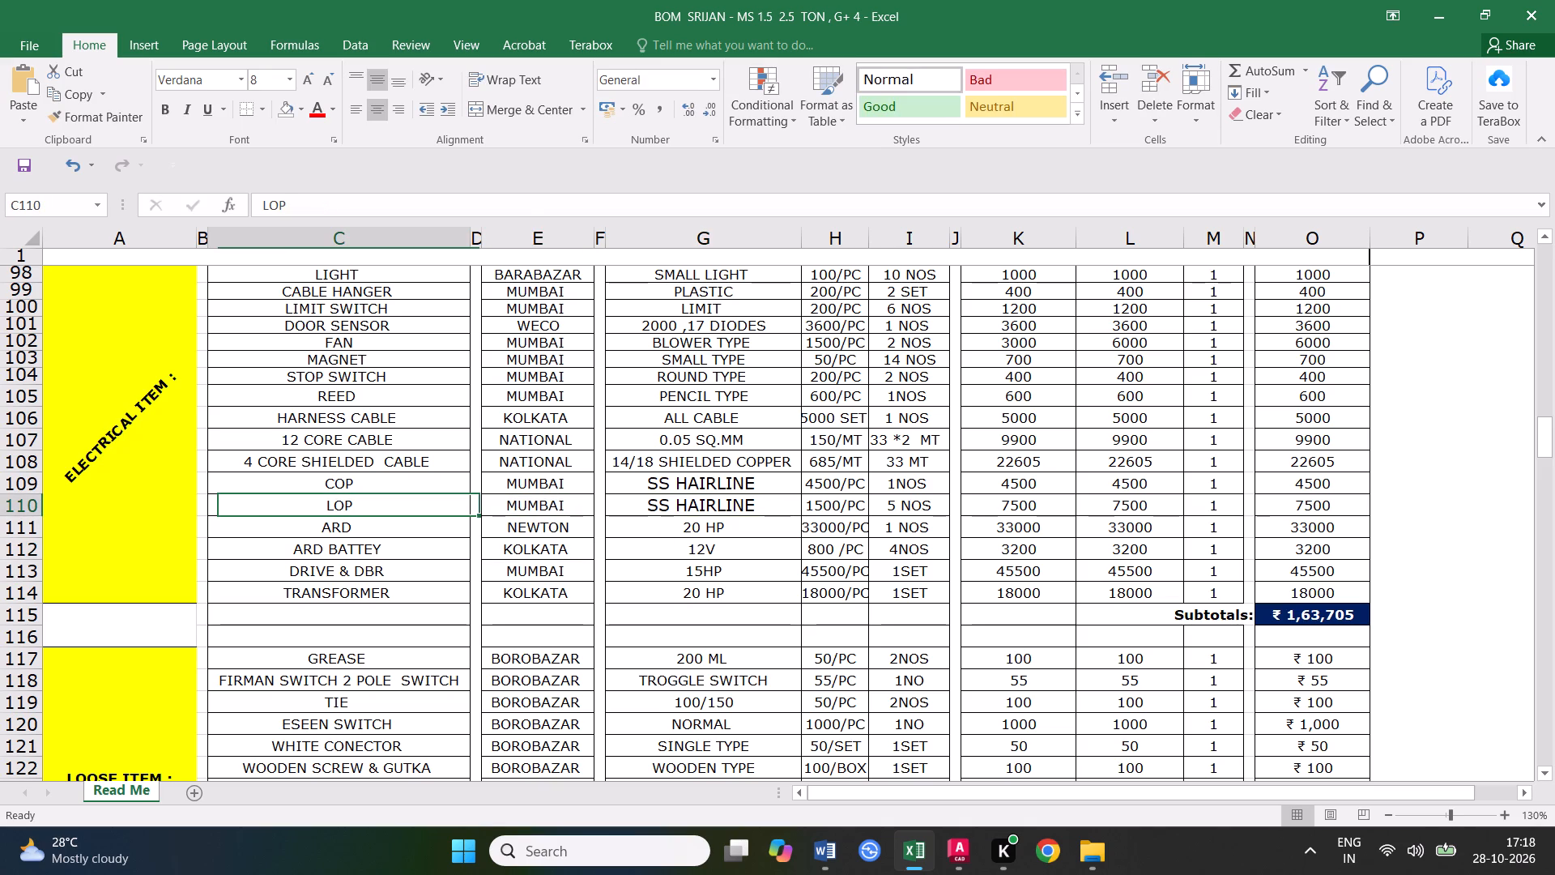
left_click(19, 502)
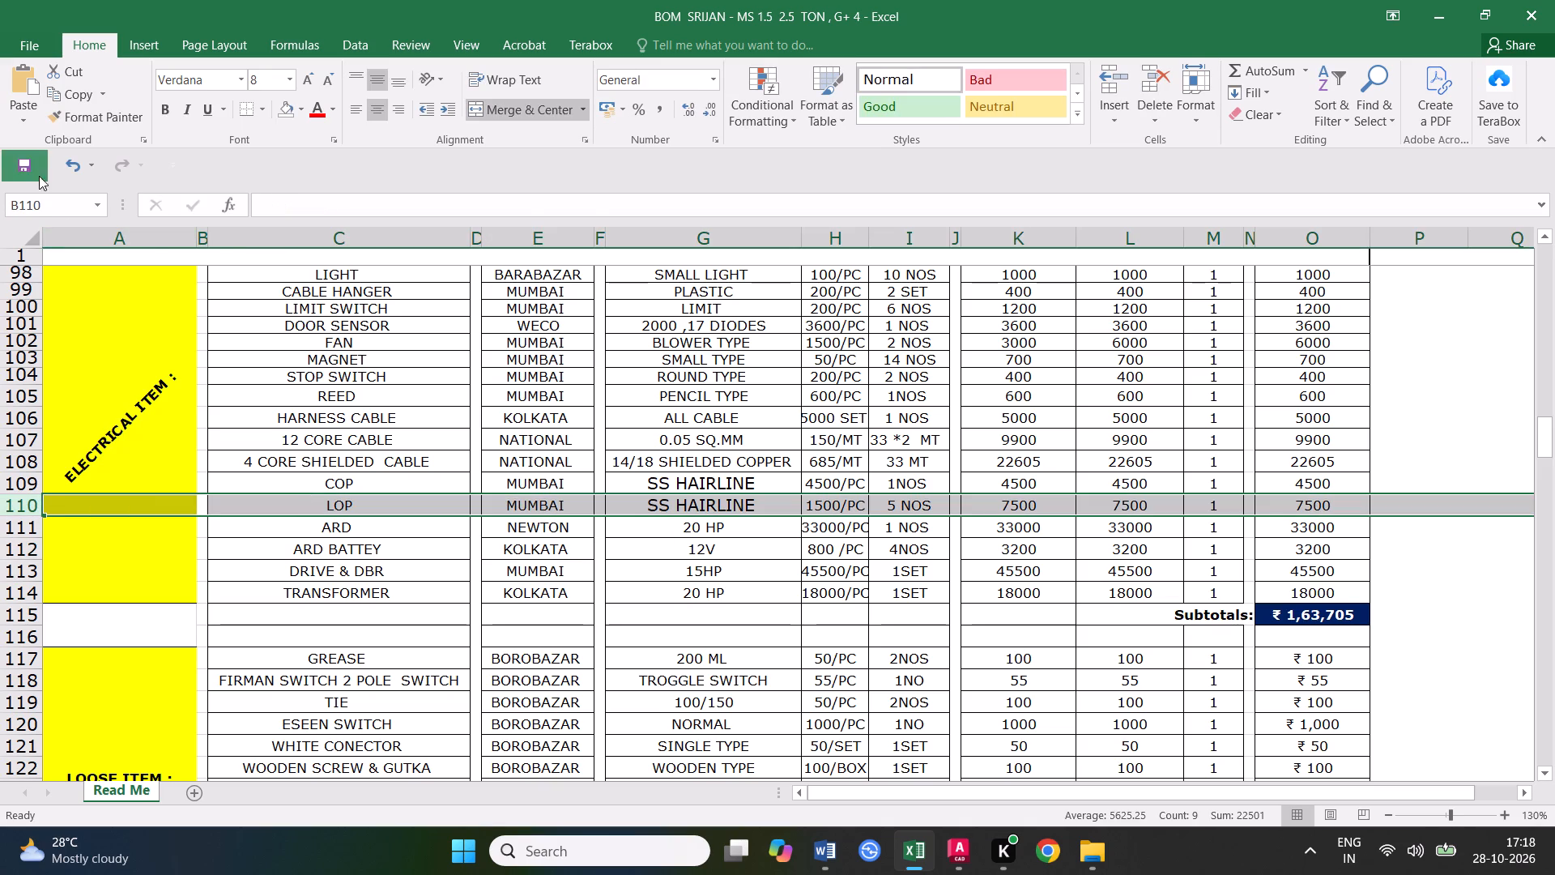
Save the workbook.
left_click(23, 167)
Set the ARD specification in G111 to 15 HP.
scroll(289, 463, "down", 1)
left_click(28, 481)
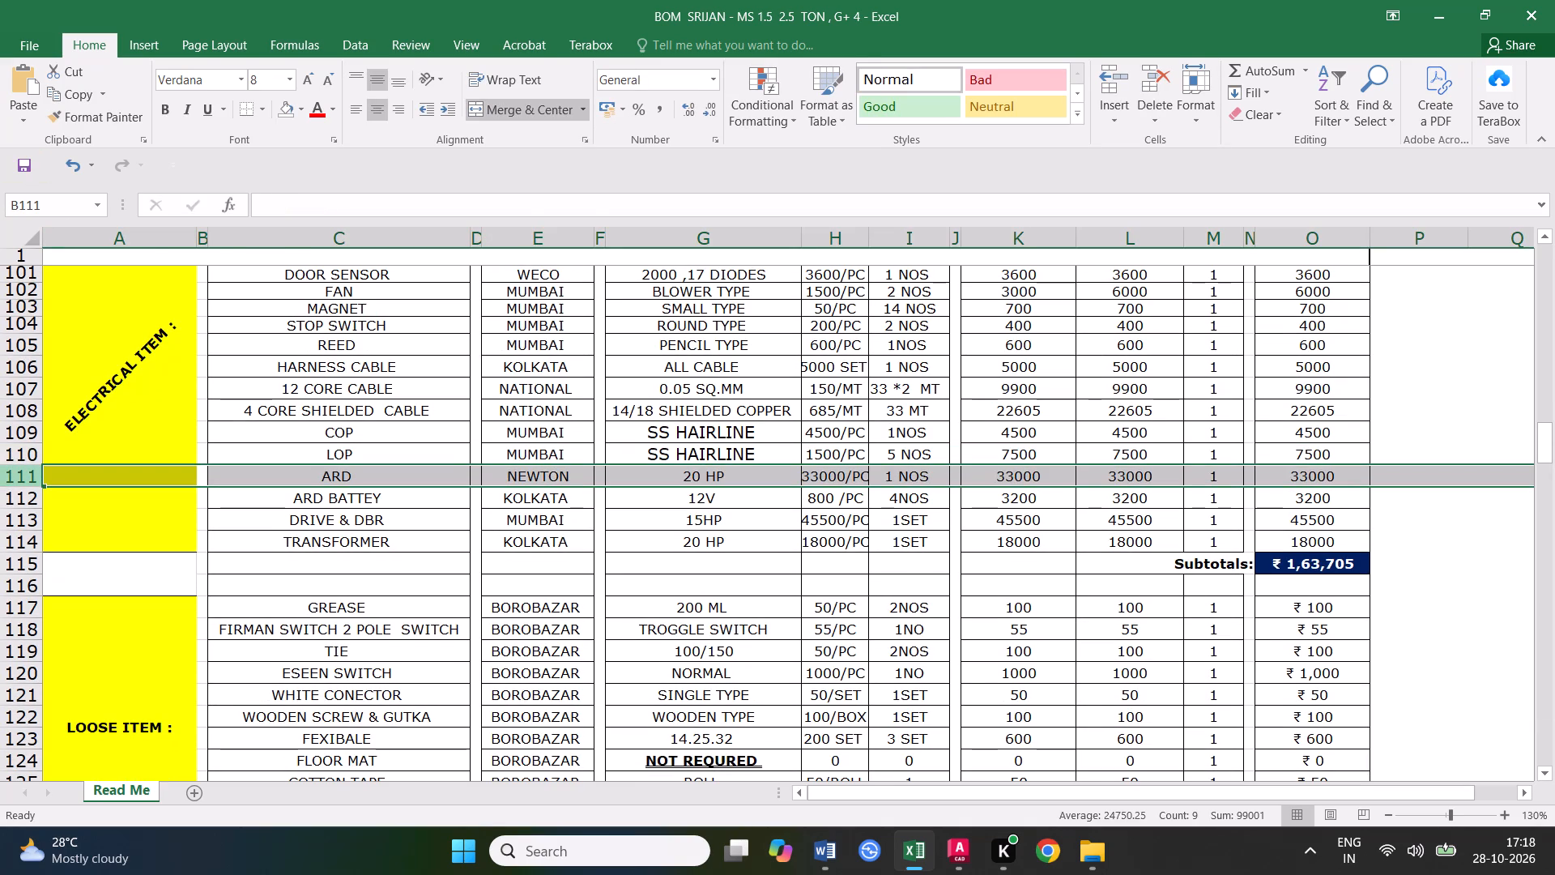
double_click(704, 476)
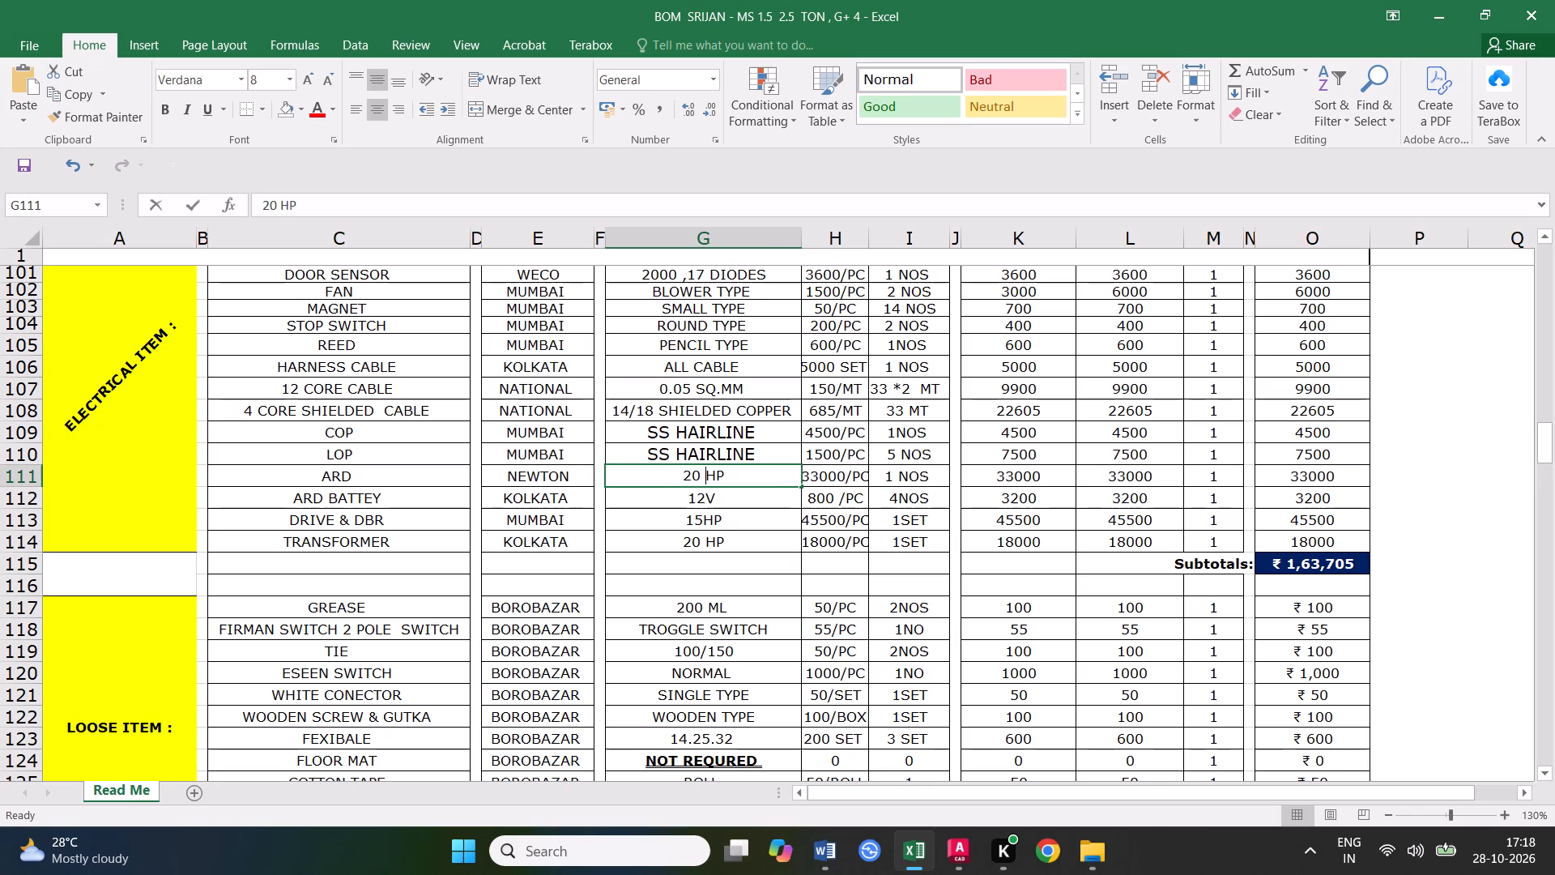
left_click_drag(704, 476, 687, 476)
type("15")
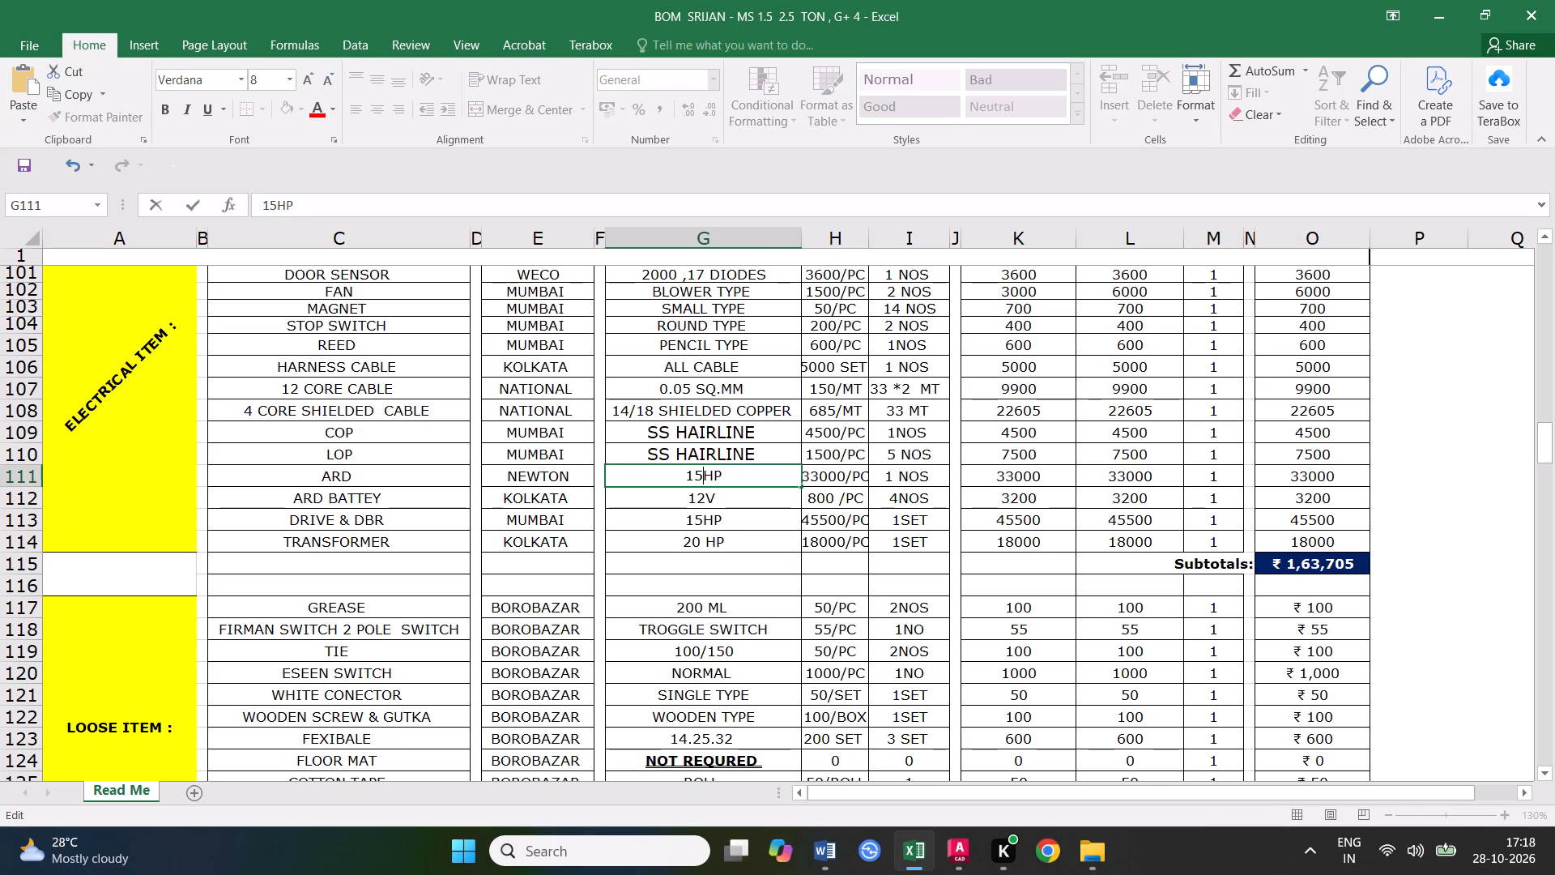
key("space")
left_click(760, 540)
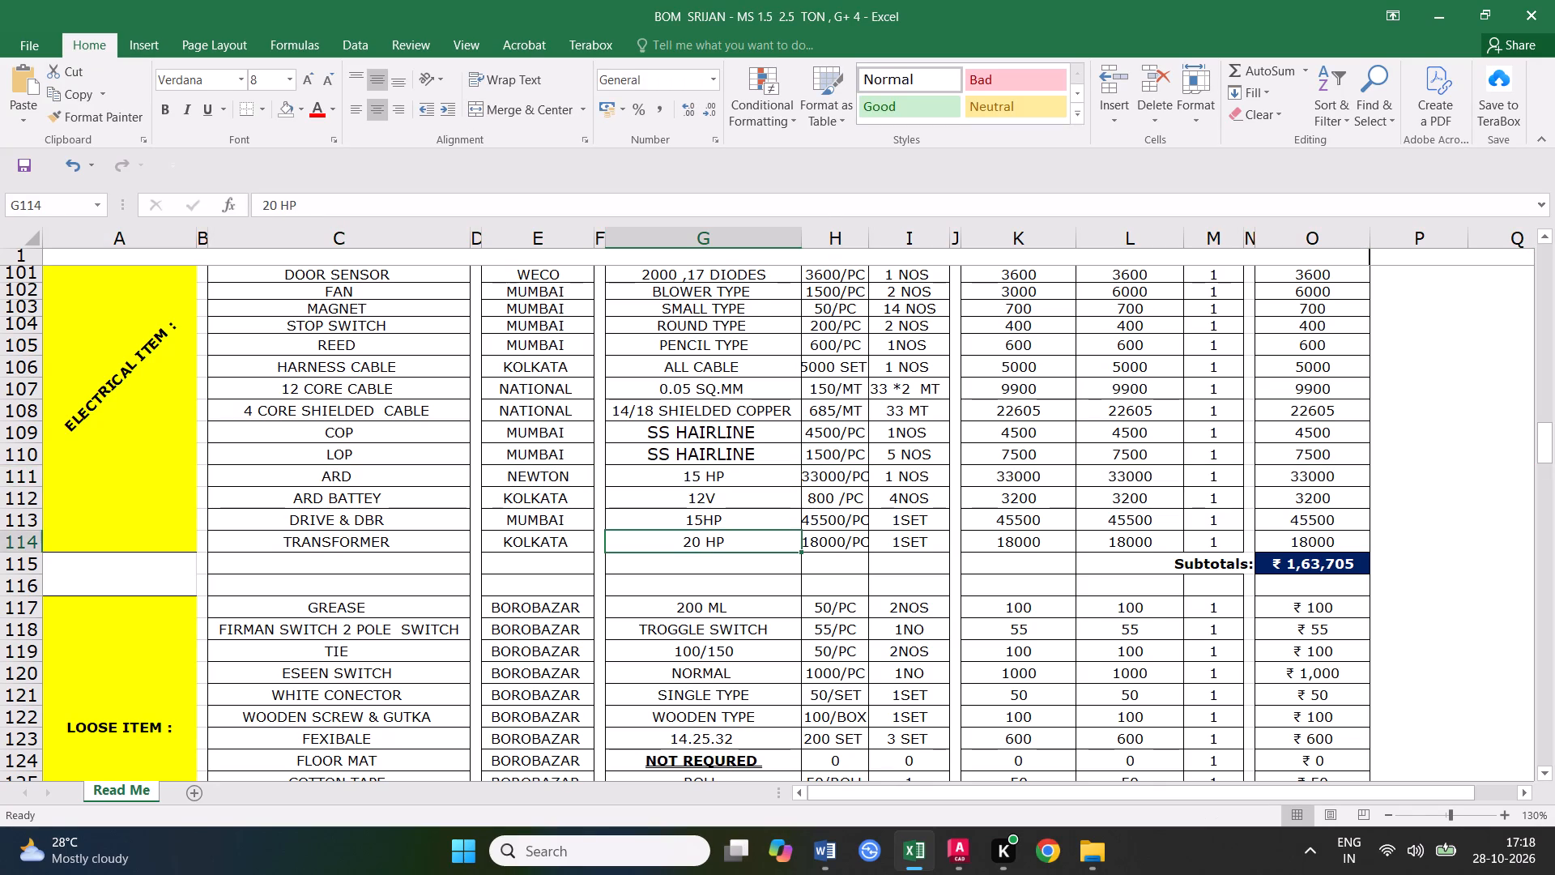
Set the ARD unit price in H111 to 28000/PC.
double_click(820, 475)
left_click_drag(820, 475, 804, 476)
type("28")
left_click(815, 537)
Enter 28000 as the ARD amount in K111 and copy it across to L111.
left_click(1012, 476)
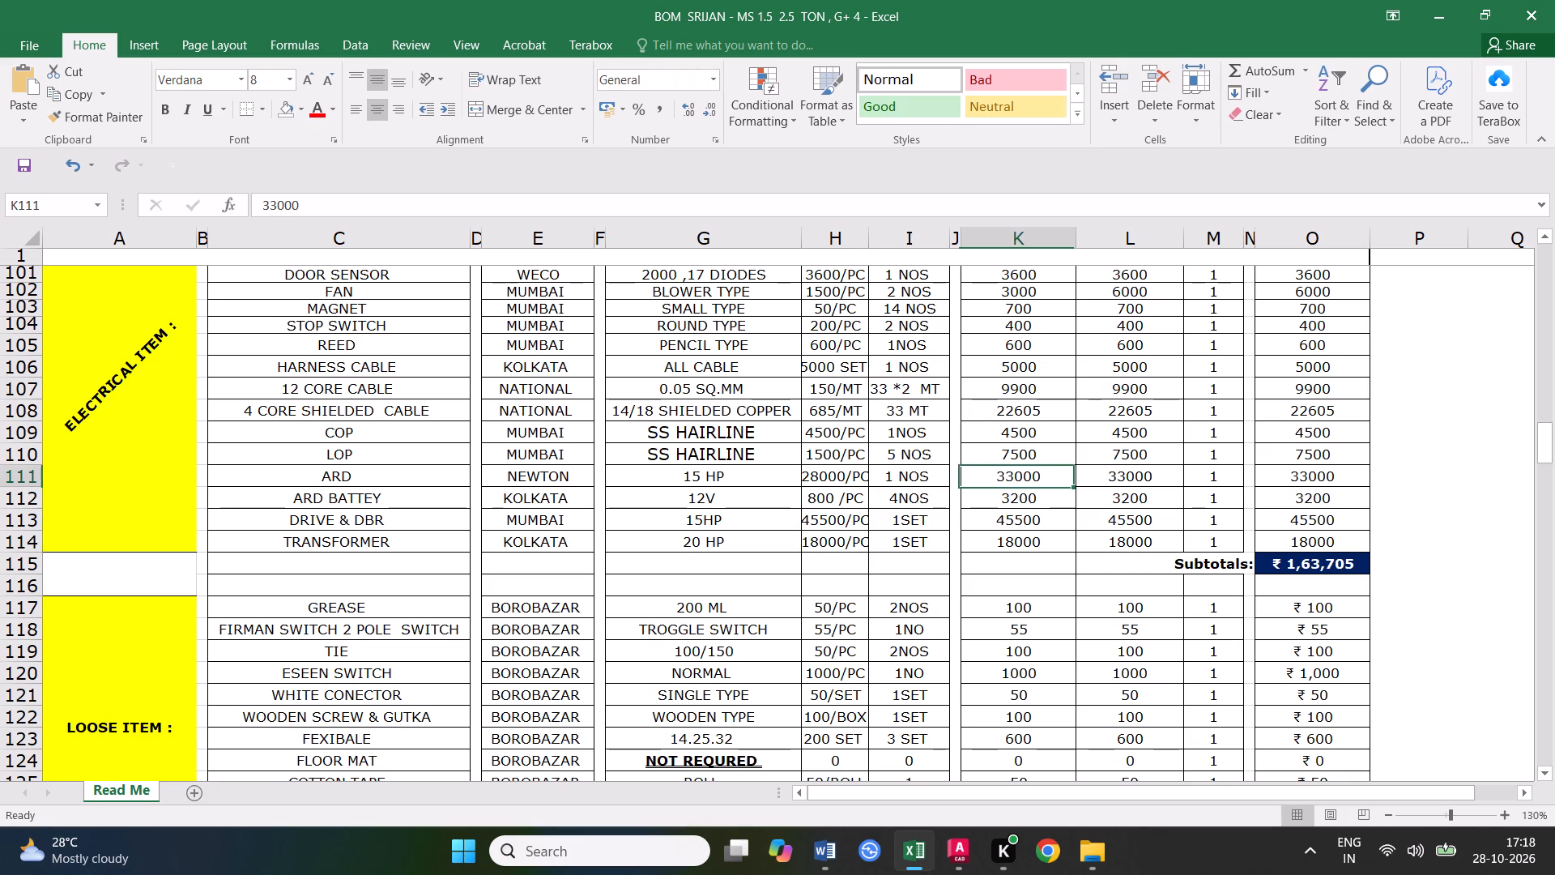
type("28")
type("00")
key("0")
left_click(1038, 536)
left_click(1134, 469)
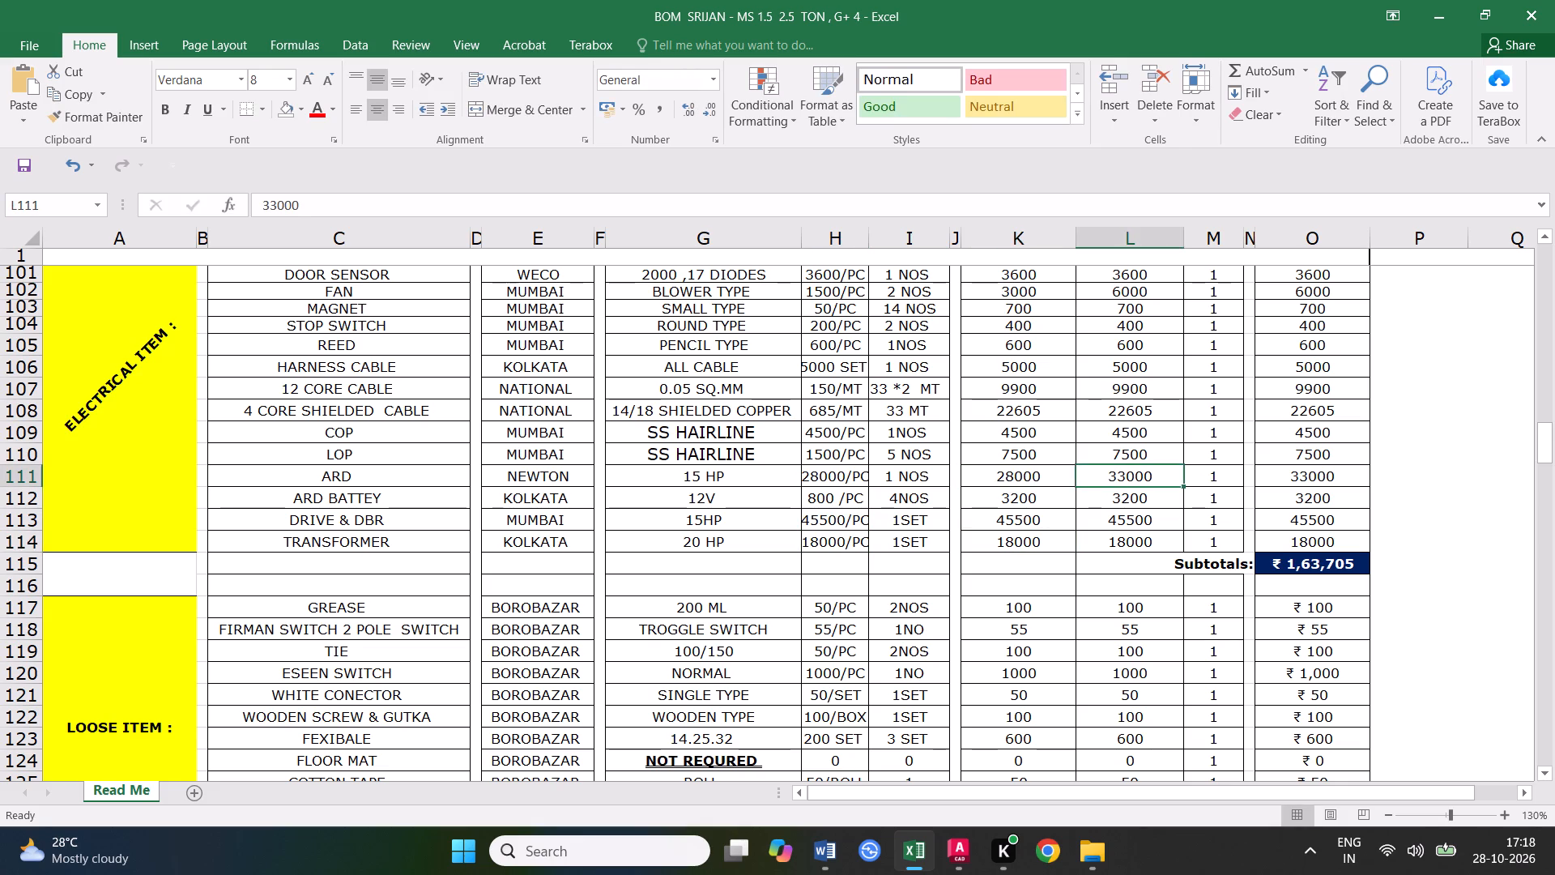
left_click(1051, 479)
left_click_drag(1076, 485, 1146, 485)
left_click(1101, 504)
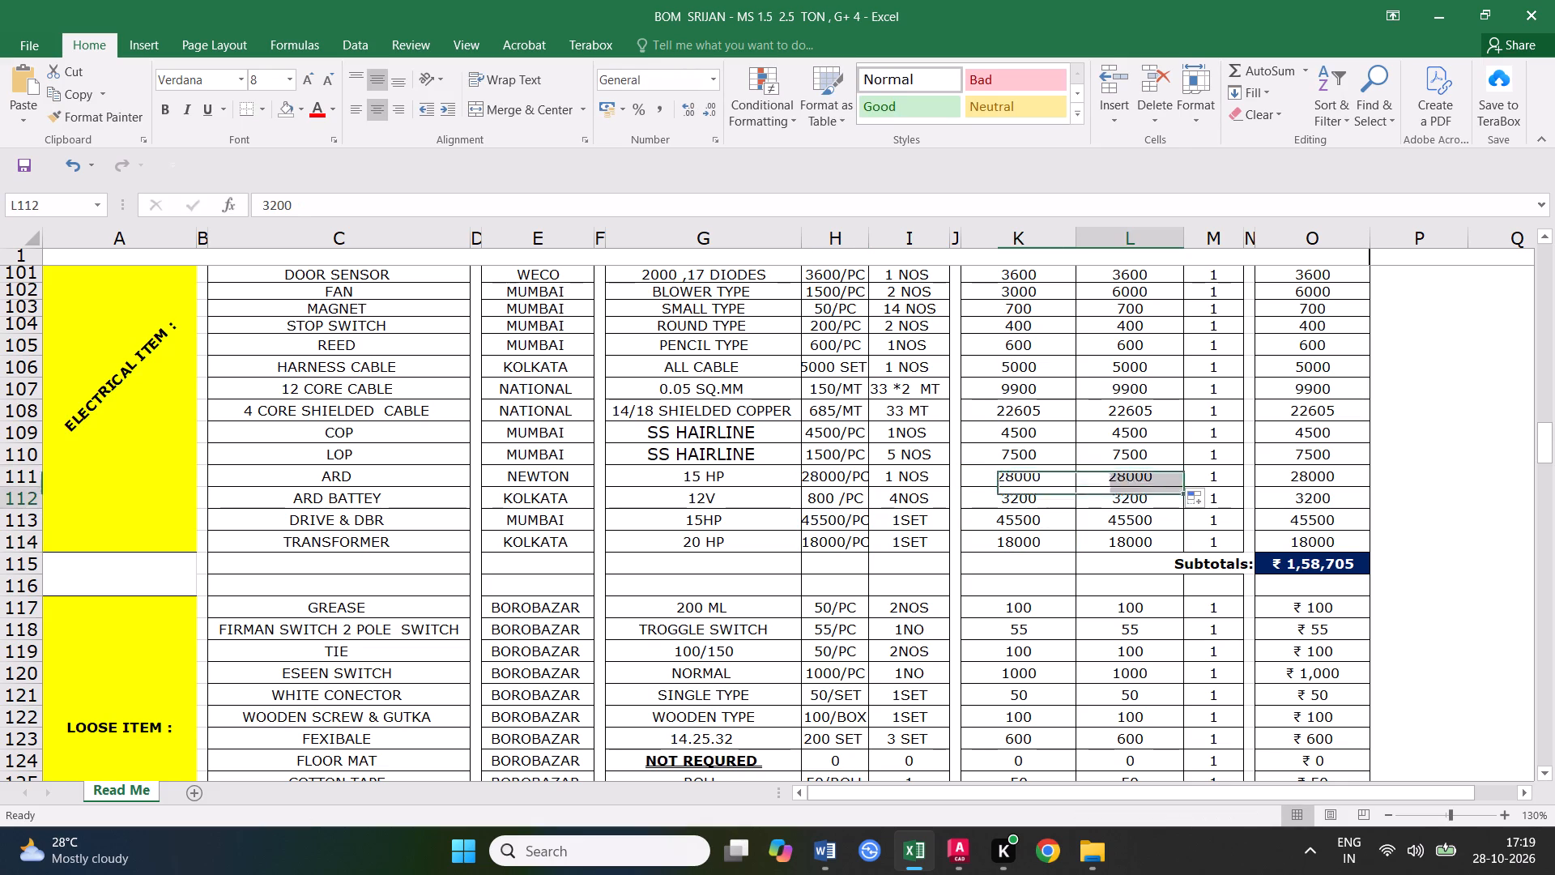
Check the ARD BATTEY entry in row 112 and the DRIVE & DBR specification, price, quantity and amounts in row 113.
left_click(375, 498)
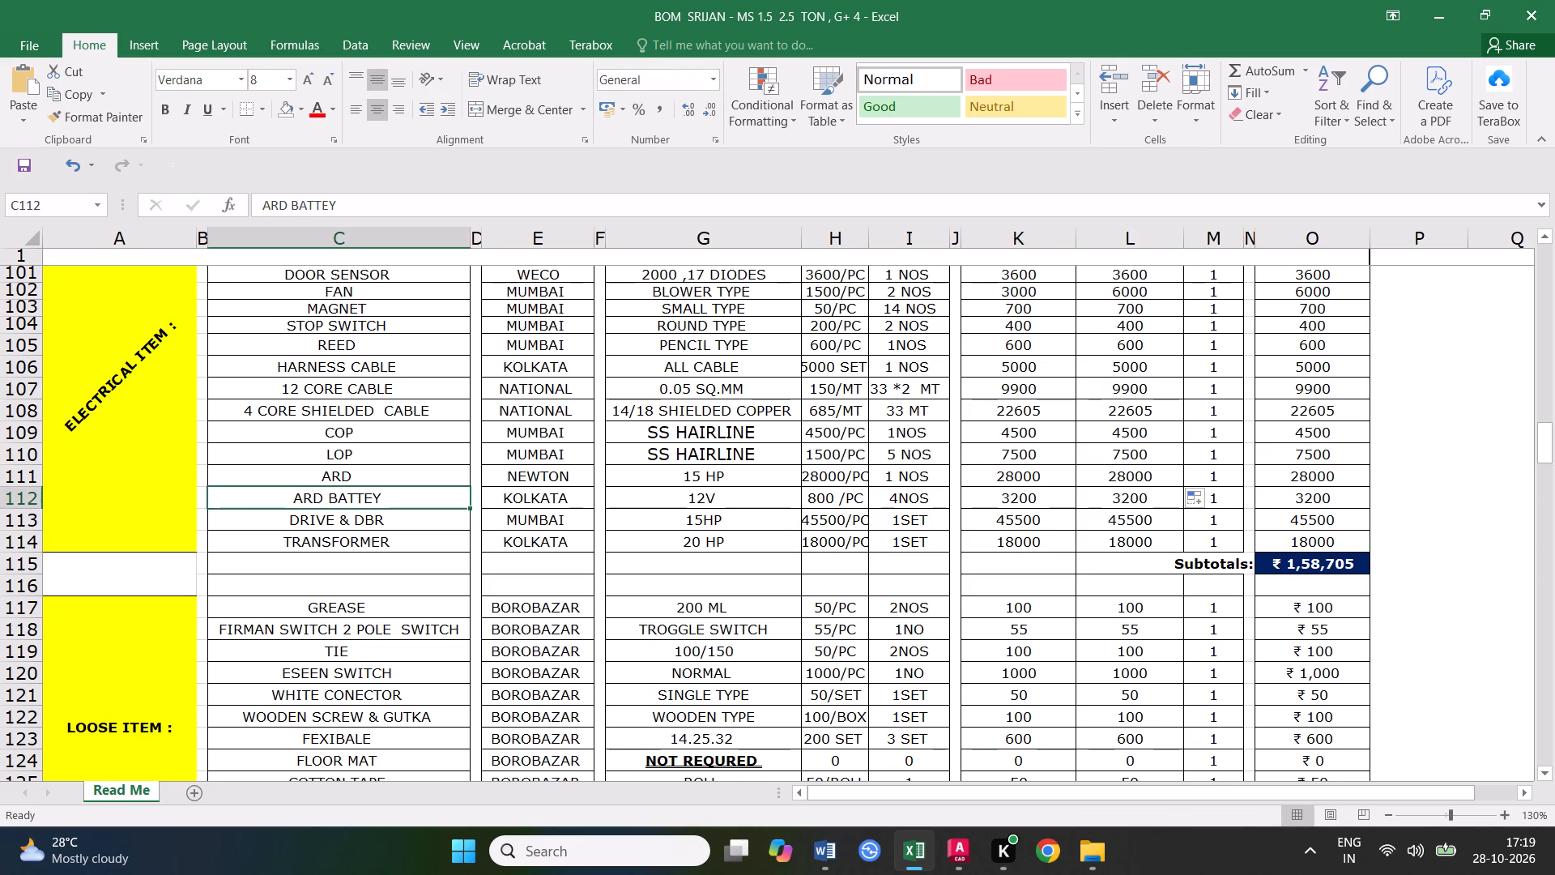
left_click(708, 522)
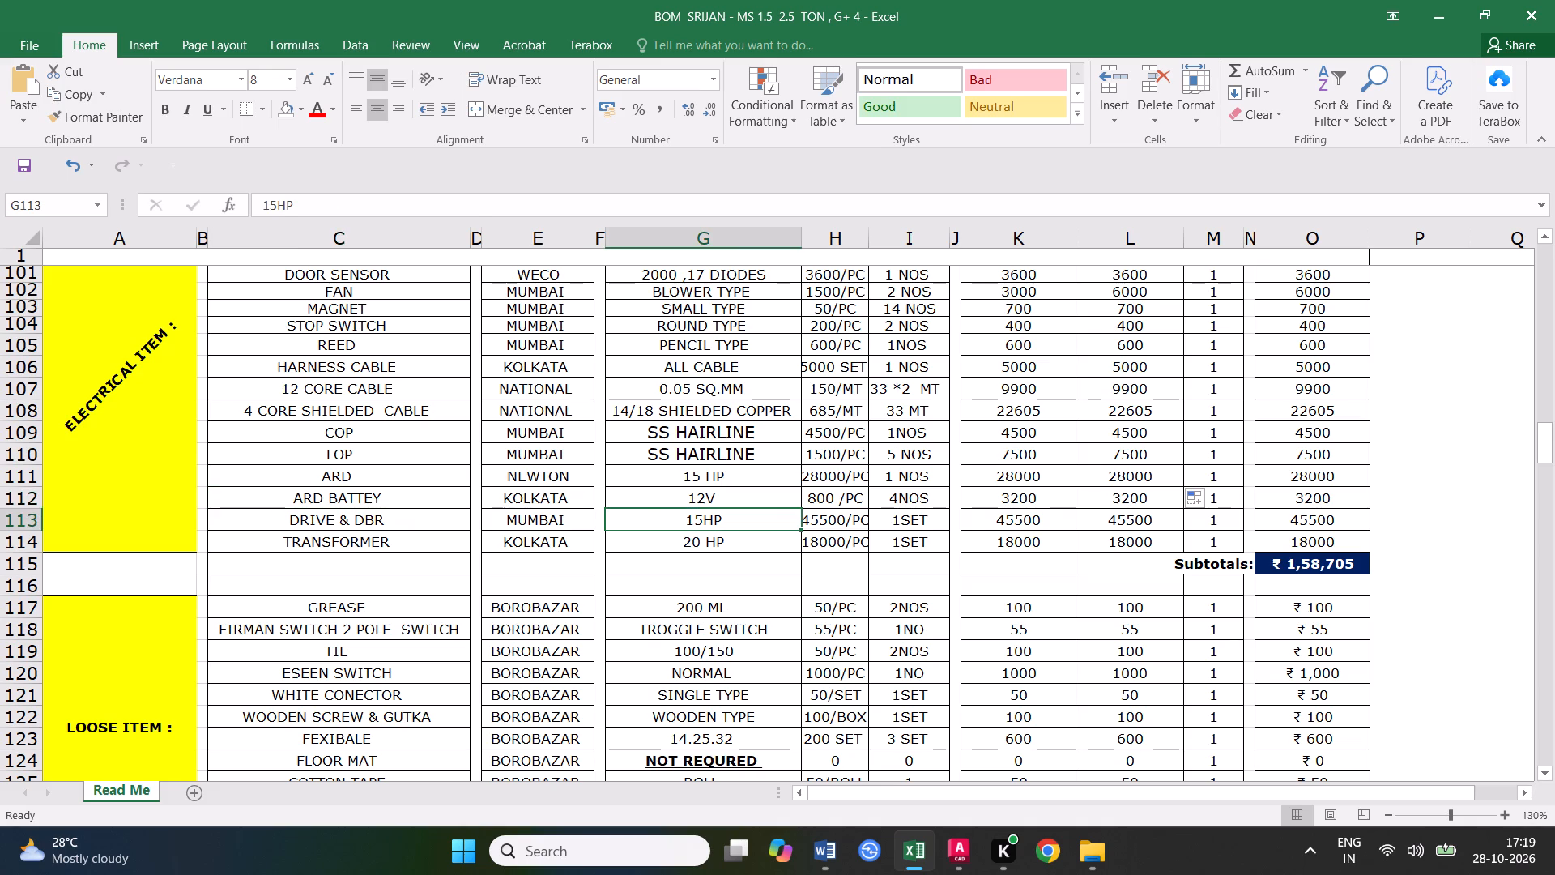
left_click(827, 520)
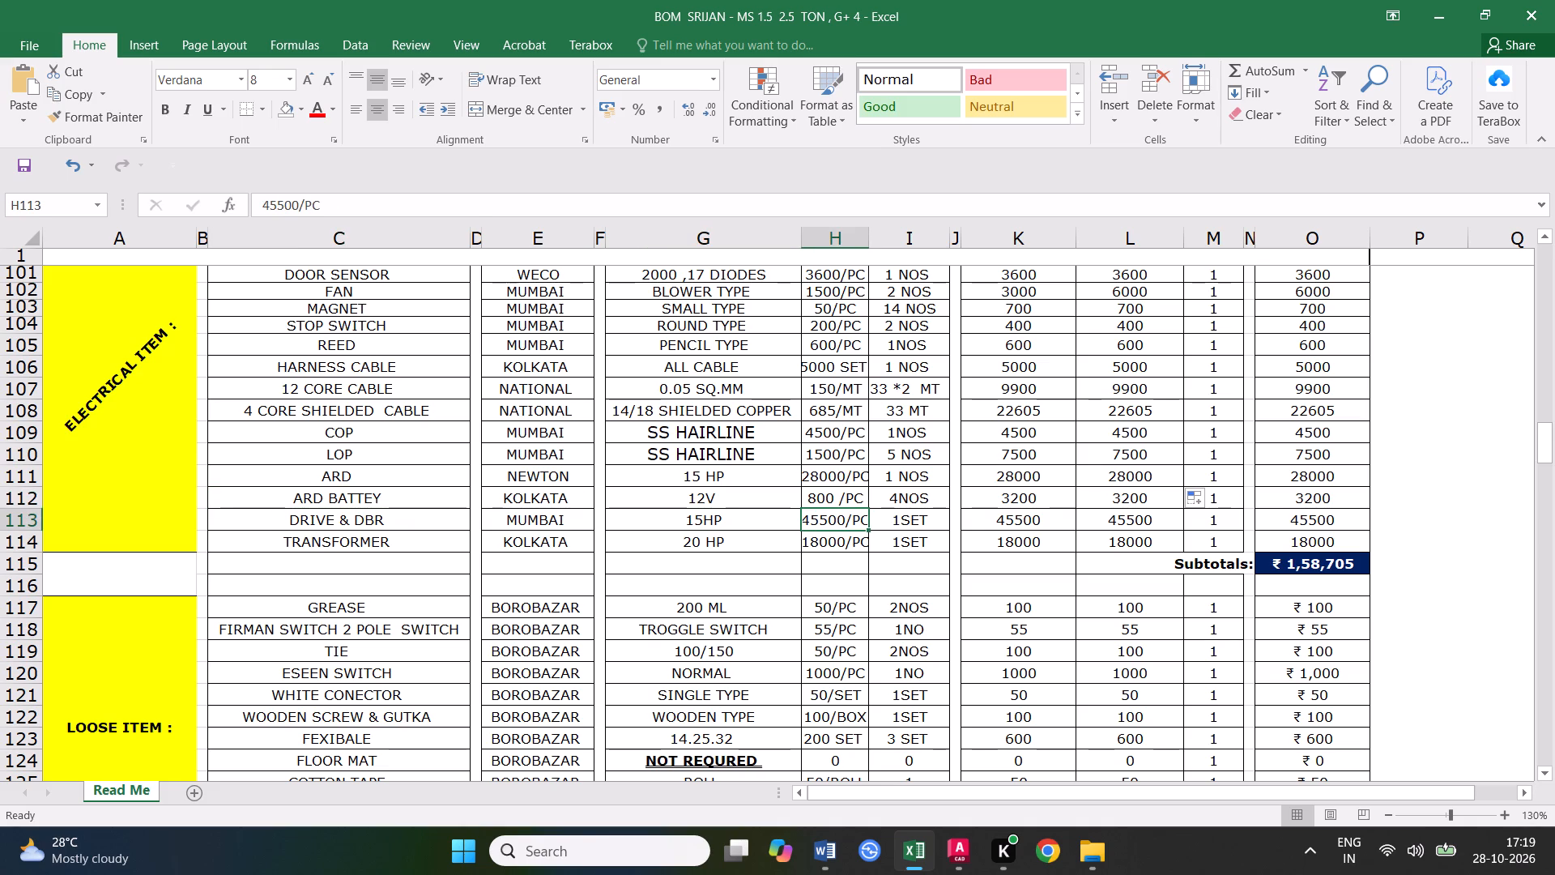
left_click(927, 519)
left_click(1029, 525)
left_click(1123, 519)
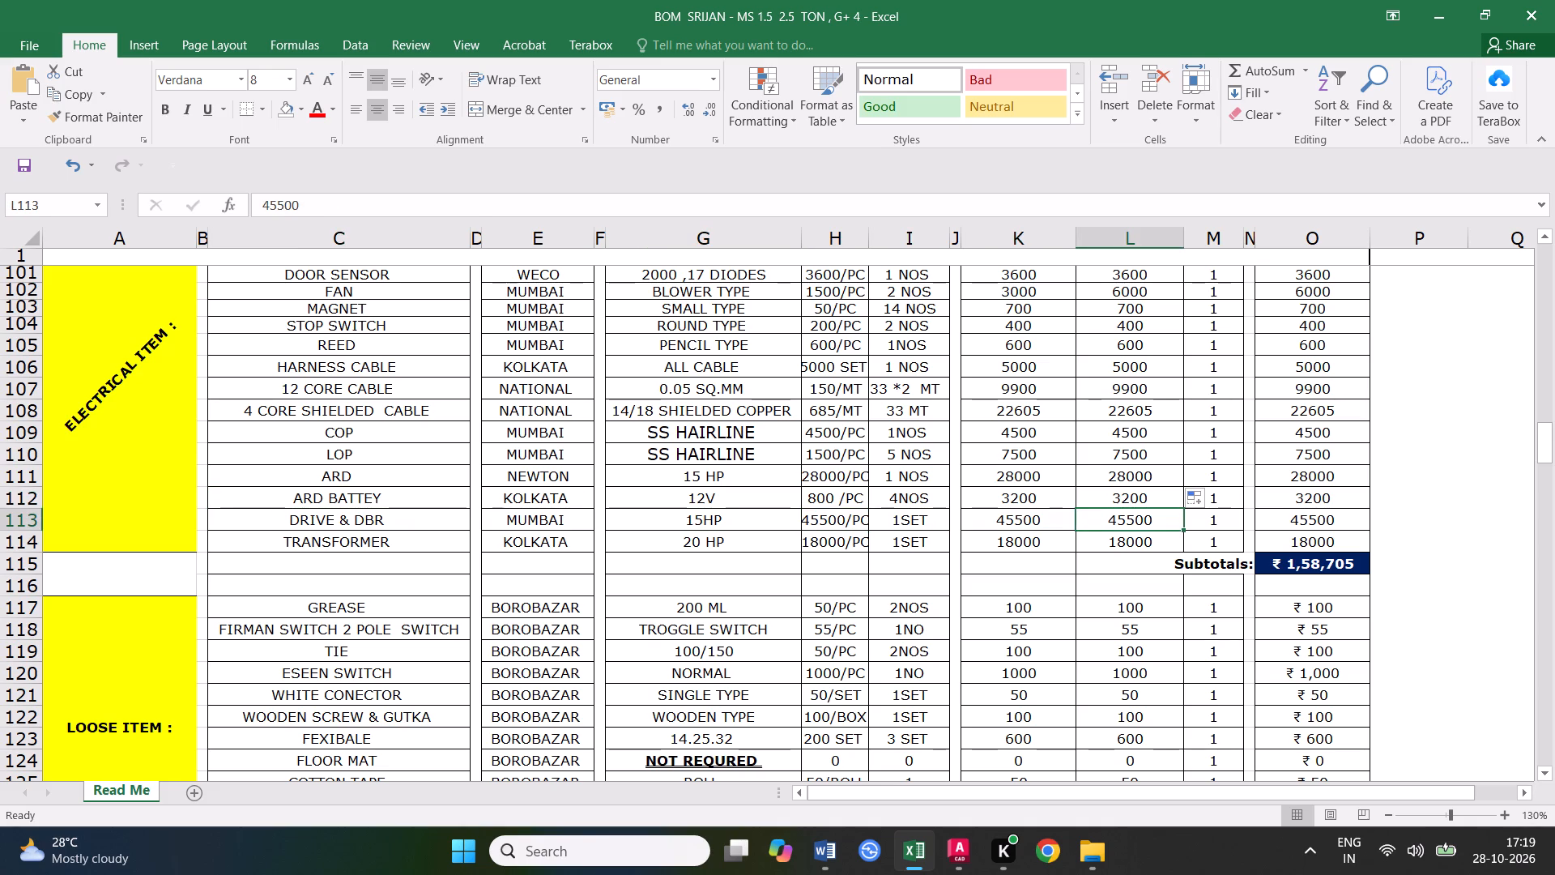
Set the TRANSFORMER specification in G114 to 15 HP.
left_click(711, 540)
double_click(702, 546)
left_click_drag(702, 546, 684, 539)
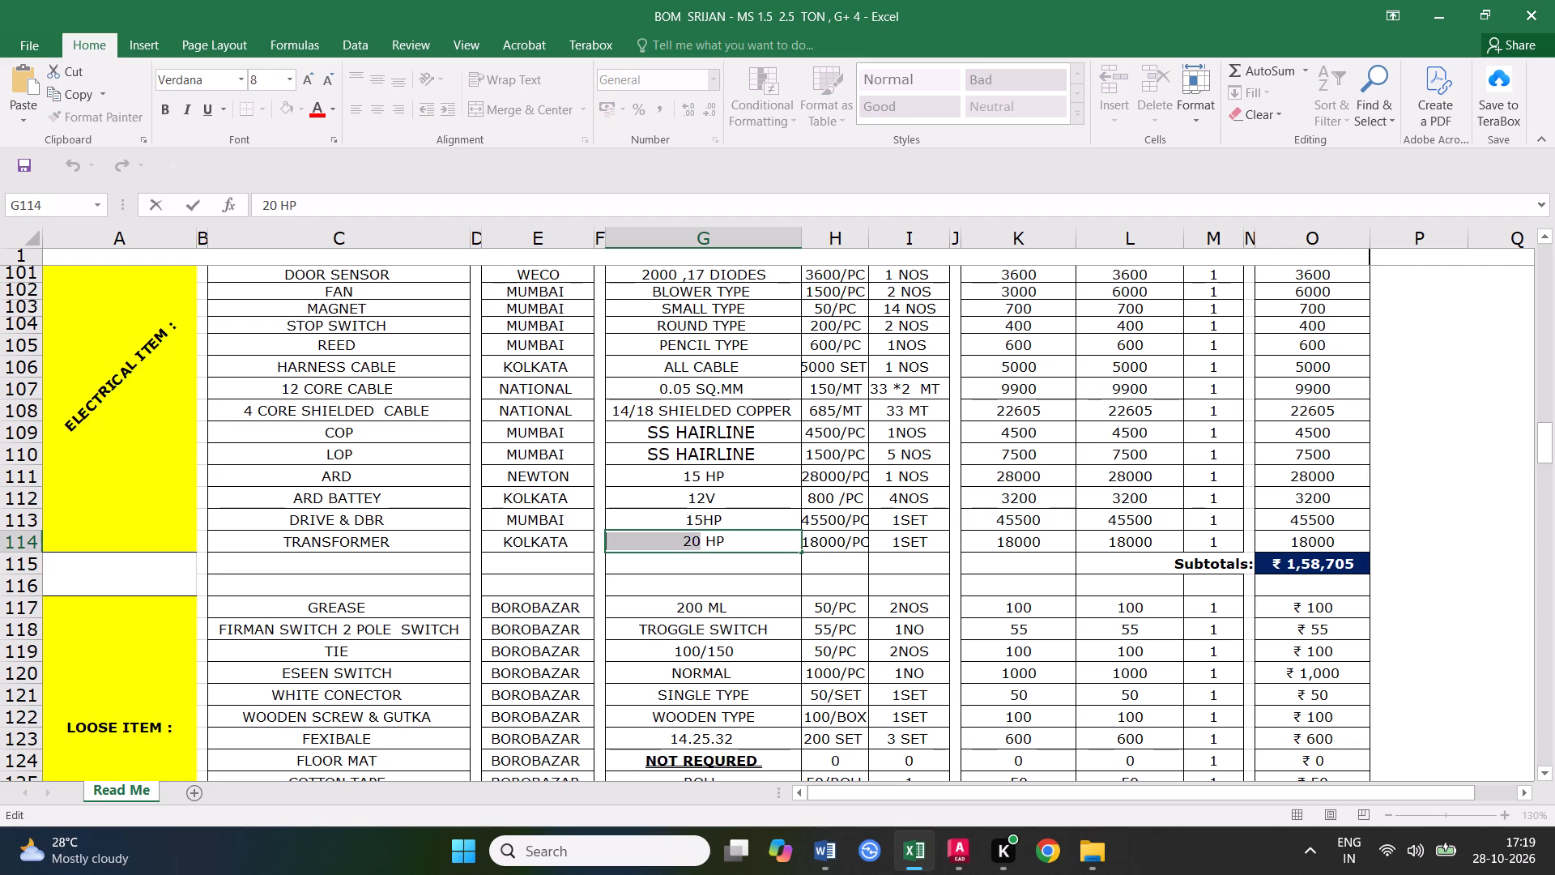
type("16")
key("BackSpace")
key("5")
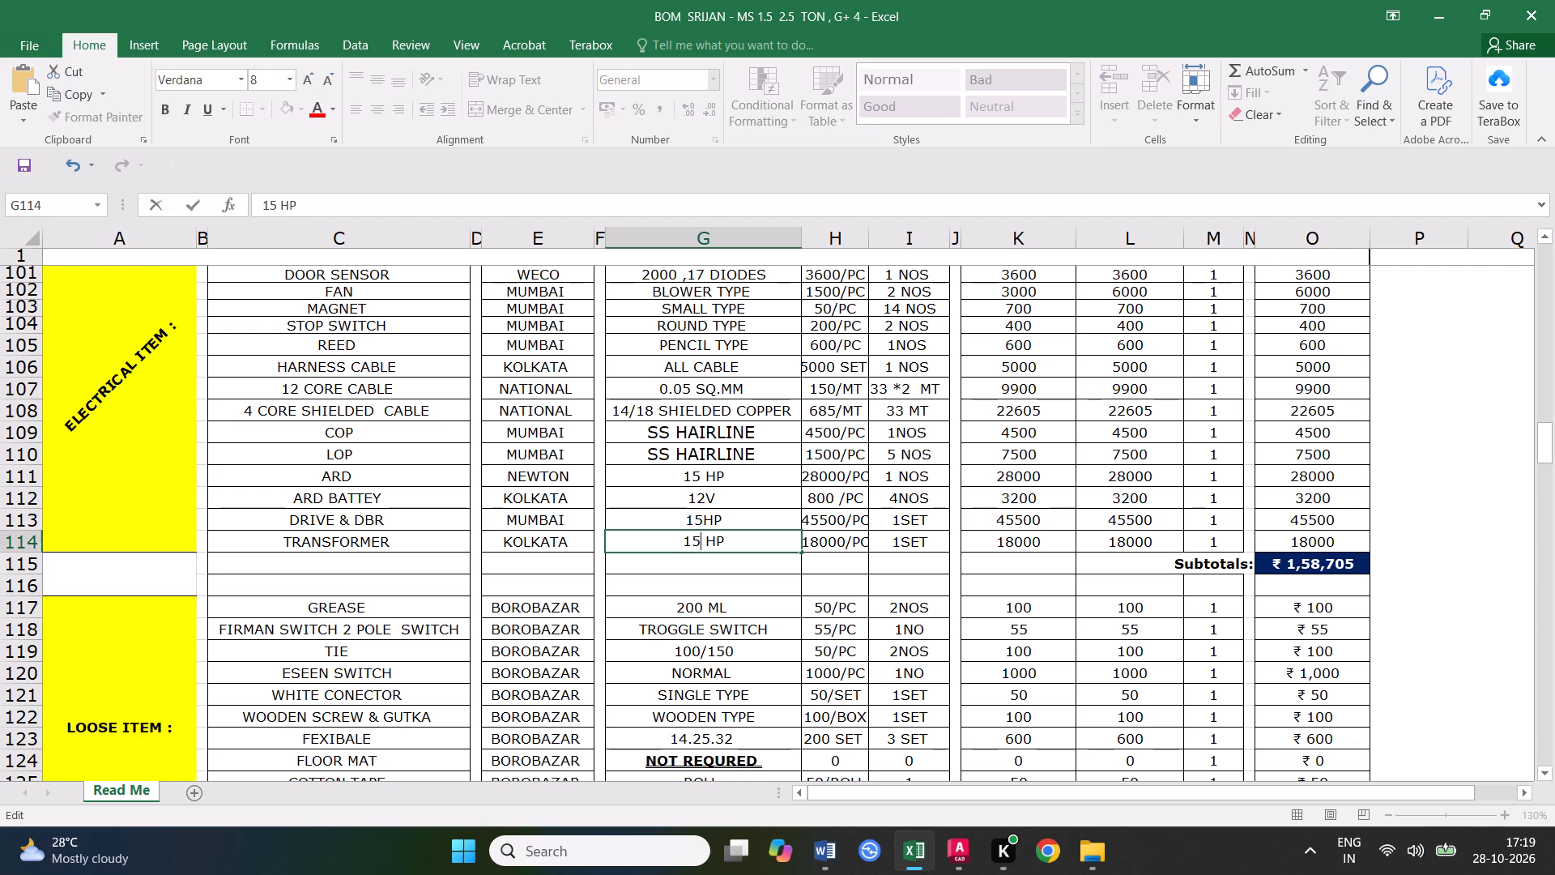
left_click(683, 586)
Set the TRANSFORMER unit price in H114 to 15000/PC.
left_click(835, 544)
left_click(835, 544)
left_click(826, 567)
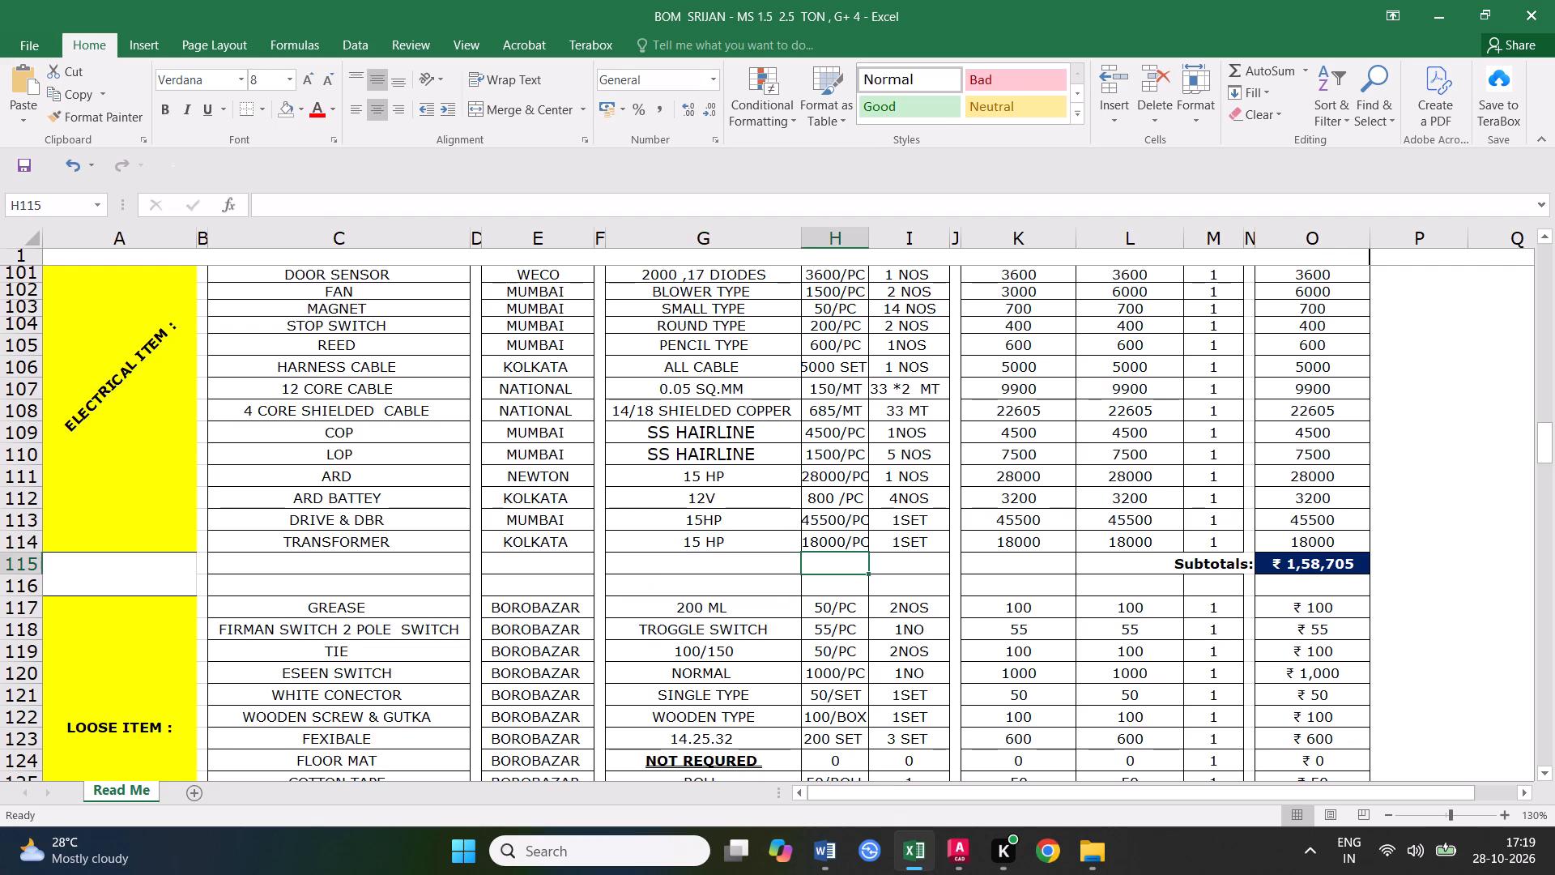
double_click(819, 541)
key("BackSpace")
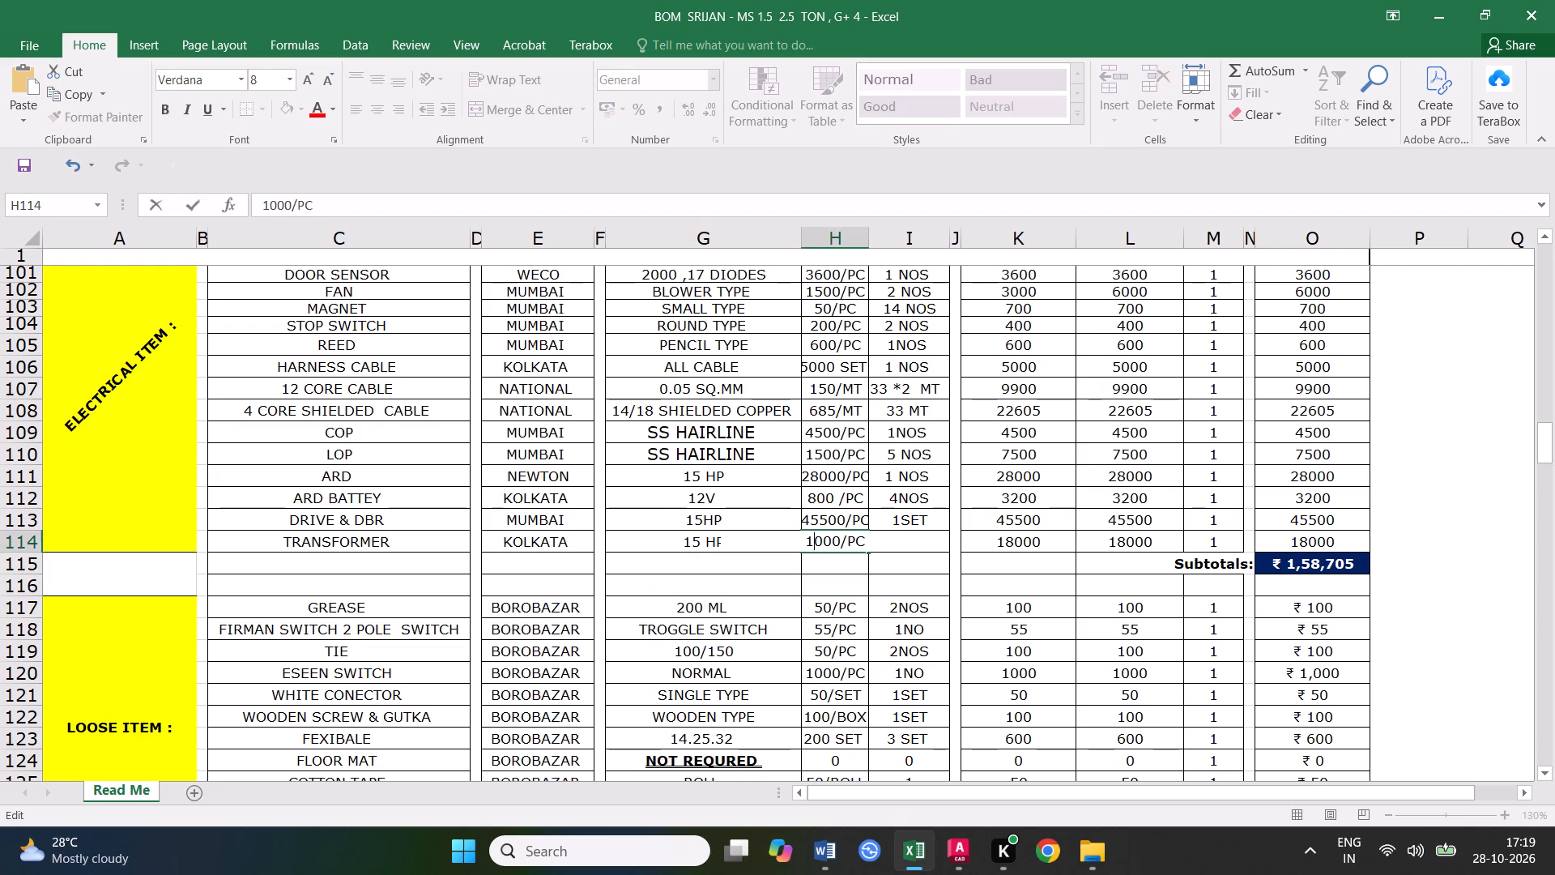
key("5")
left_click(841, 644)
Set the TRANSFORMER amounts in K114 and L114 to 15000.
double_click(1016, 541)
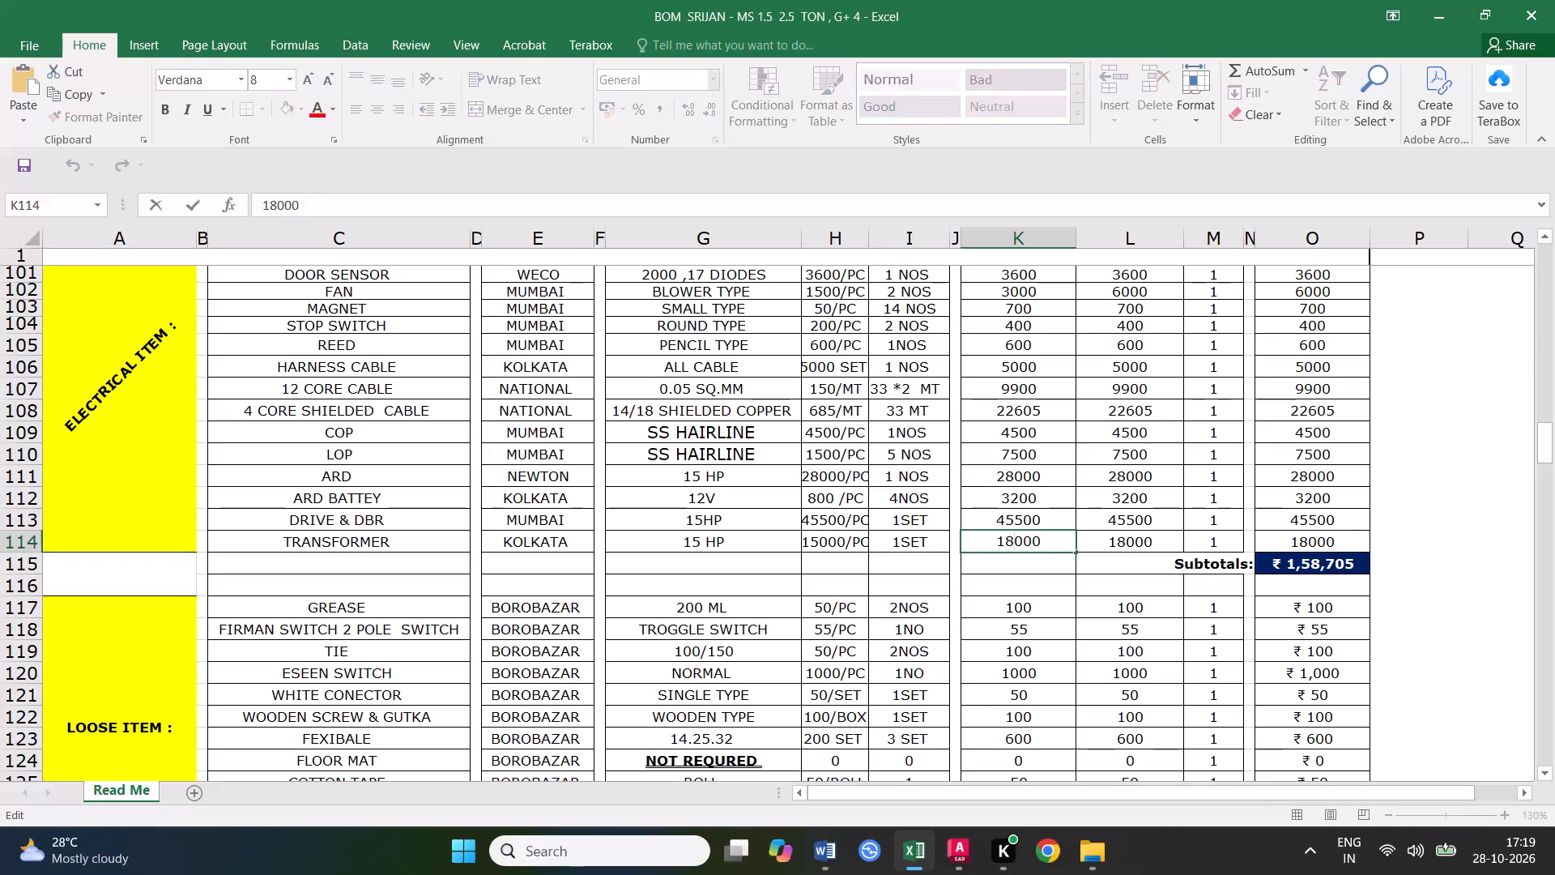
key("BackSpace")
key("5")
left_click(1011, 615)
double_click(1123, 541)
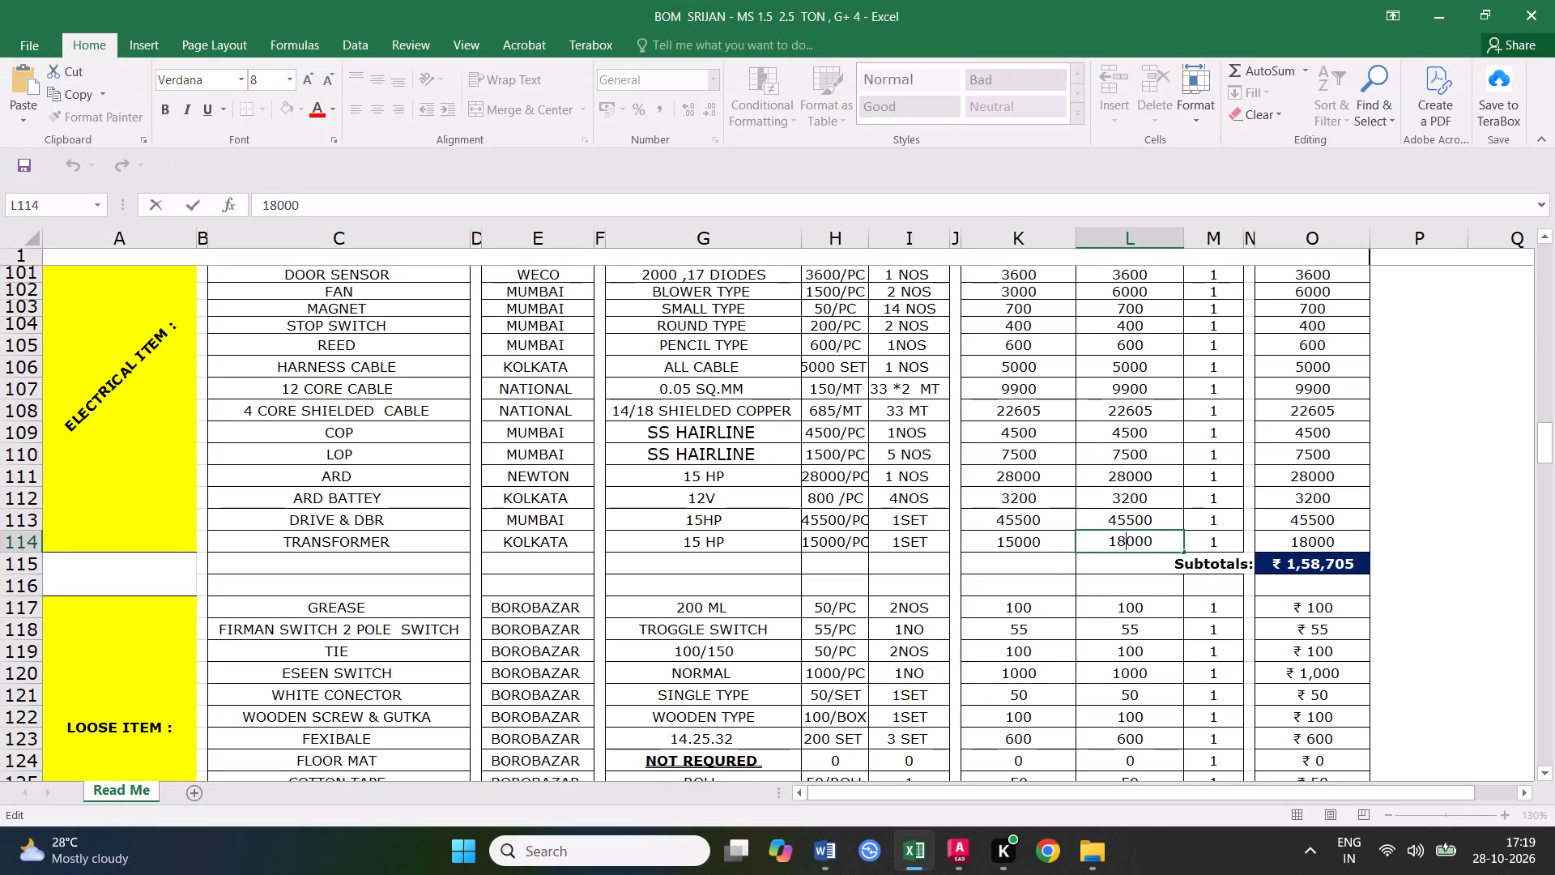
key("BackSpace")
key("5")
left_click(1083, 610)
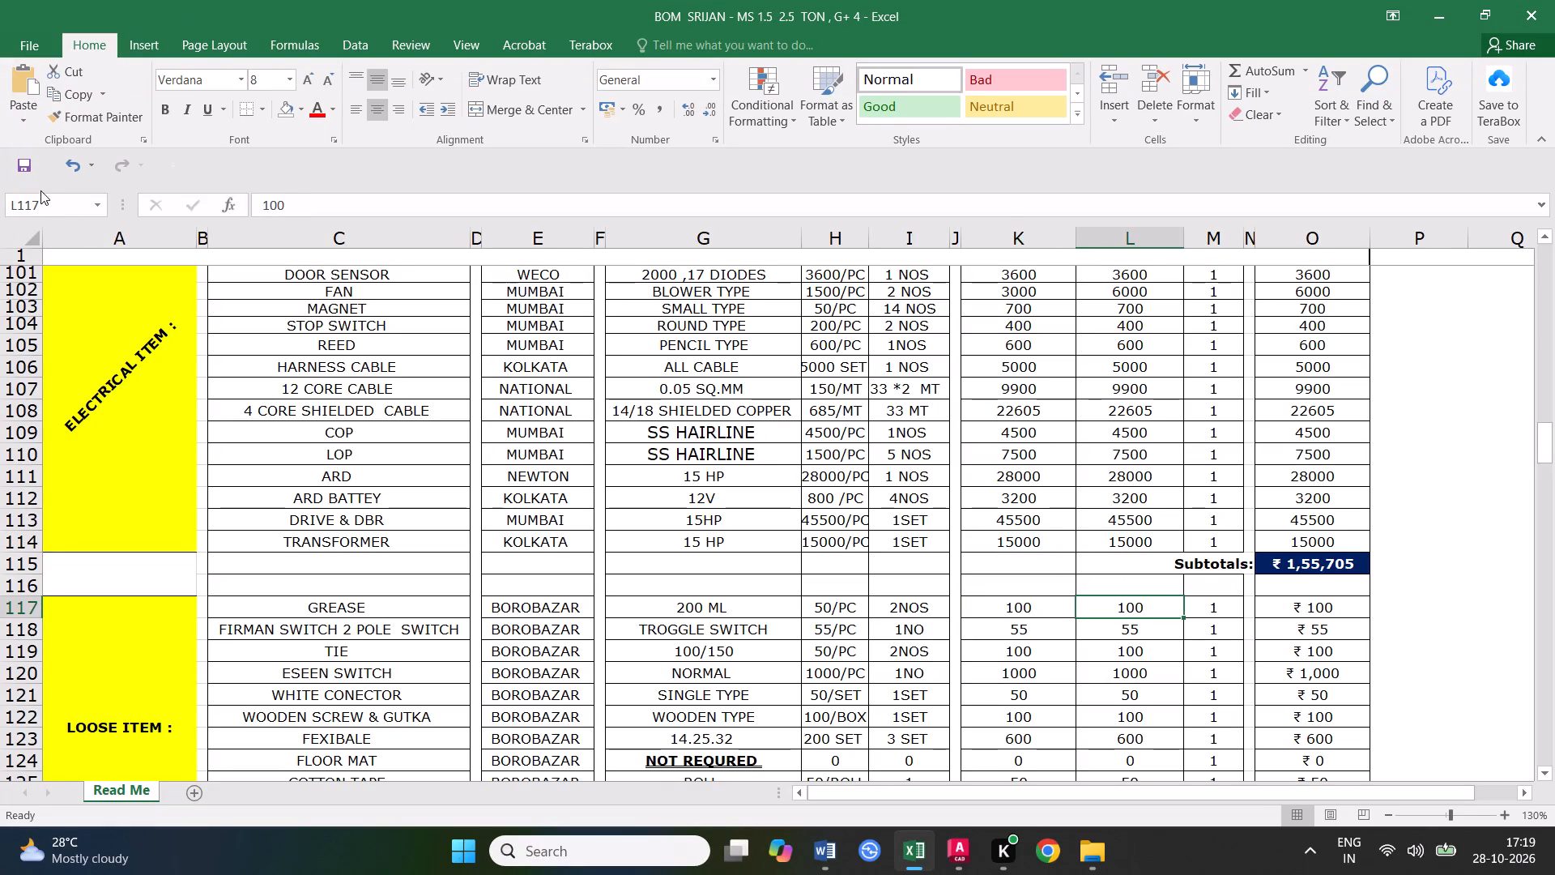
Save the workbook.
left_click(14, 169)
double_click(16, 169)
Review the ELECTRICAL ITEM line amounts in column O, including the shielded cable, ARD and DRIVE & DBR rows.
scroll(954, 557, "up", 1)
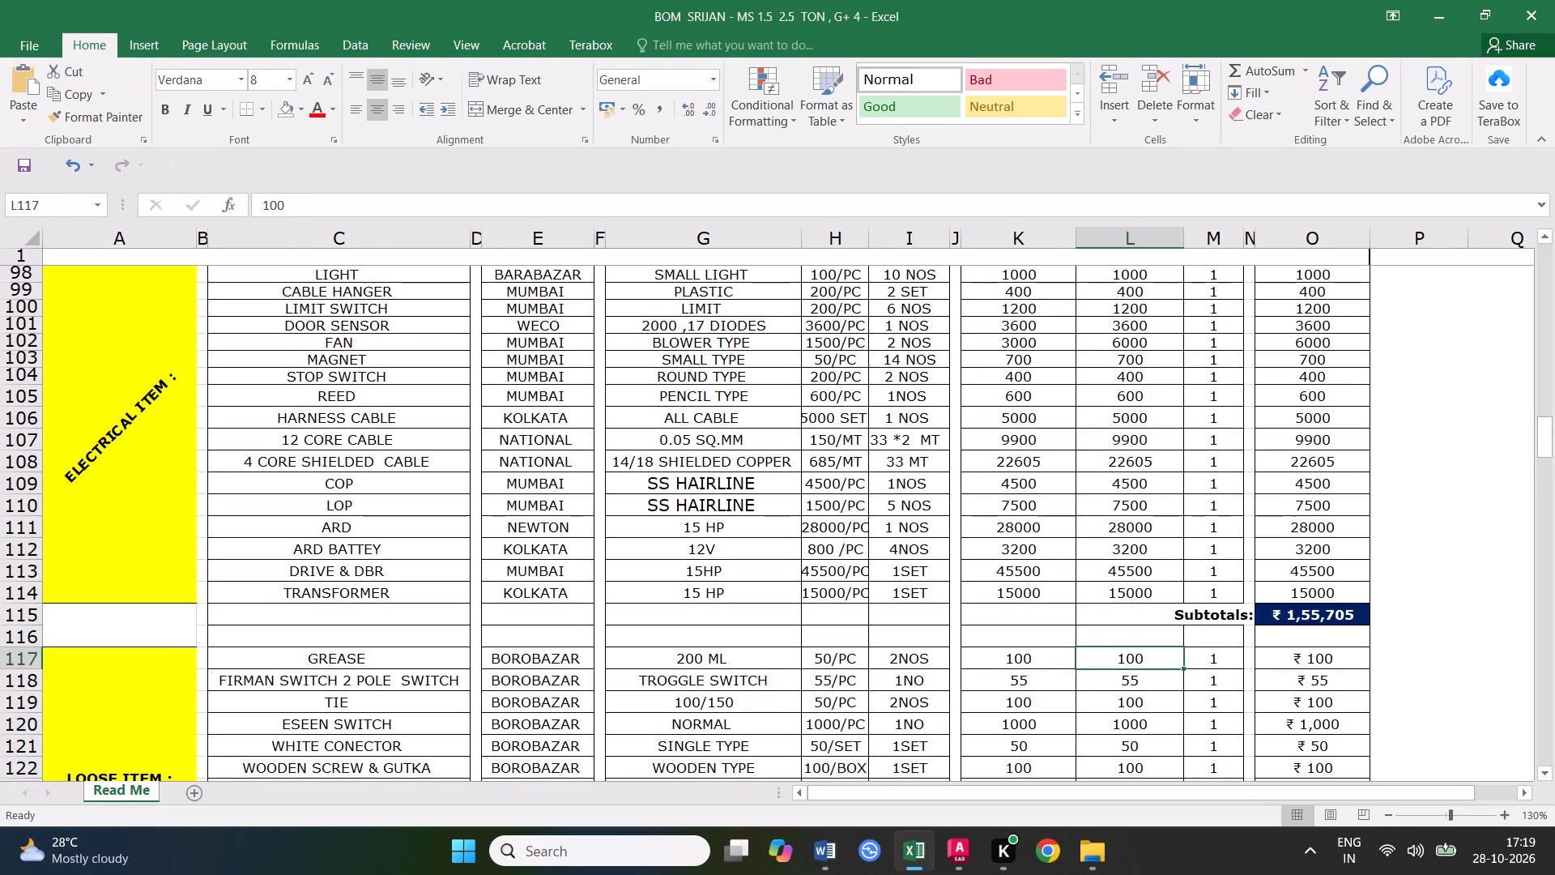
scroll(908, 566, "up", 1)
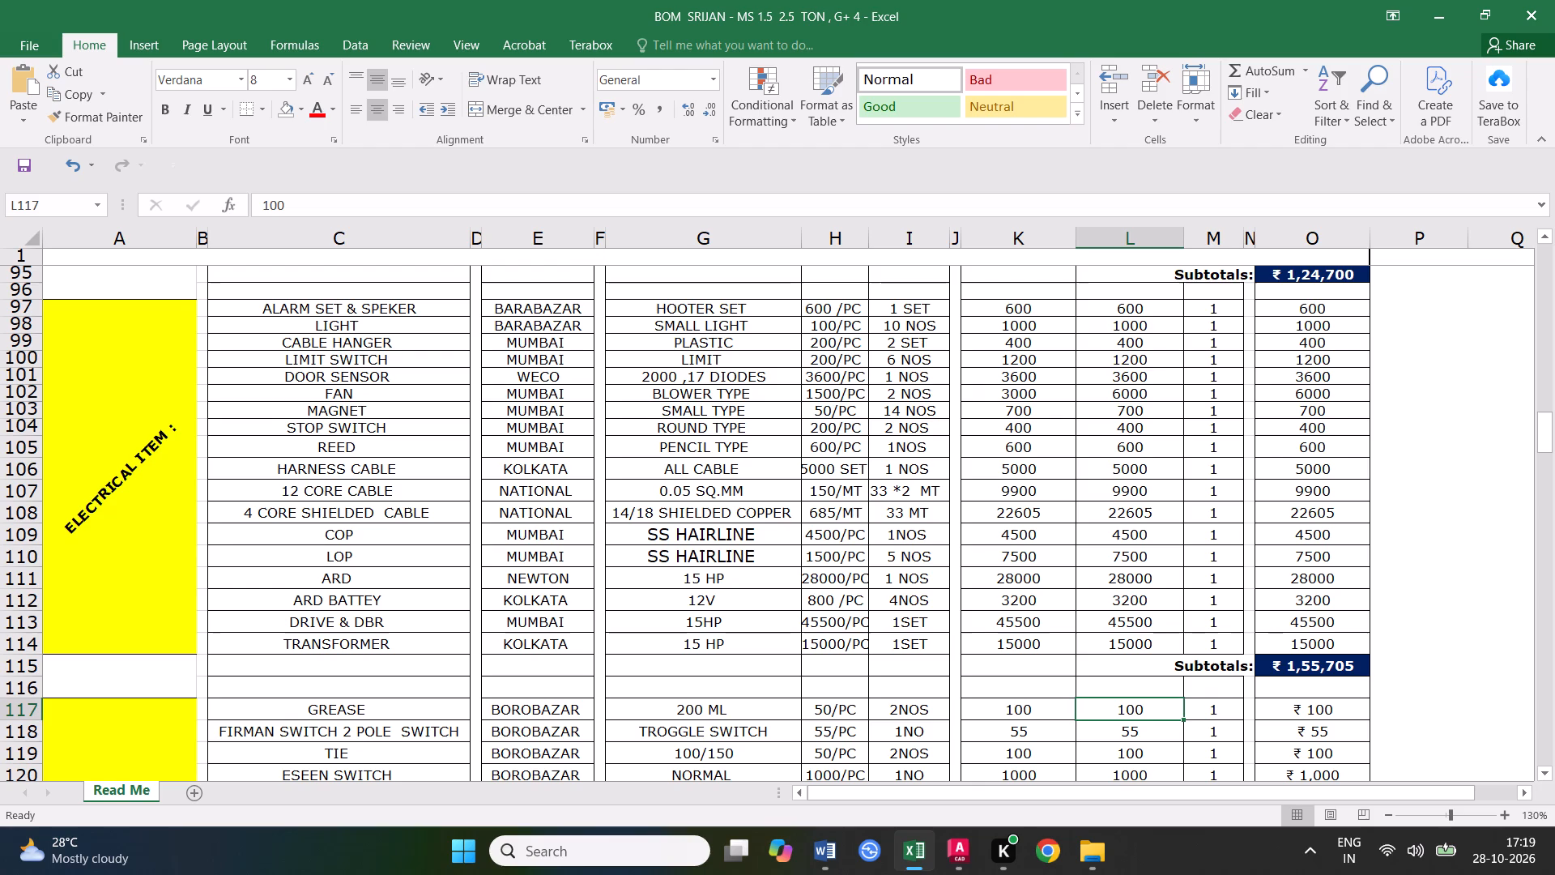
left_click(1316, 510)
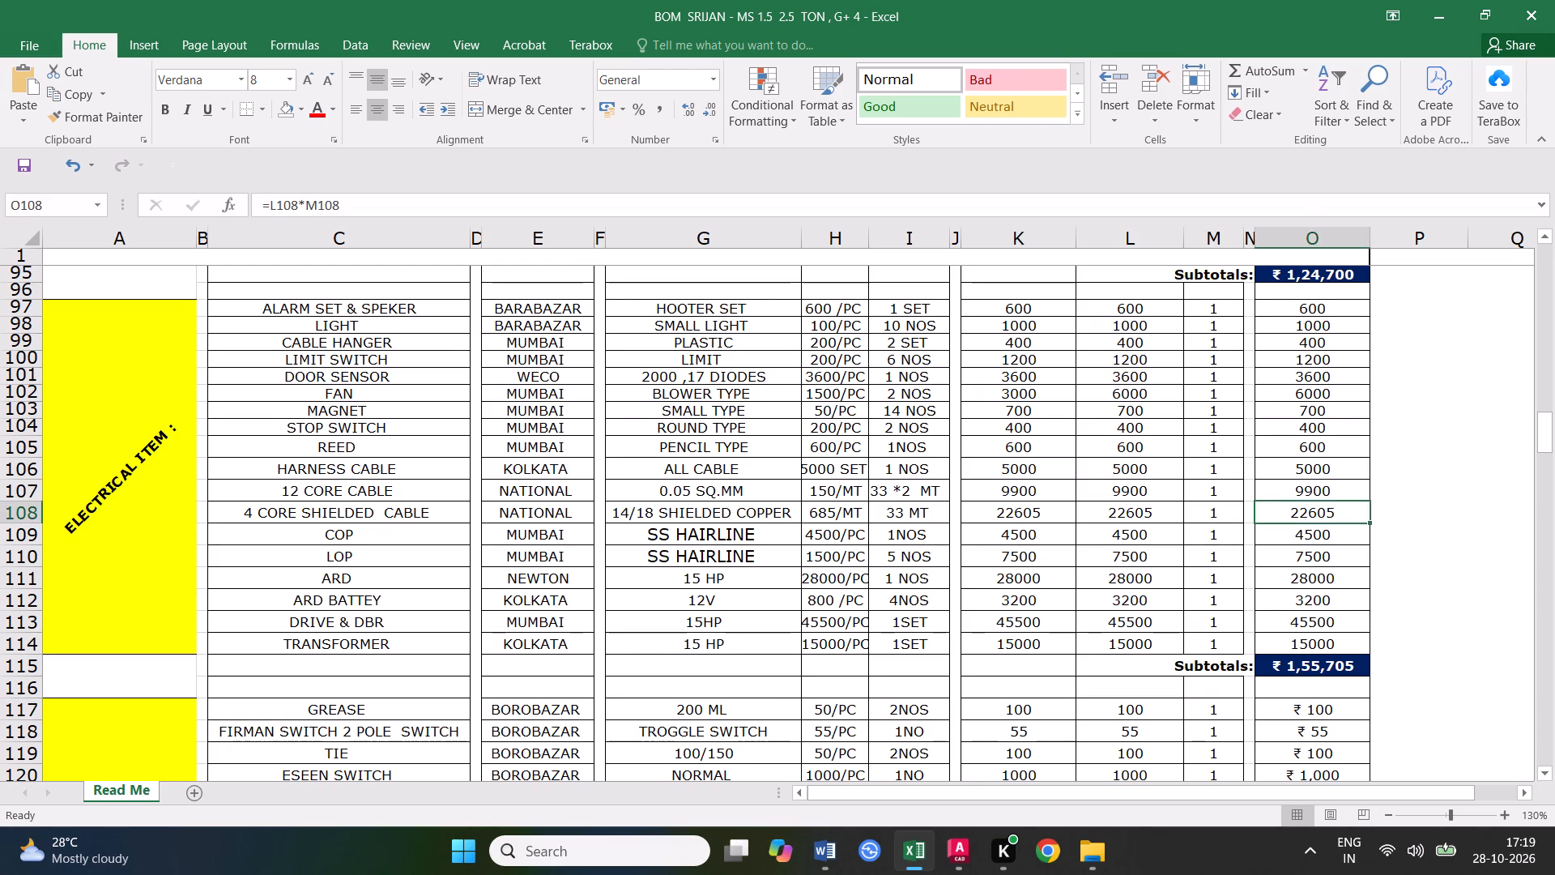
left_click(1330, 583)
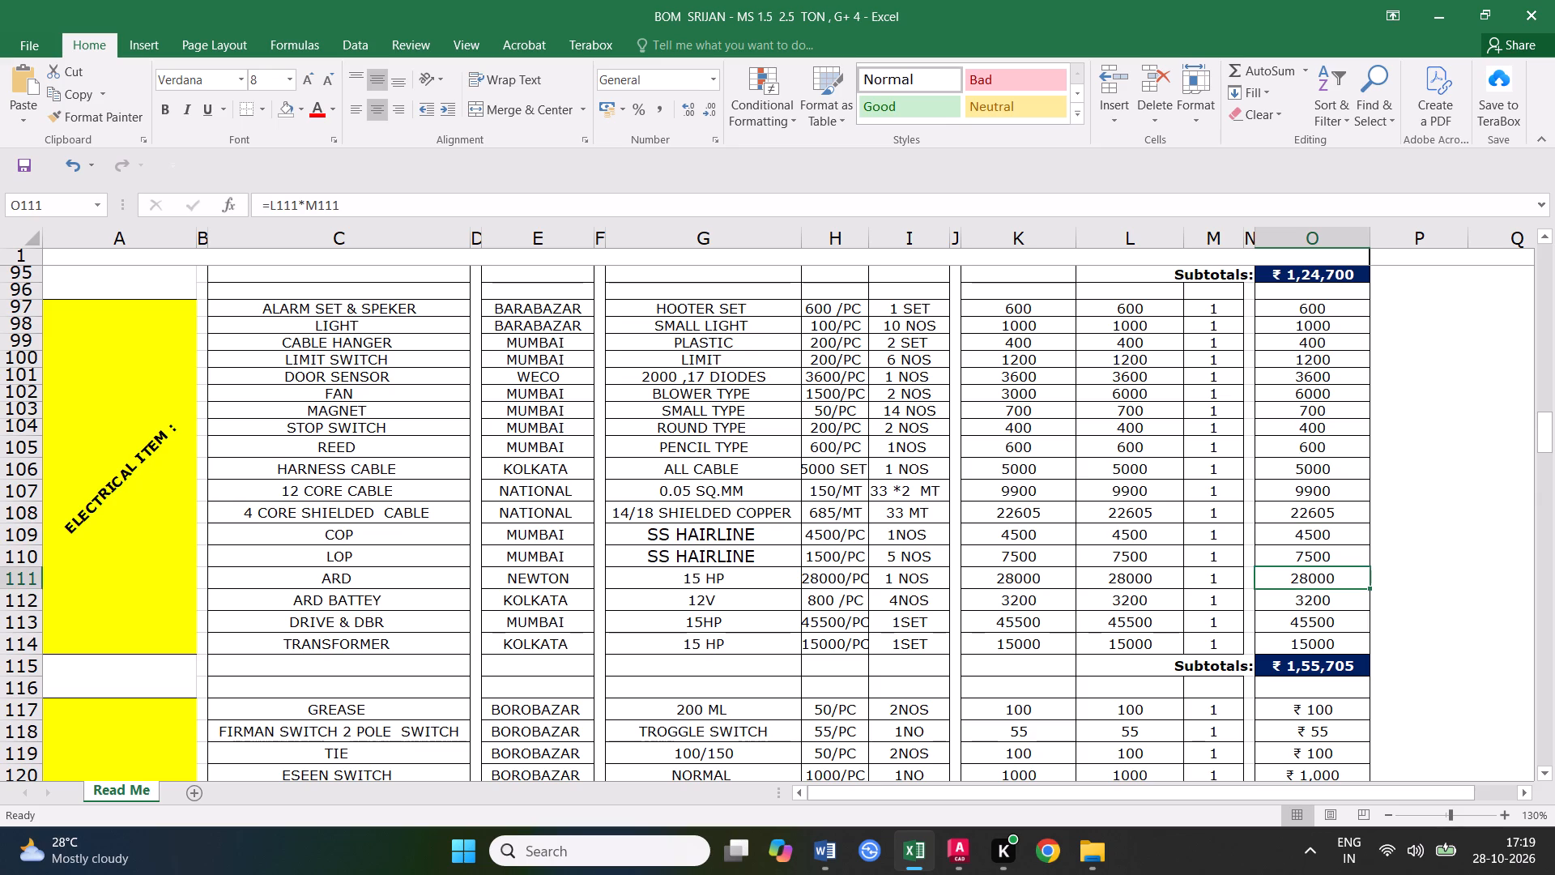
left_click(1303, 628)
scroll(1212, 621, "down", 1)
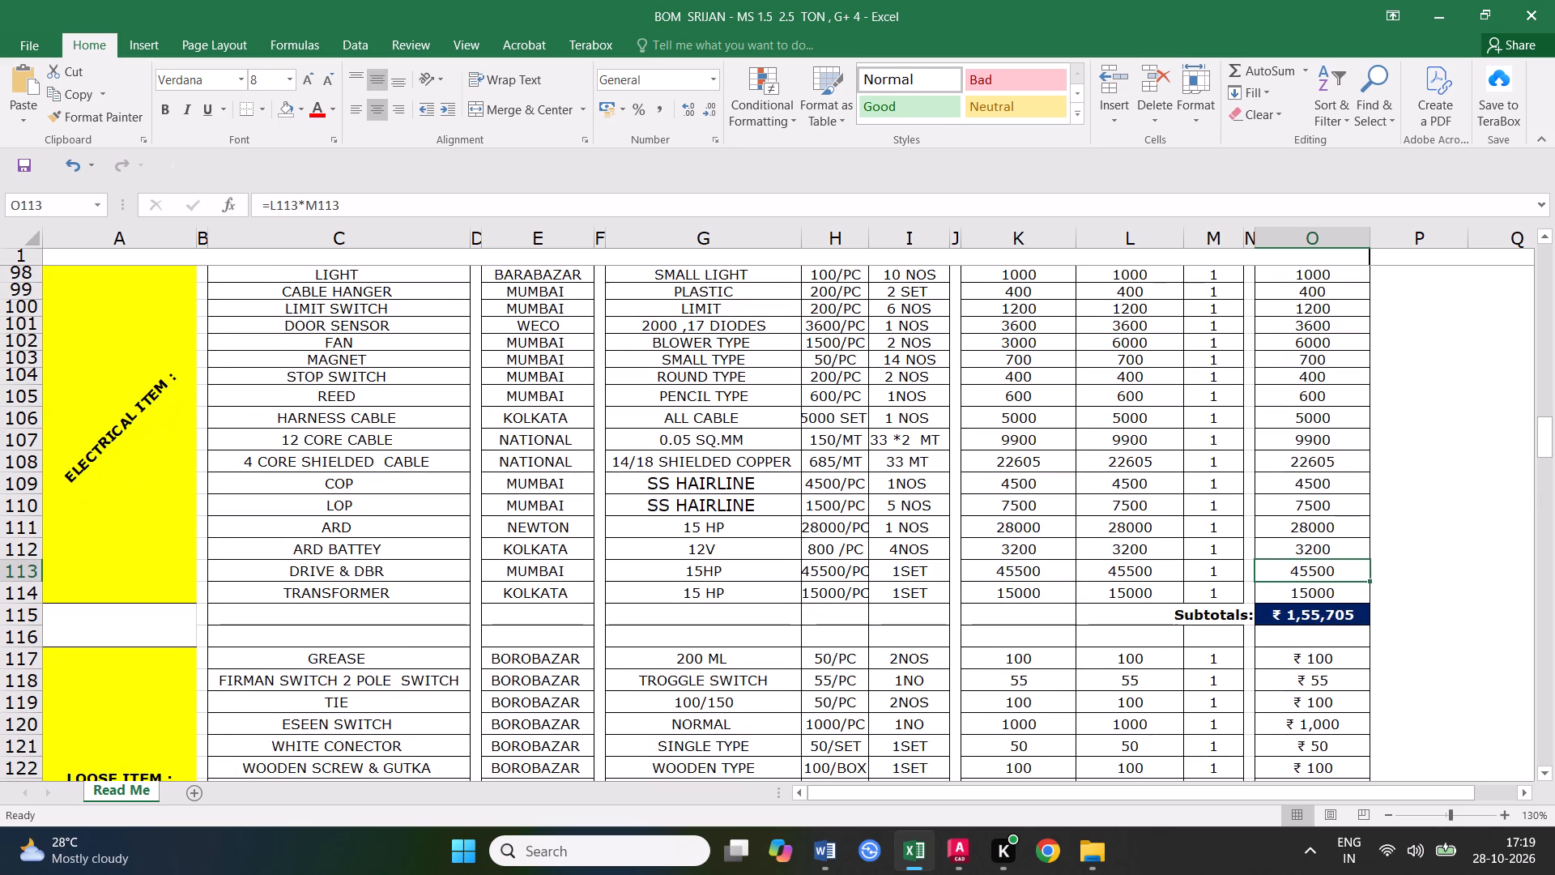
Make the DRIVE & DBR item name in C113 bold and save the workbook.
left_click(350, 574)
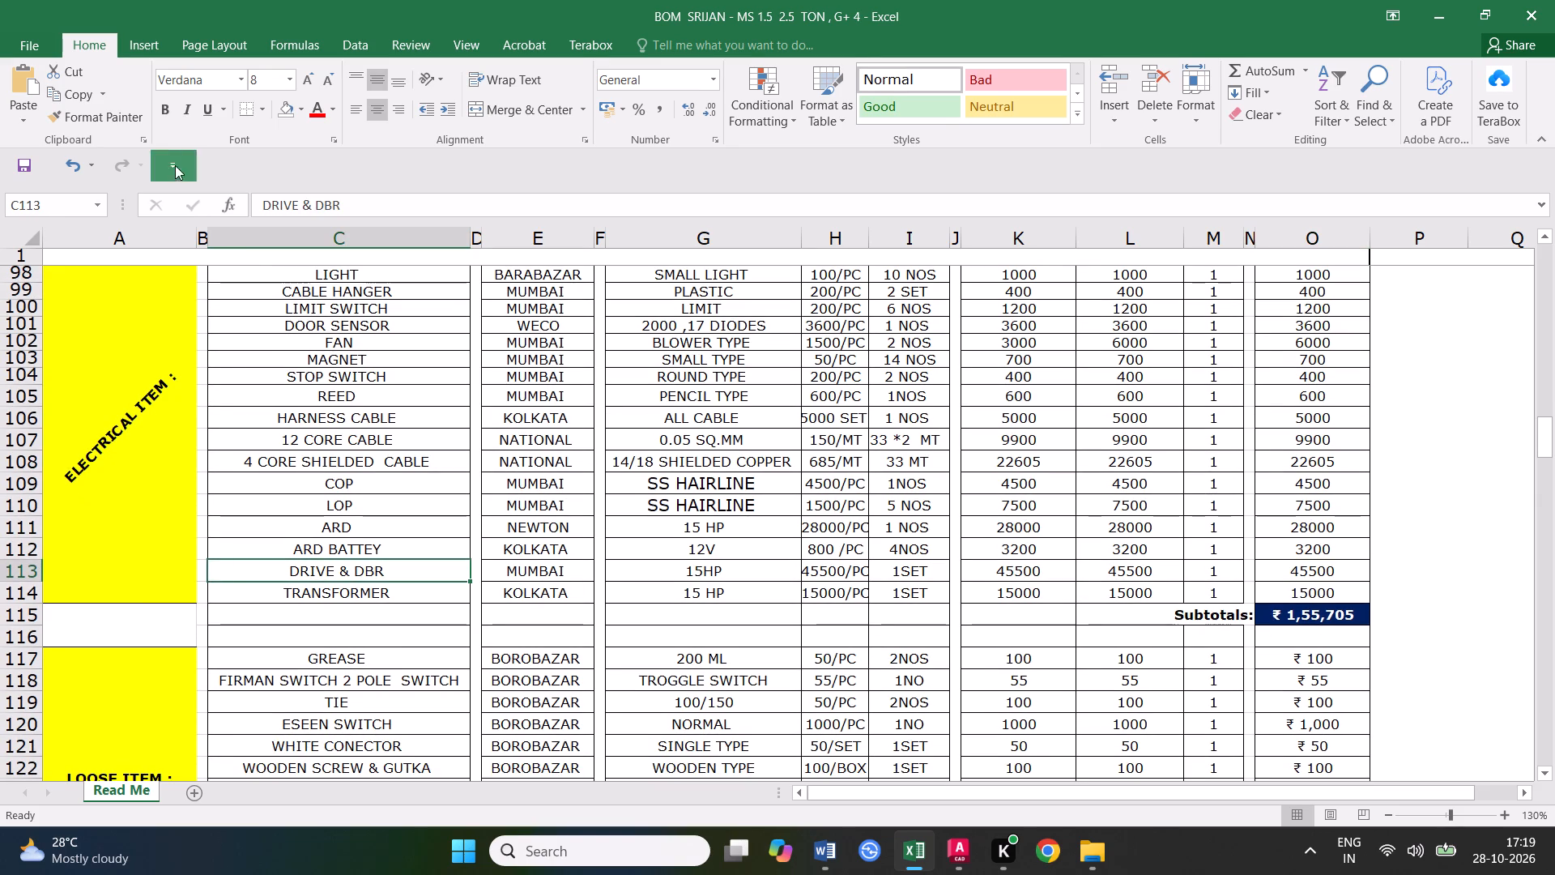
left_click(165, 108)
left_click(396, 624)
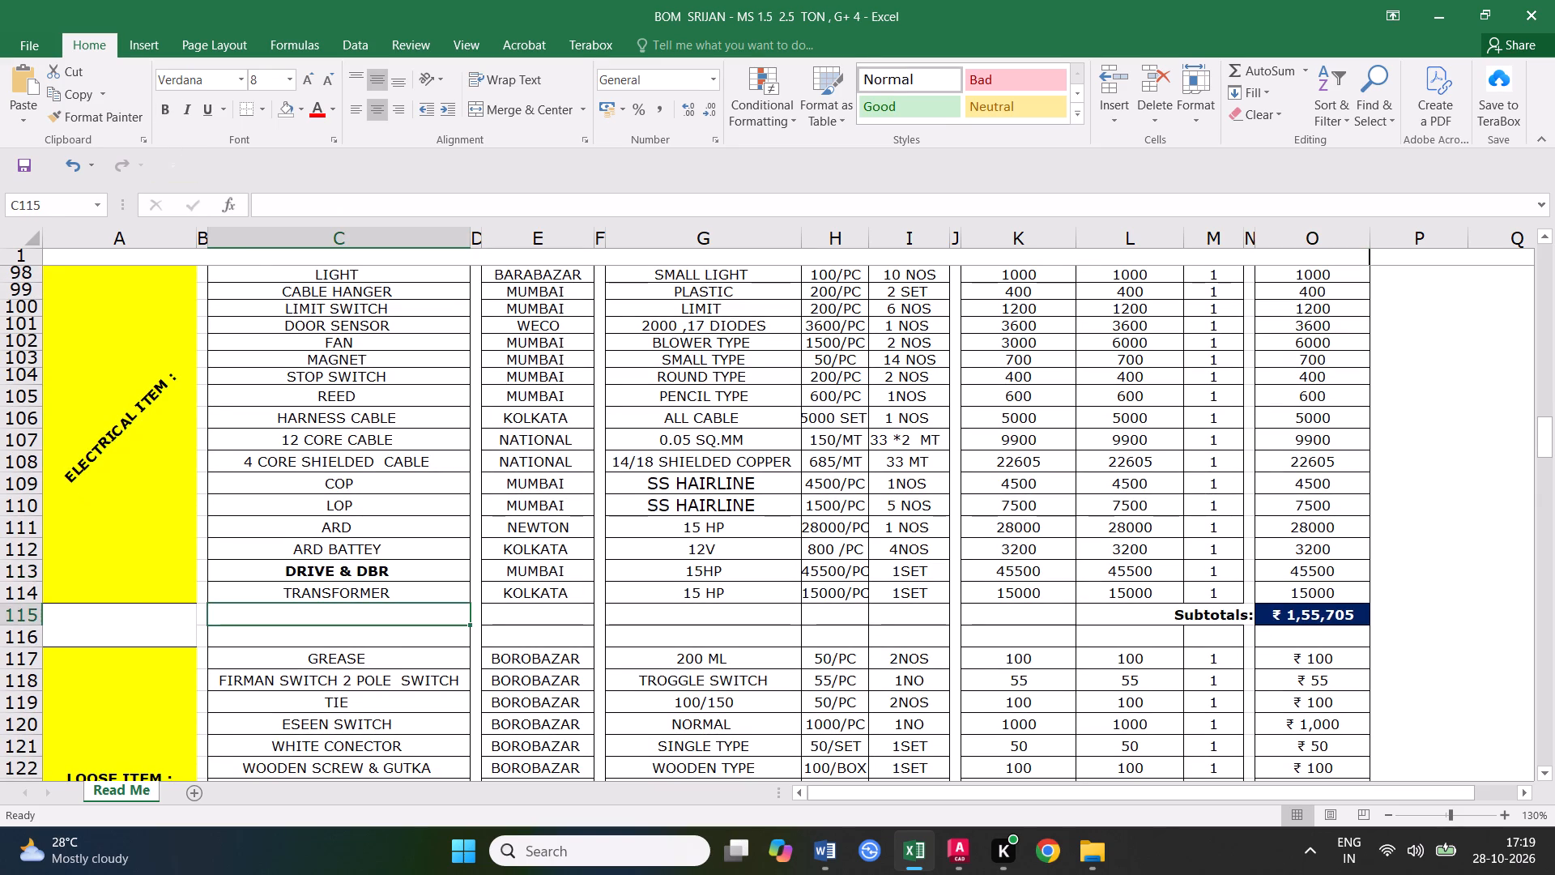
left_click(29, 167)
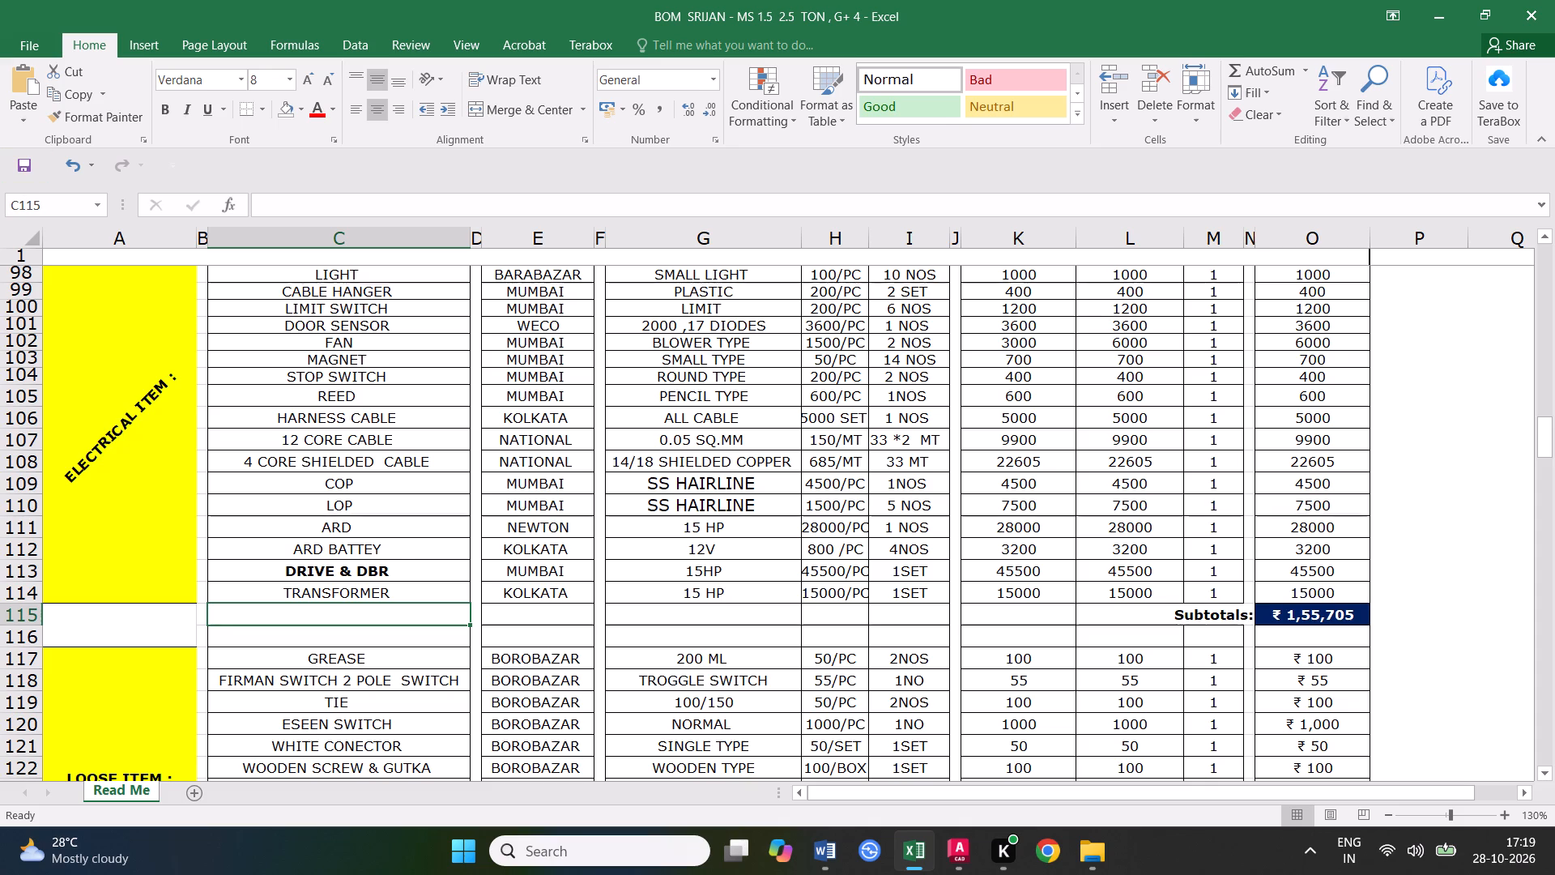
Examine the LOOSE ITEM section row by row from GREASE to COTTON TAPE.
scroll(496, 502, "down", 4)
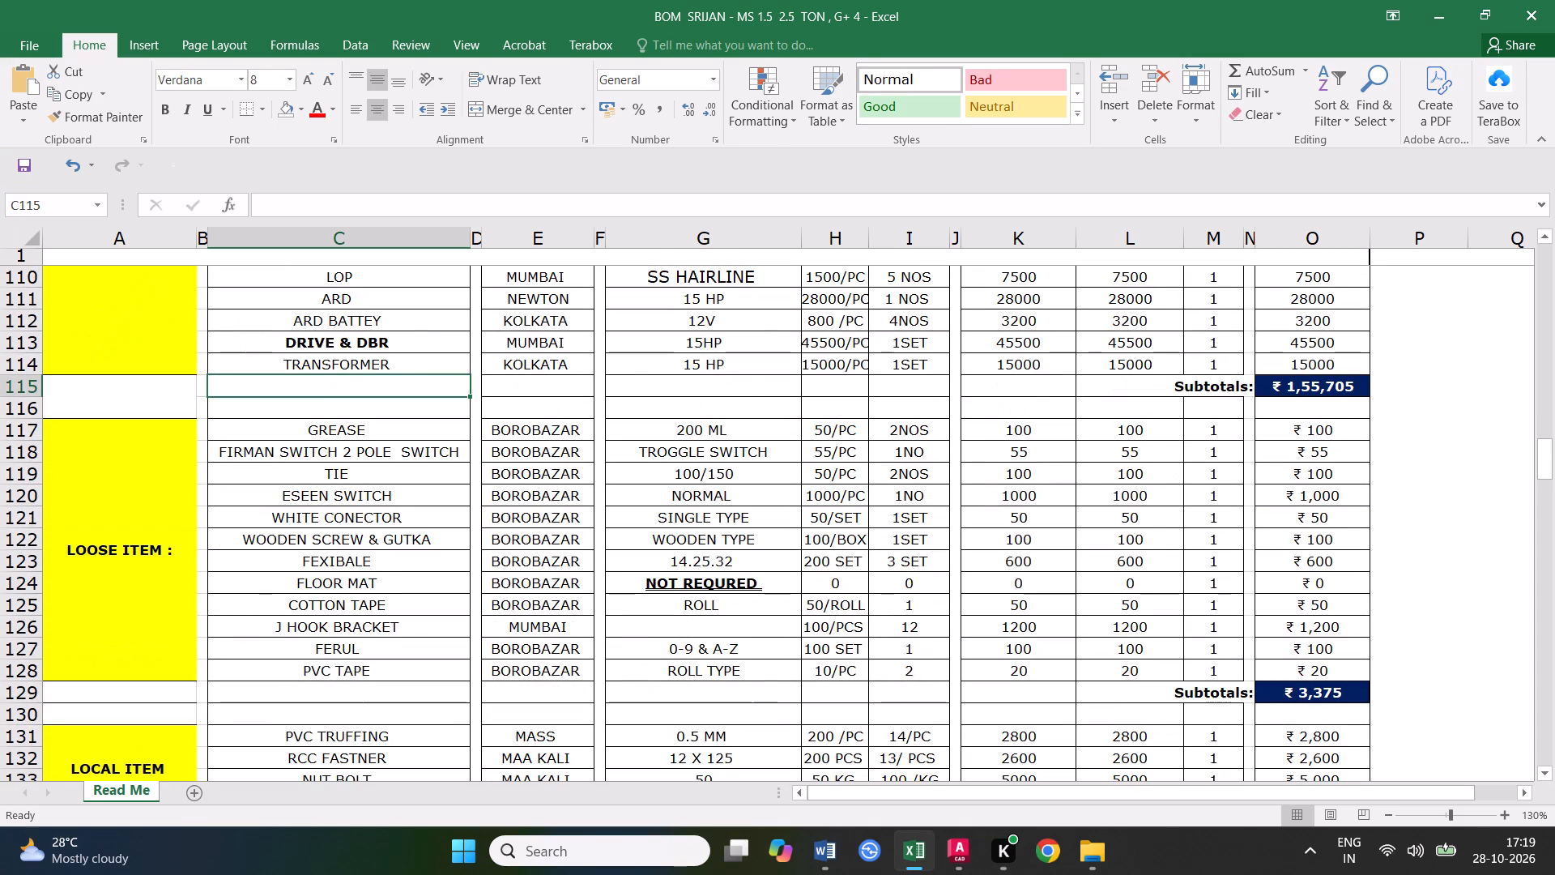
left_click(338, 431)
left_click(17, 429)
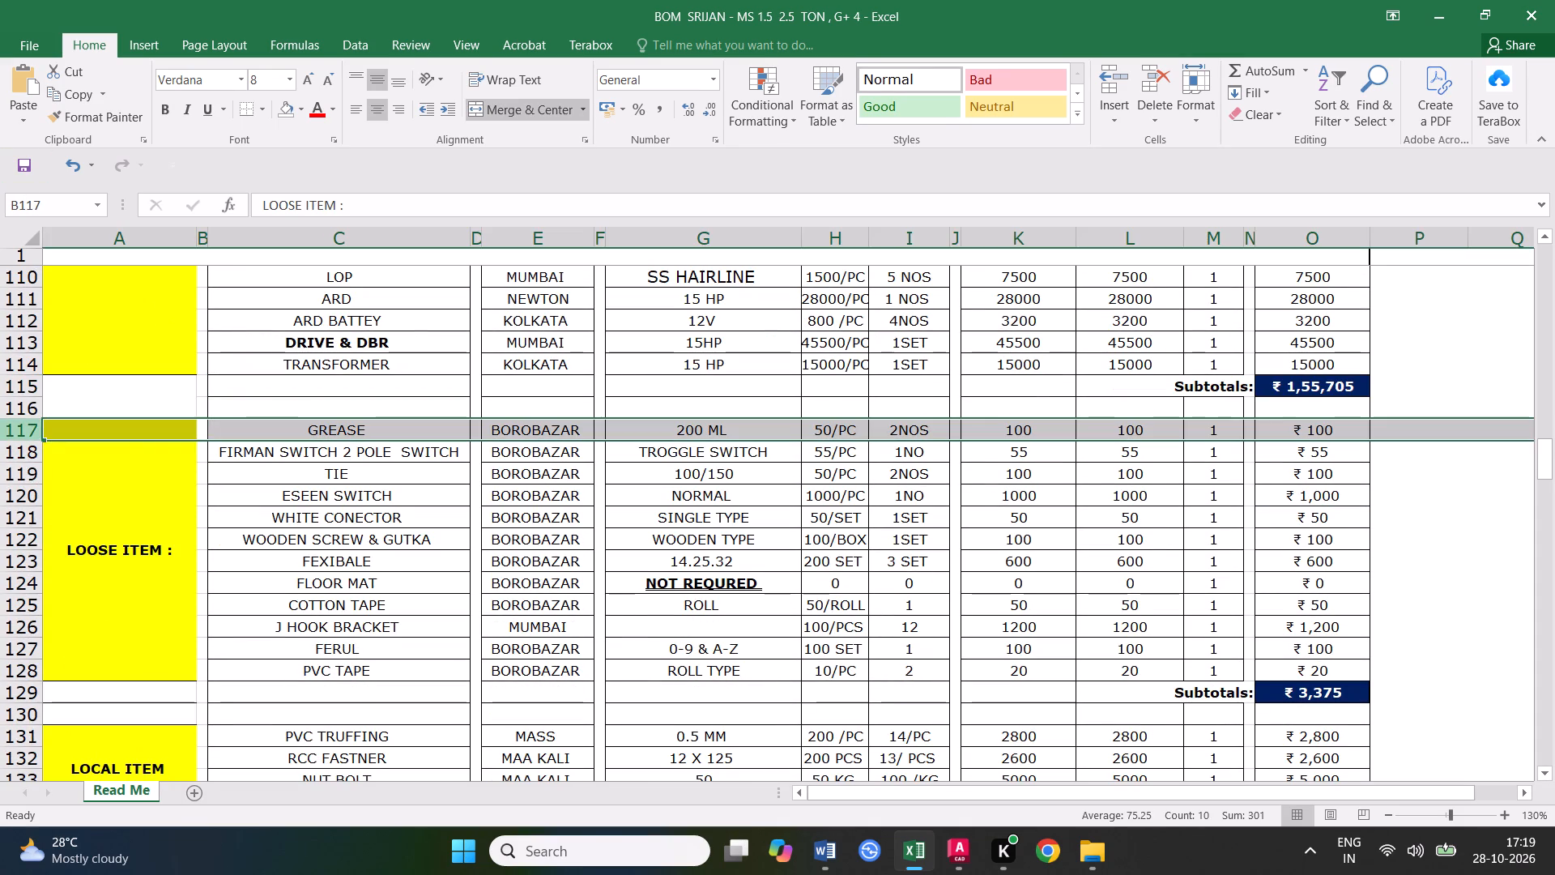
left_click(24, 166)
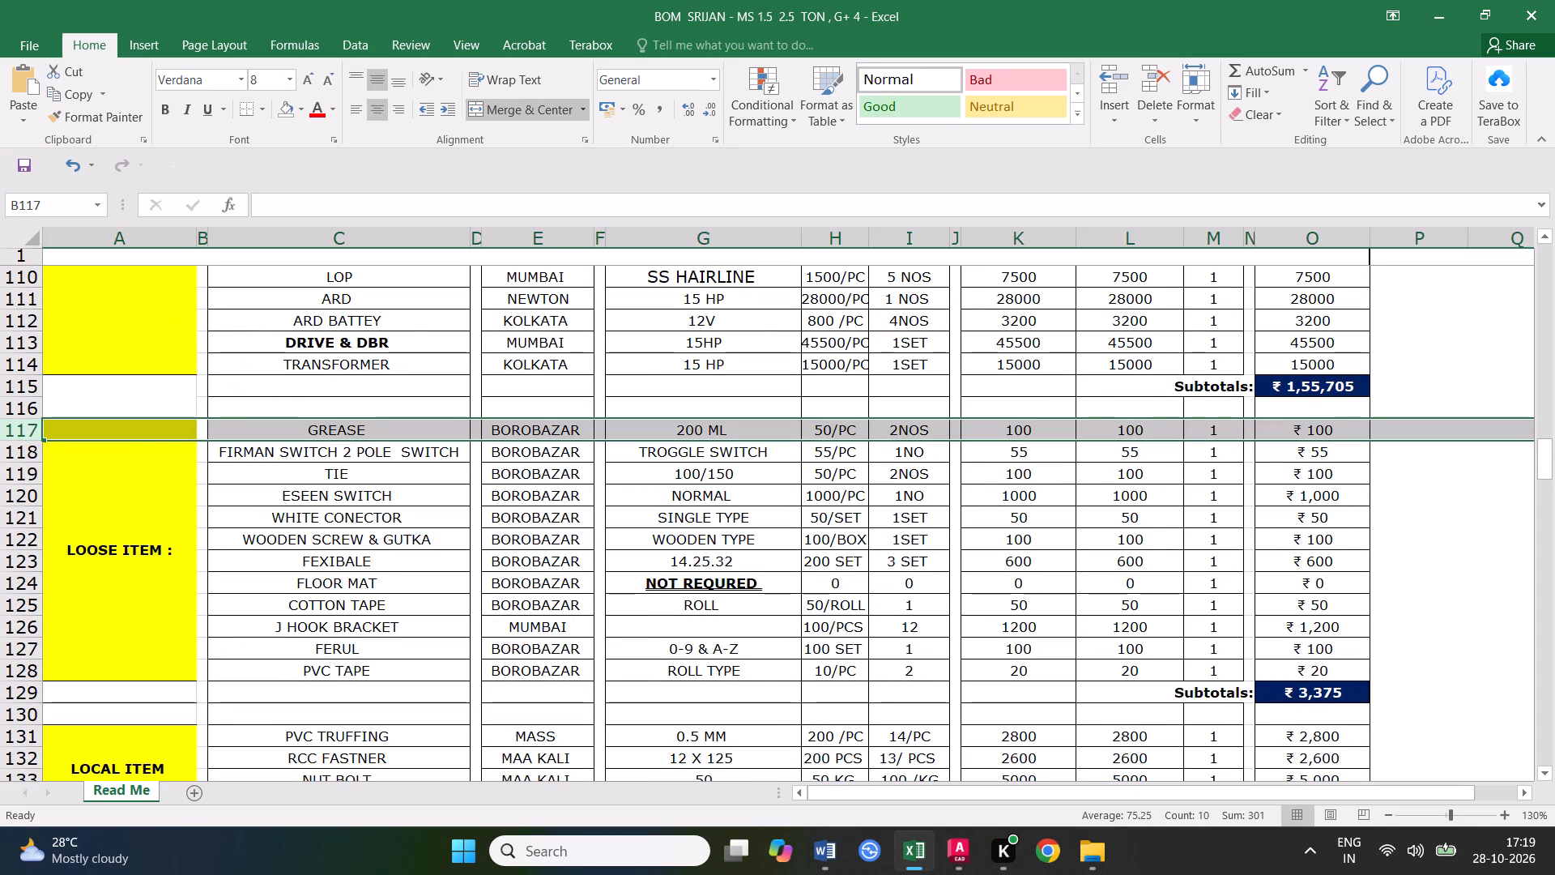
left_click(401, 454)
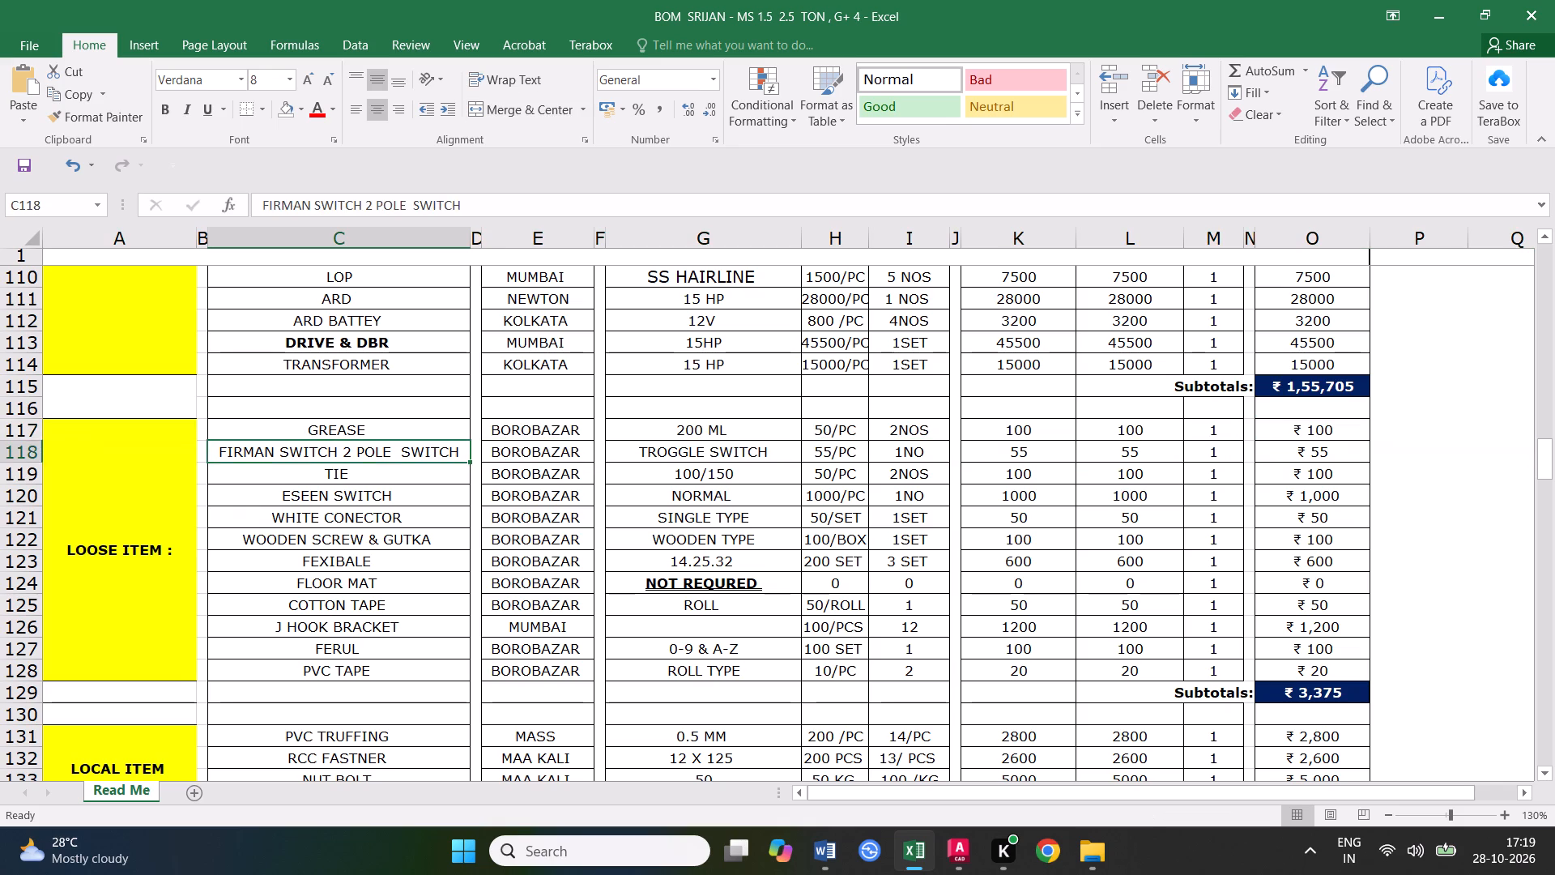
left_click(364, 472)
left_click(359, 495)
left_click(351, 510)
left_click(347, 531)
left_click(344, 557)
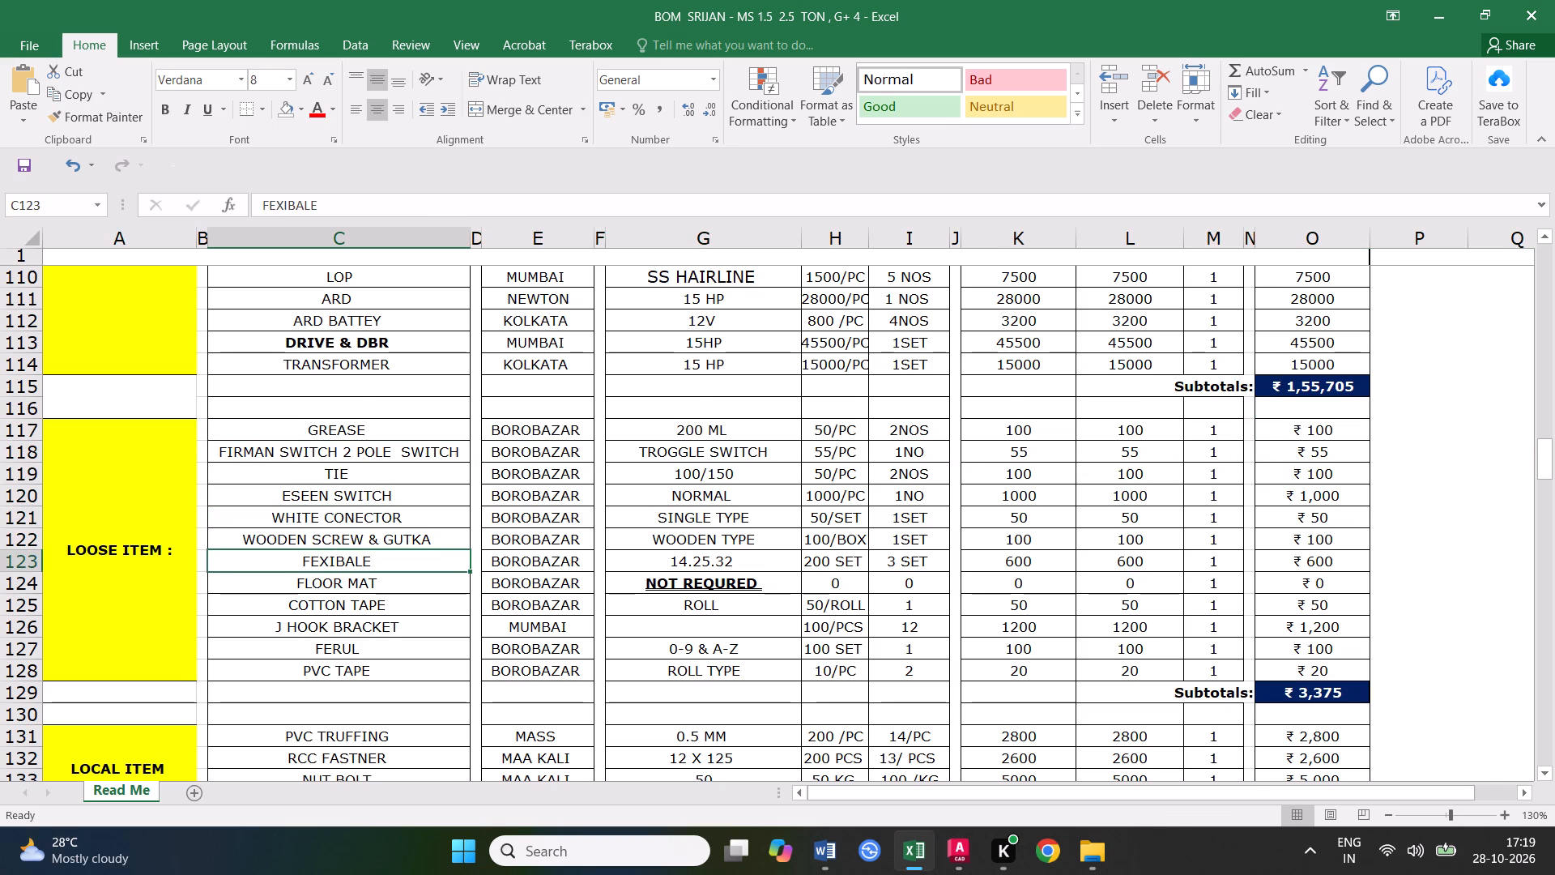
left_click(350, 588)
left_click(367, 606)
left_click(353, 578)
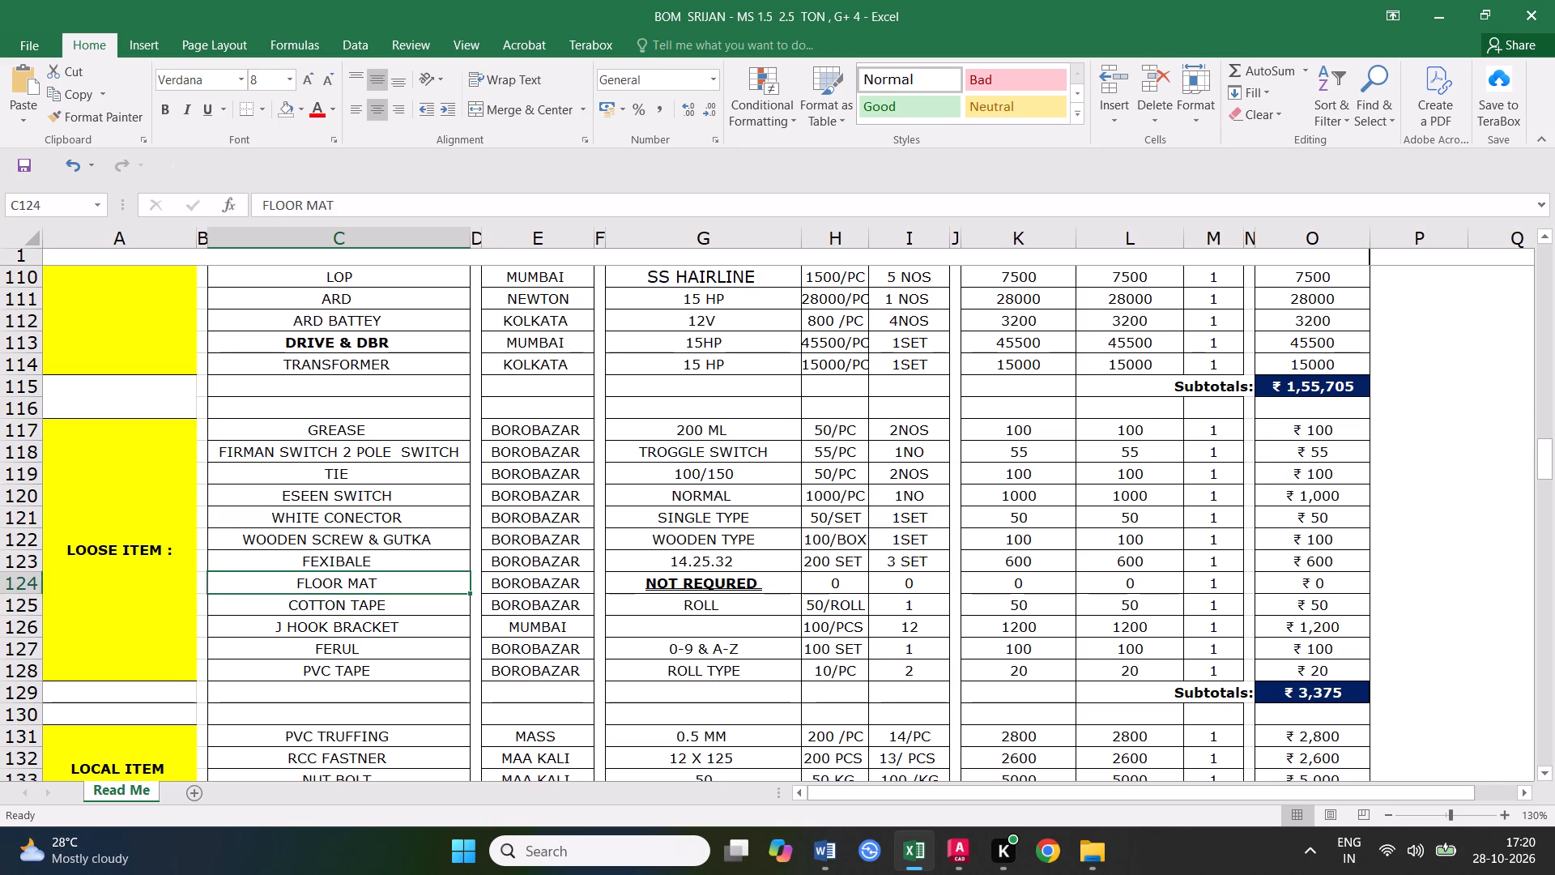
left_click(356, 601)
Set the J HOOK BRACKET quantity in I126 to 14.
scroll(356, 601, "down", 2)
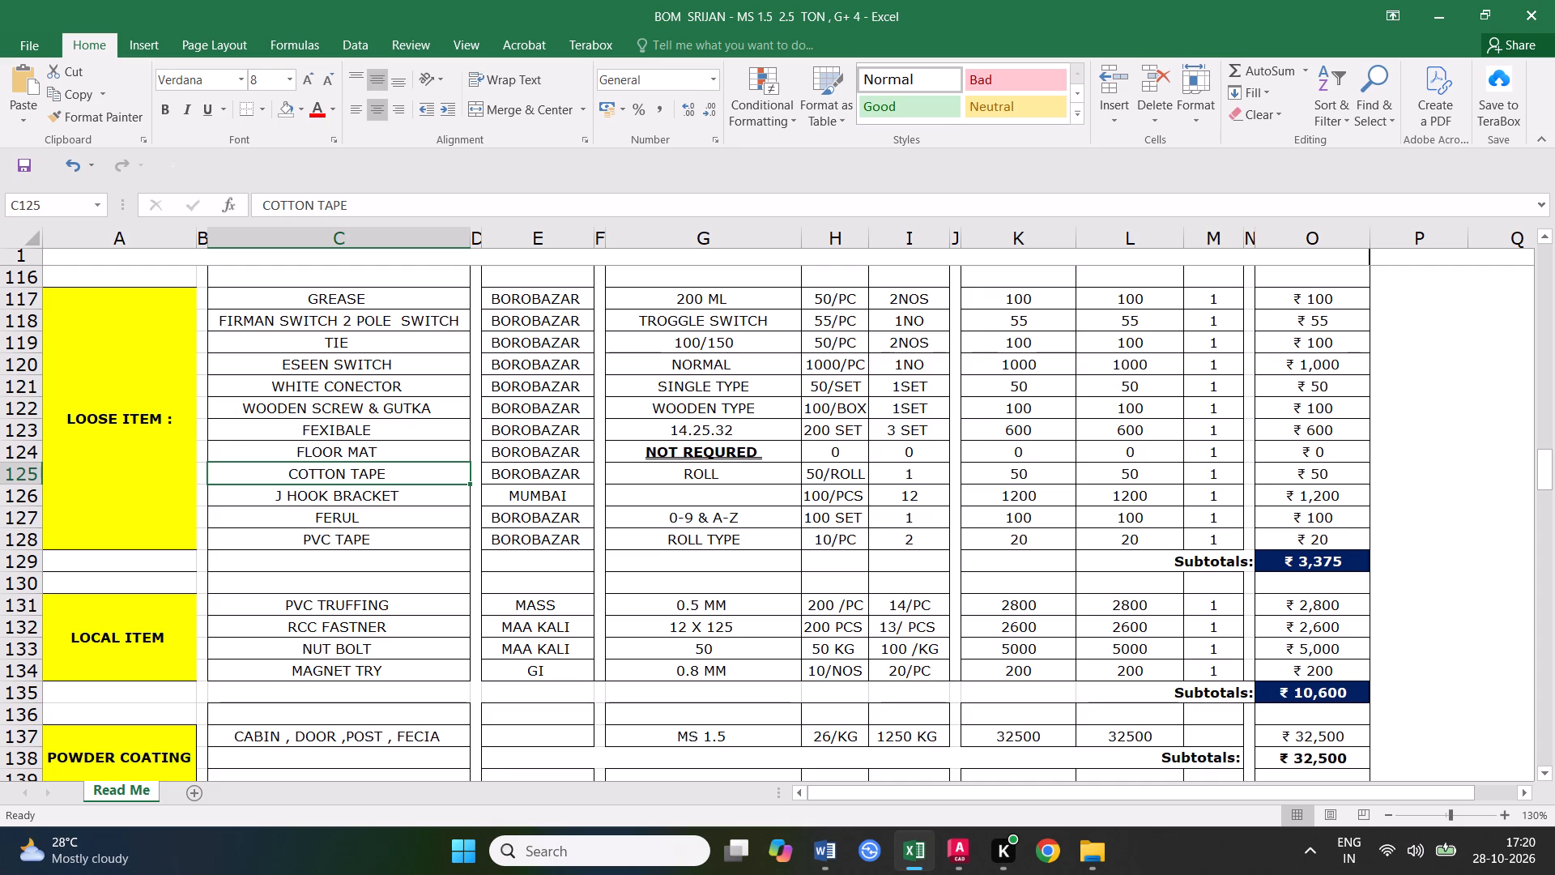
left_click(378, 498)
double_click(918, 495)
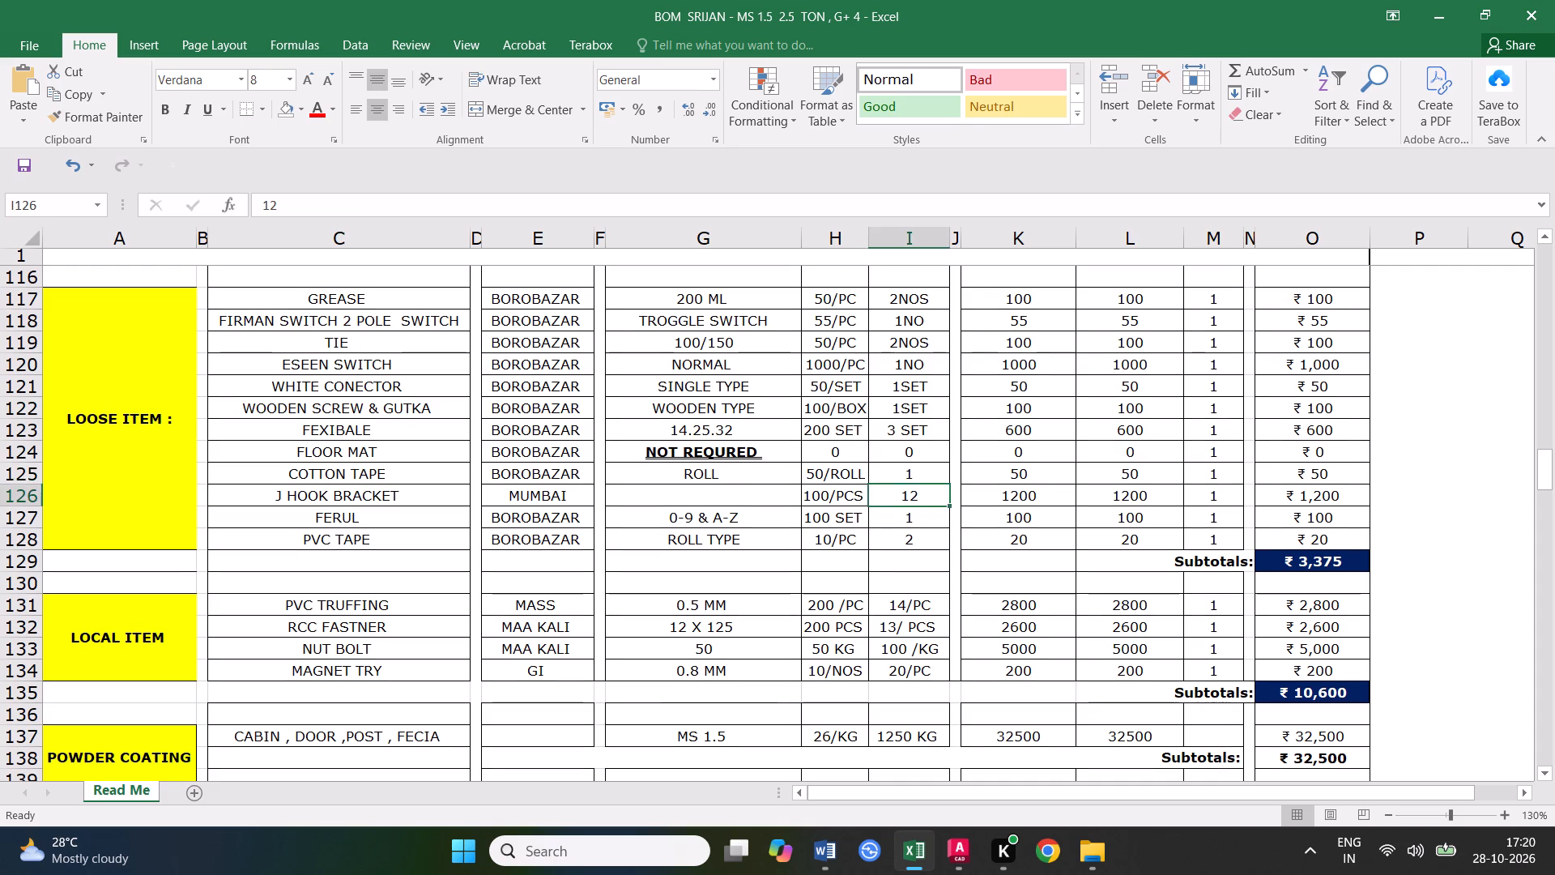
key("BackSpace")
key("4")
left_click(975, 543)
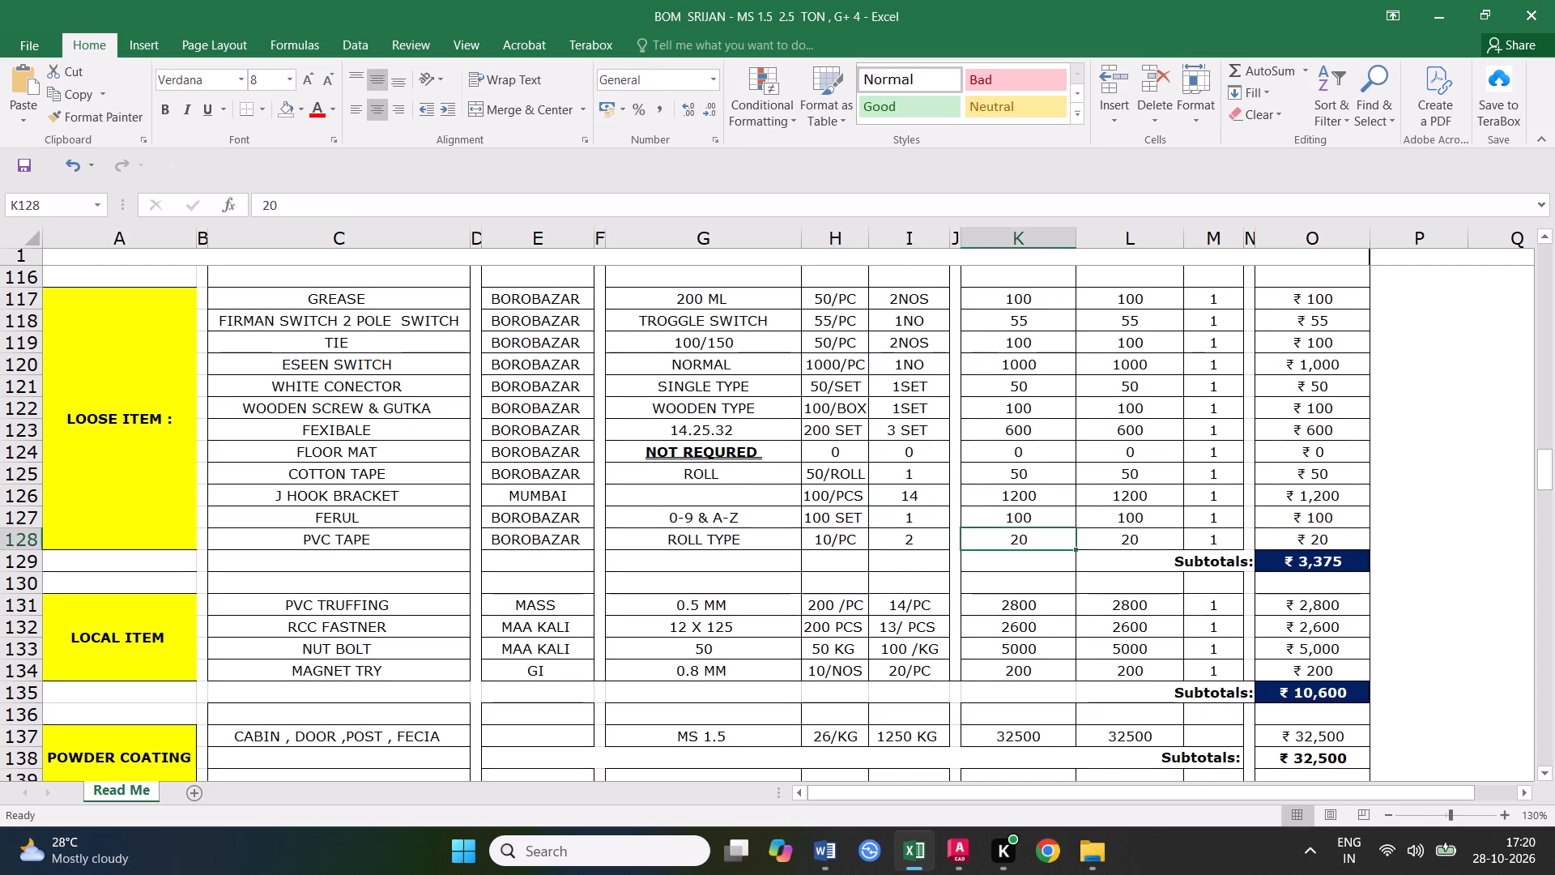
Enter 1400 as the J HOOK BRACKET amount in K126 and copy it across to L126.
left_click(1030, 493)
type("140")
key("0")
left_click(1029, 537)
left_click(1022, 502)
left_click_drag(1077, 505, 1080, 505)
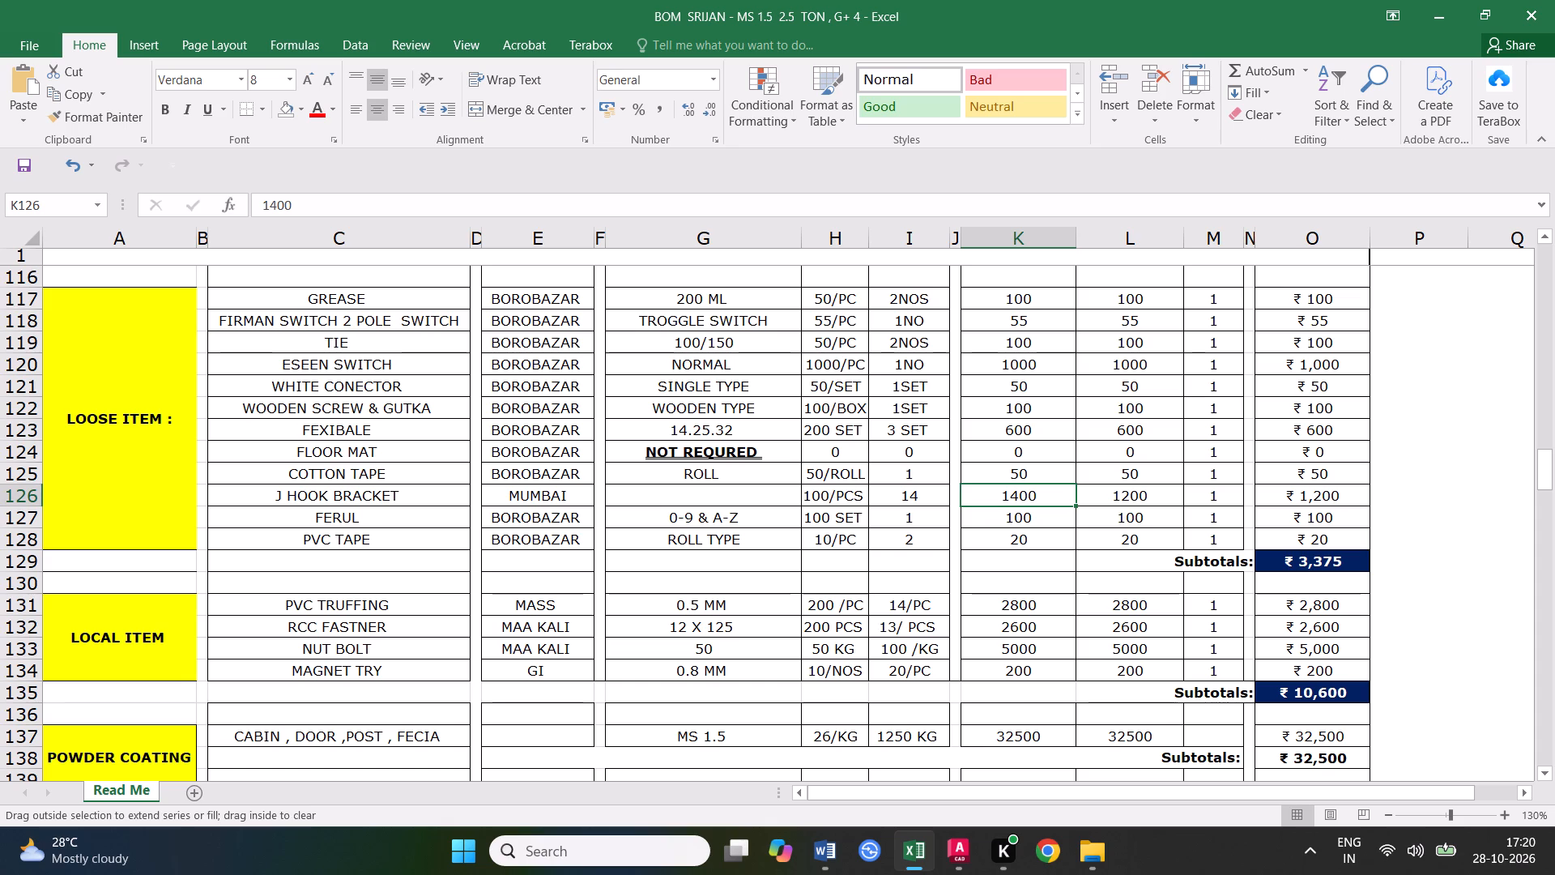
left_click_drag(1080, 505, 1177, 505)
left_click(1120, 535)
Check the FERUL and PVC TAPE rows of the LOOSE ITEM section and save the workbook.
left_click(1029, 519)
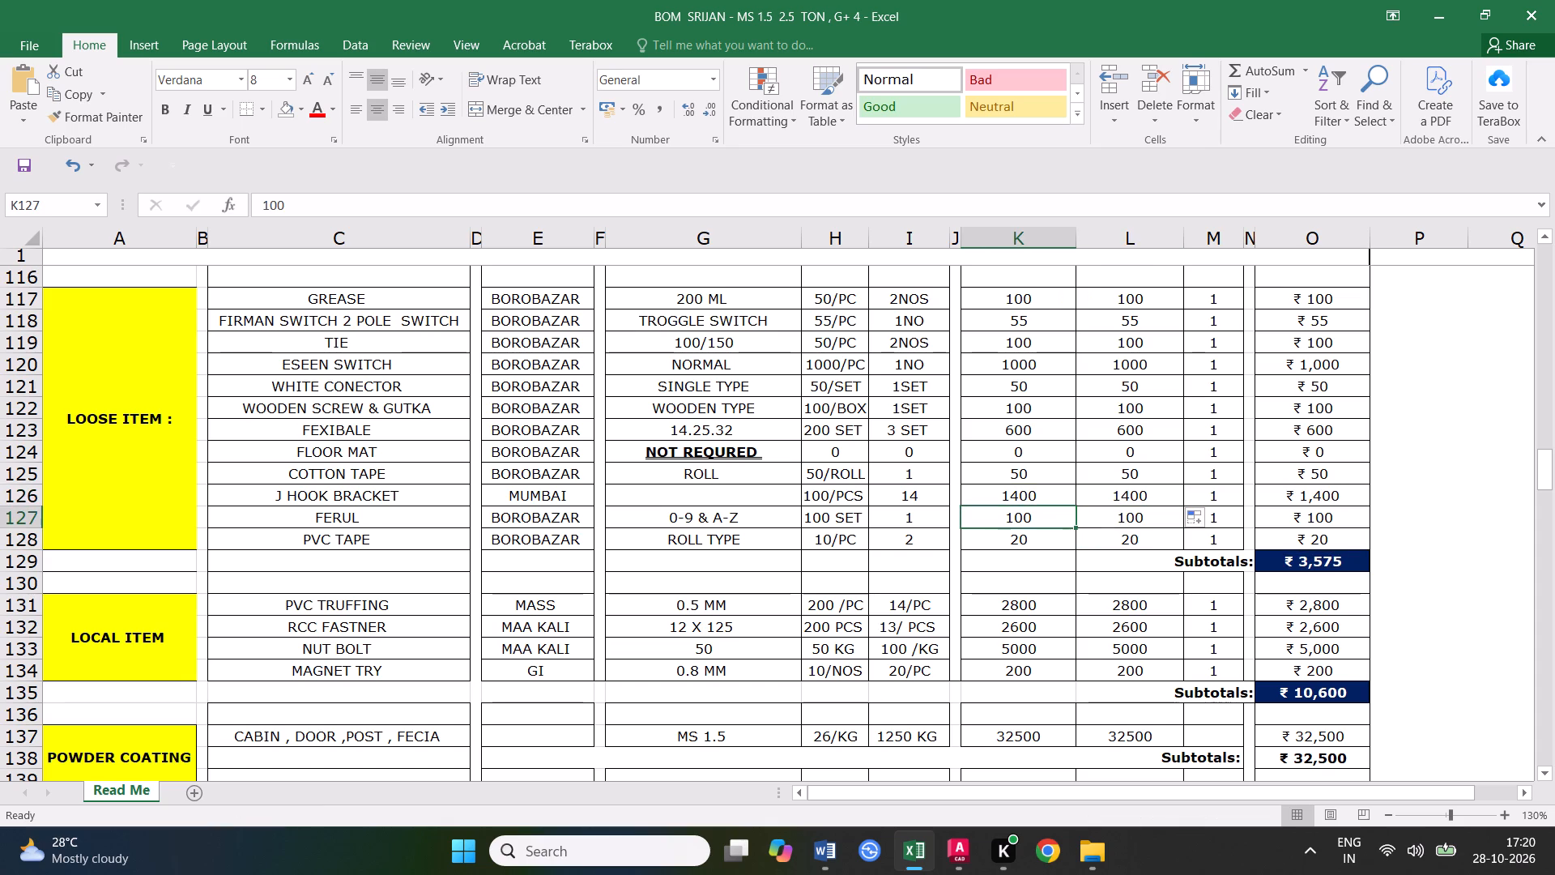
left_click(411, 533)
scroll(392, 580, "down", 1)
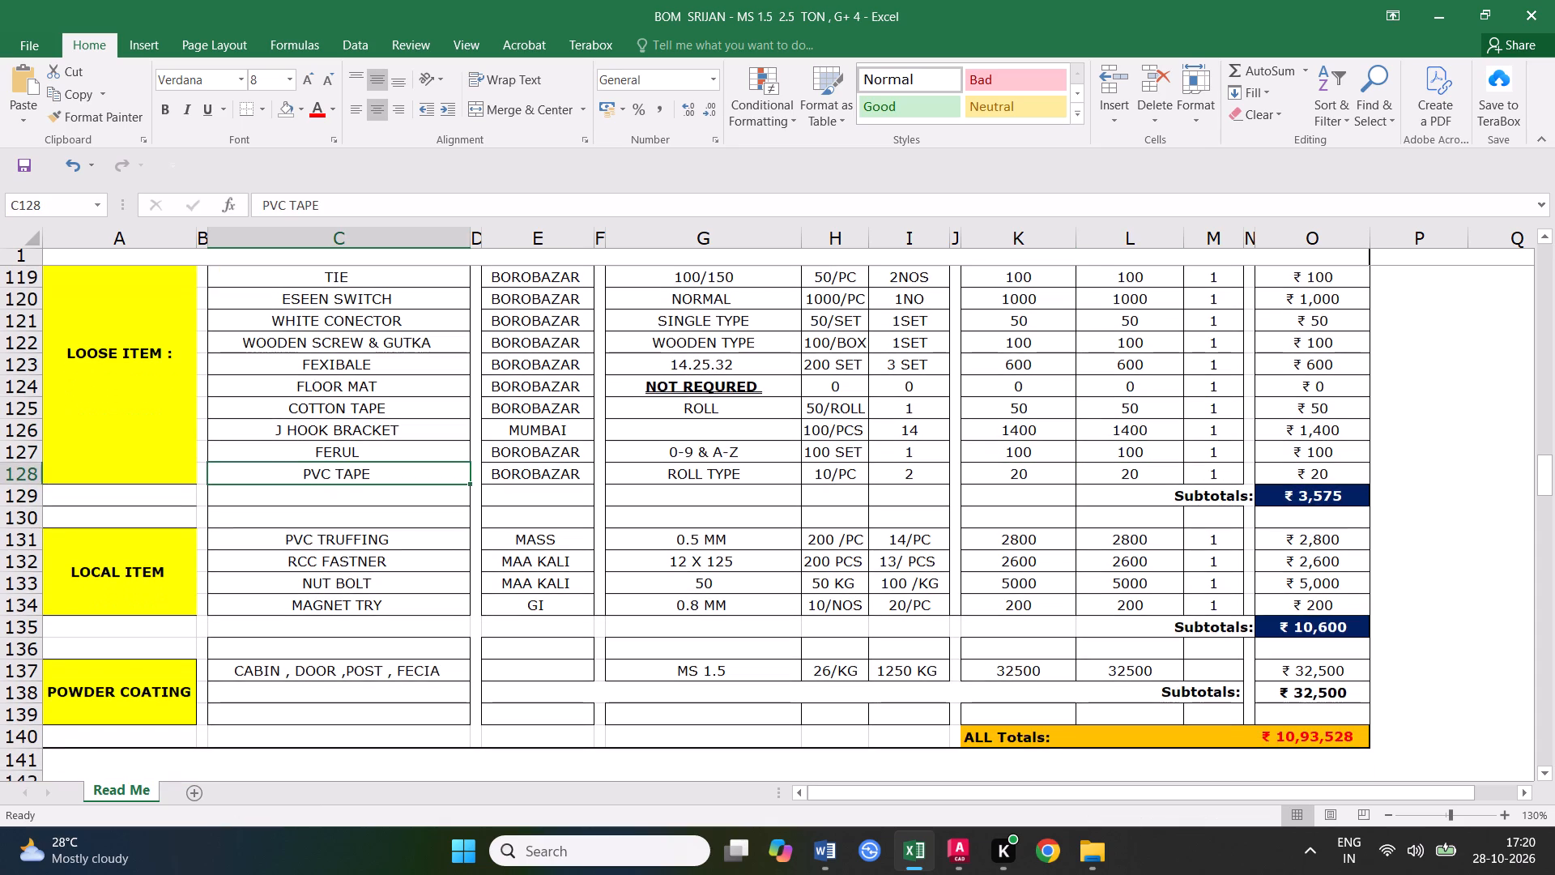
left_click(371, 458)
left_click(365, 478)
left_click(34, 164)
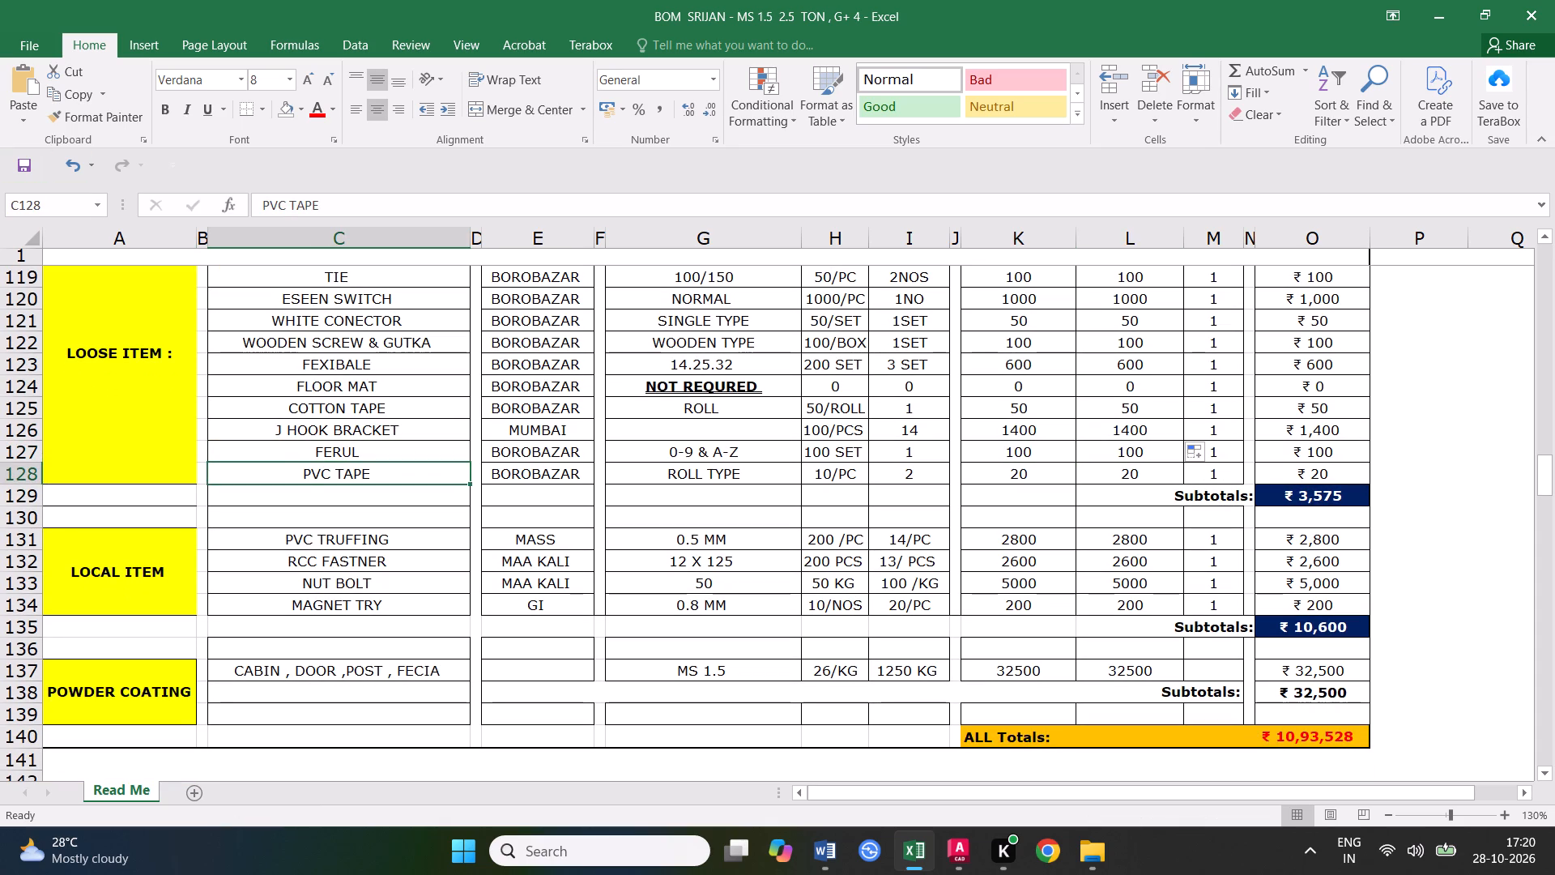
Check the PVC TRUFFING and RCC FASTNER quantities in the LOCAL ITEM section.
left_click(409, 474)
left_click(355, 540)
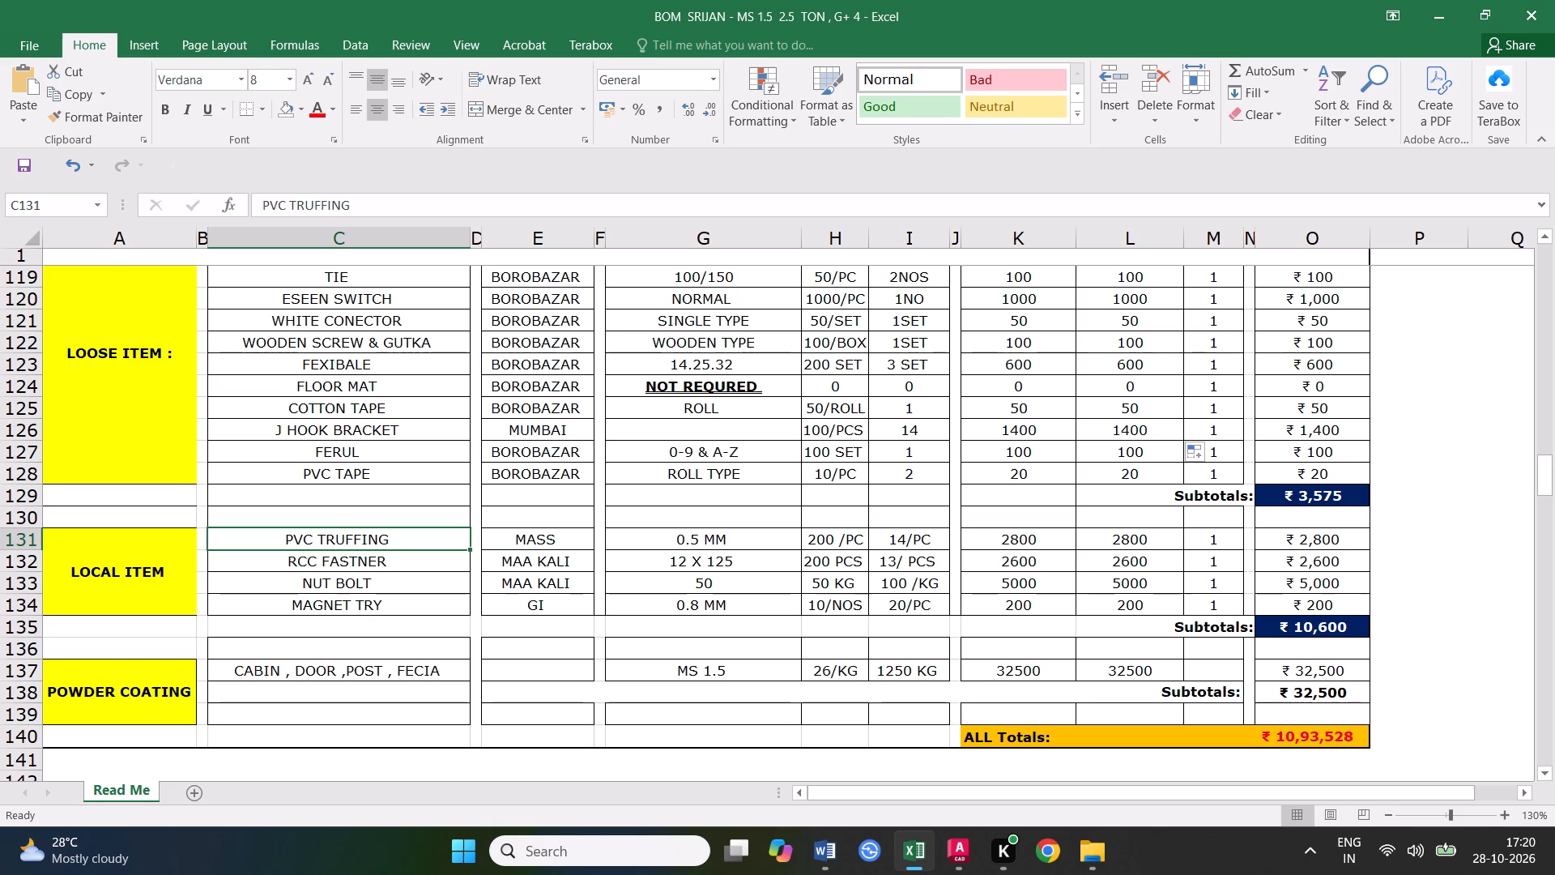
left_click(907, 537)
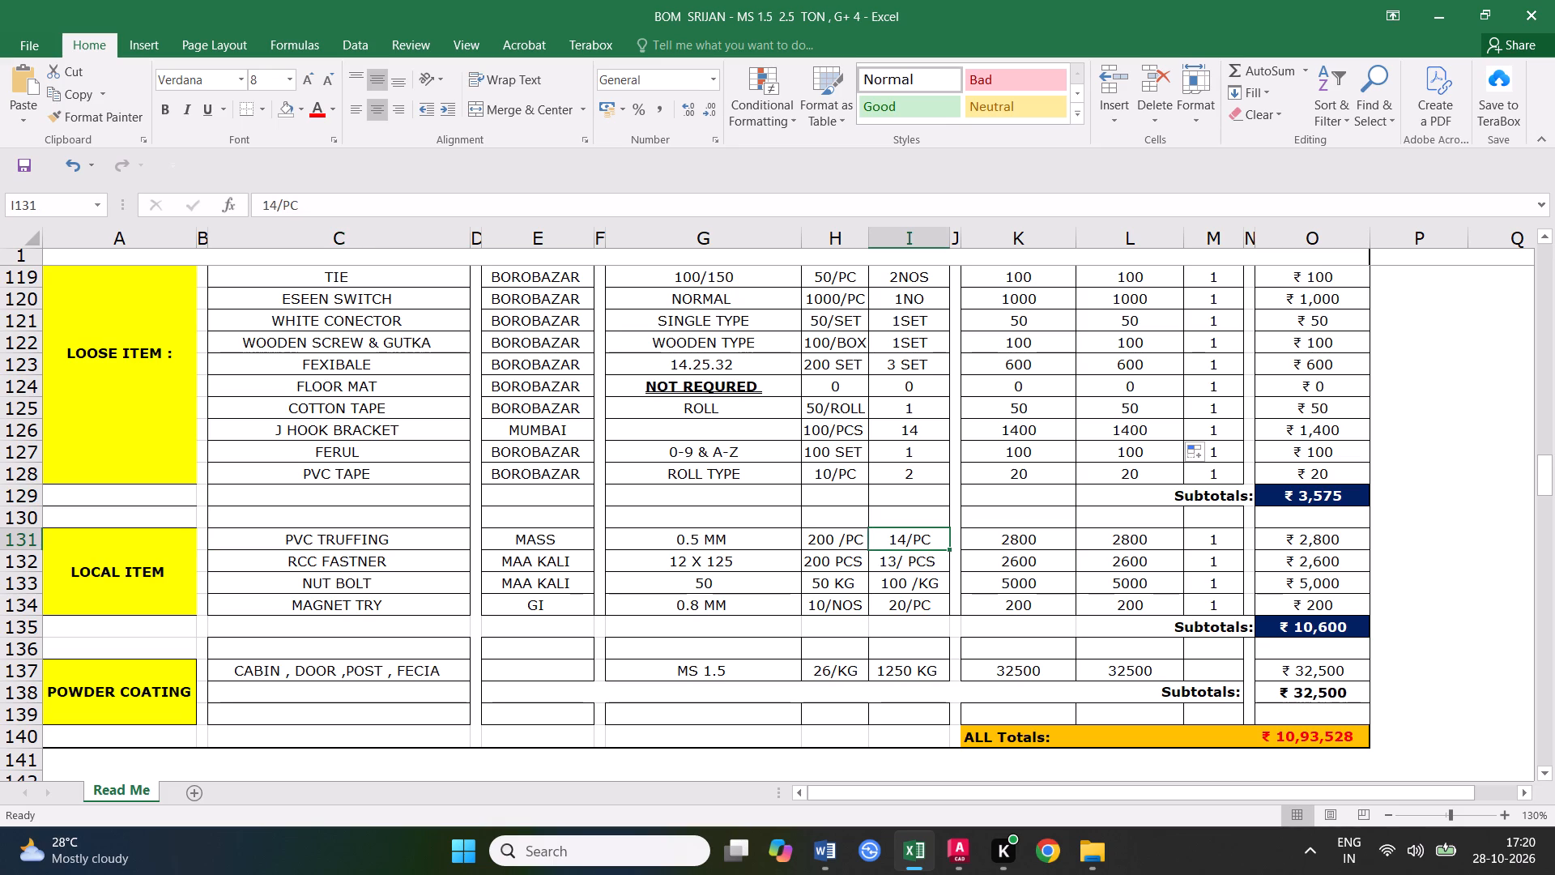
double_click(907, 539)
left_click(903, 551)
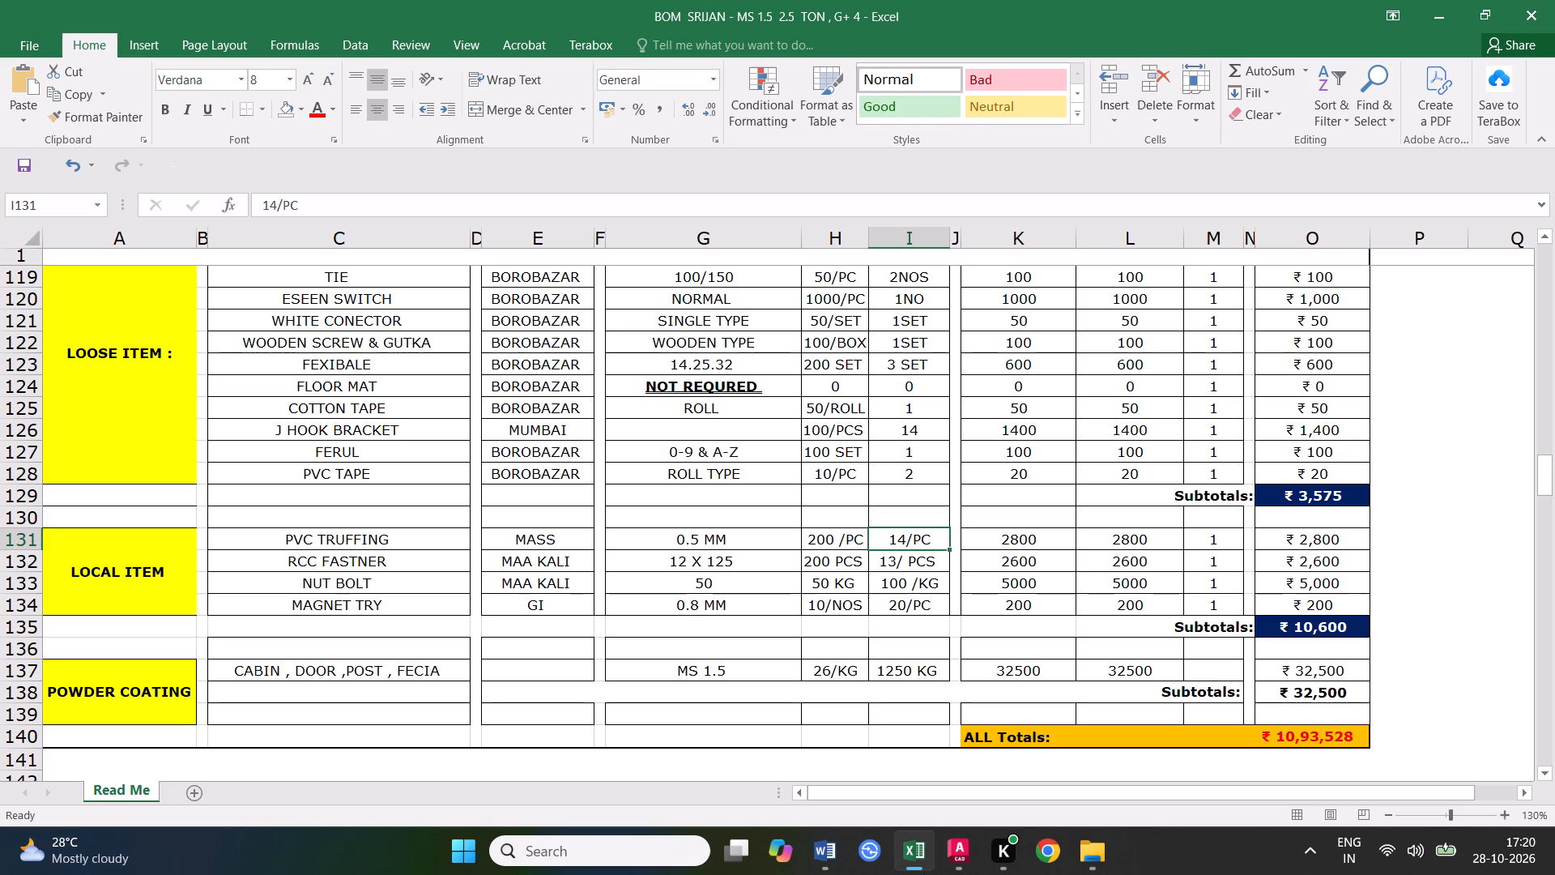
left_click(921, 546)
left_click(922, 561)
left_click(919, 543)
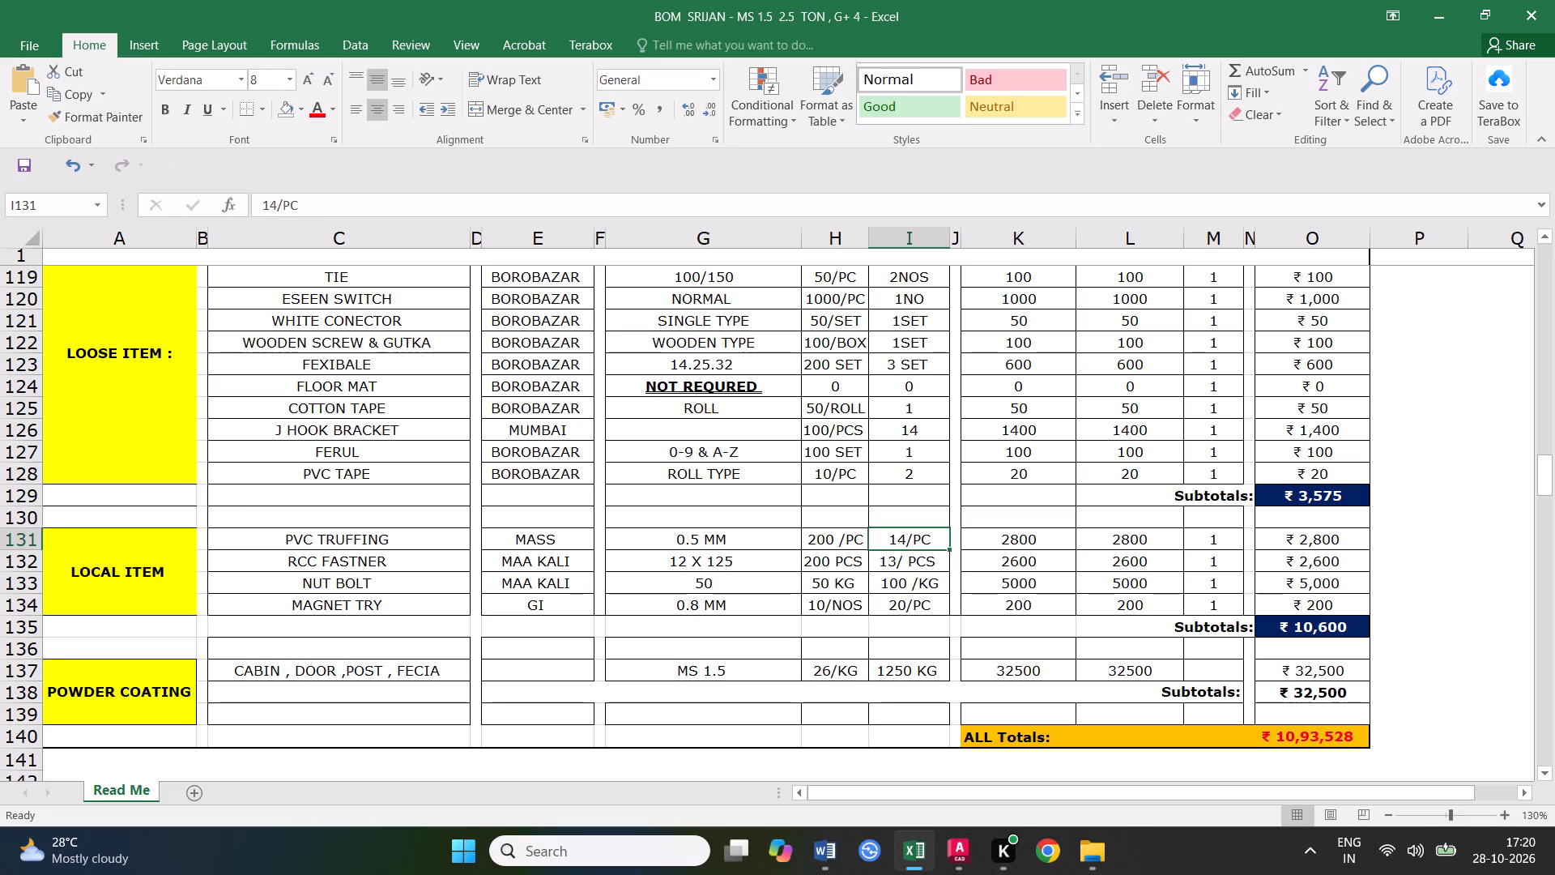
left_click(923, 560)
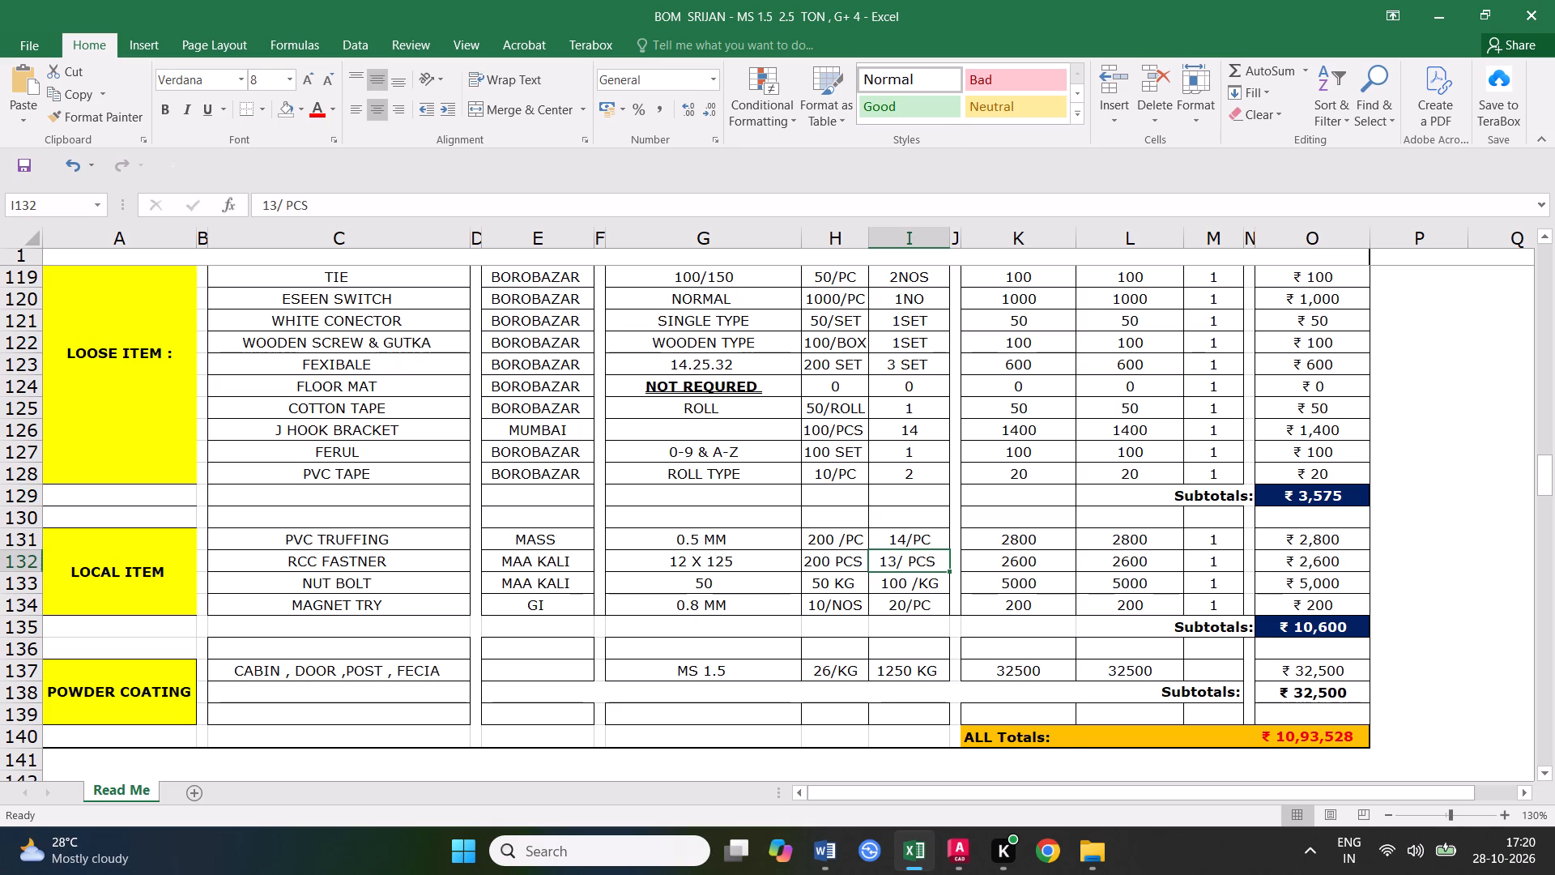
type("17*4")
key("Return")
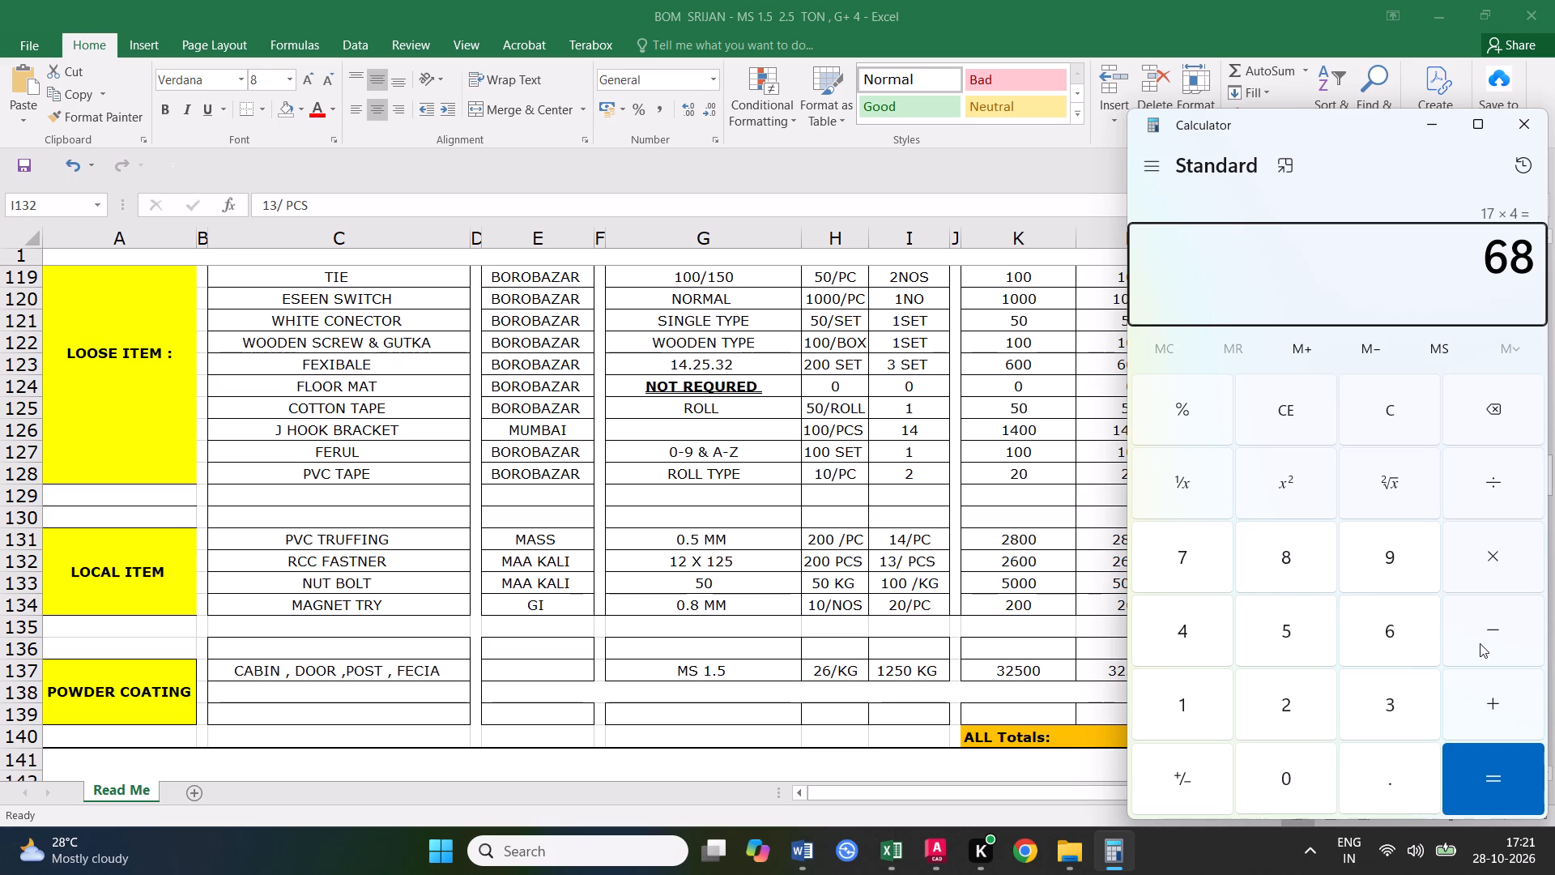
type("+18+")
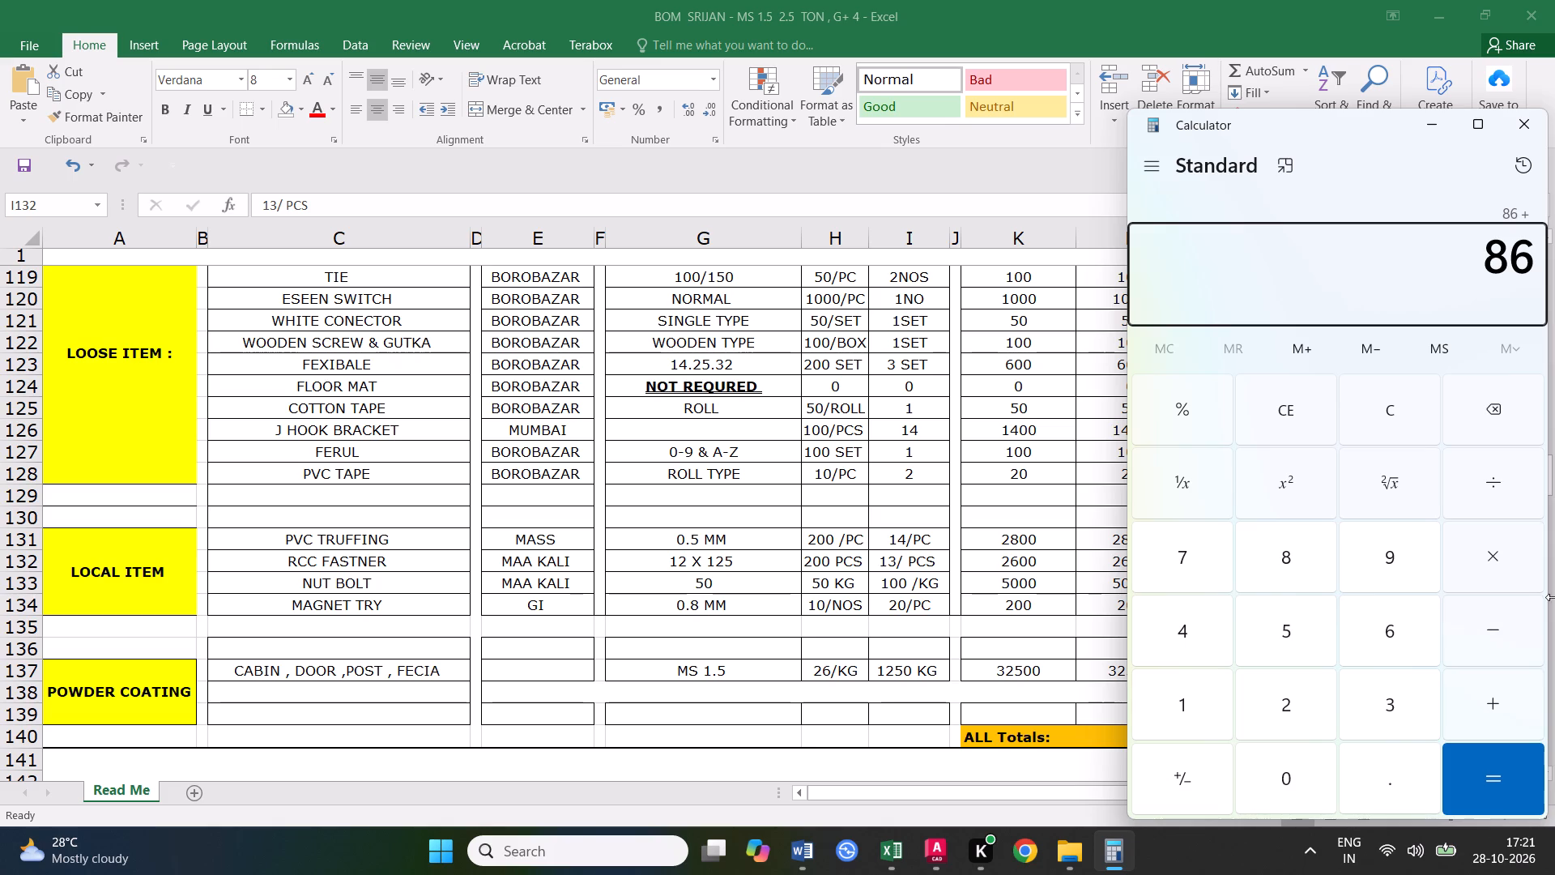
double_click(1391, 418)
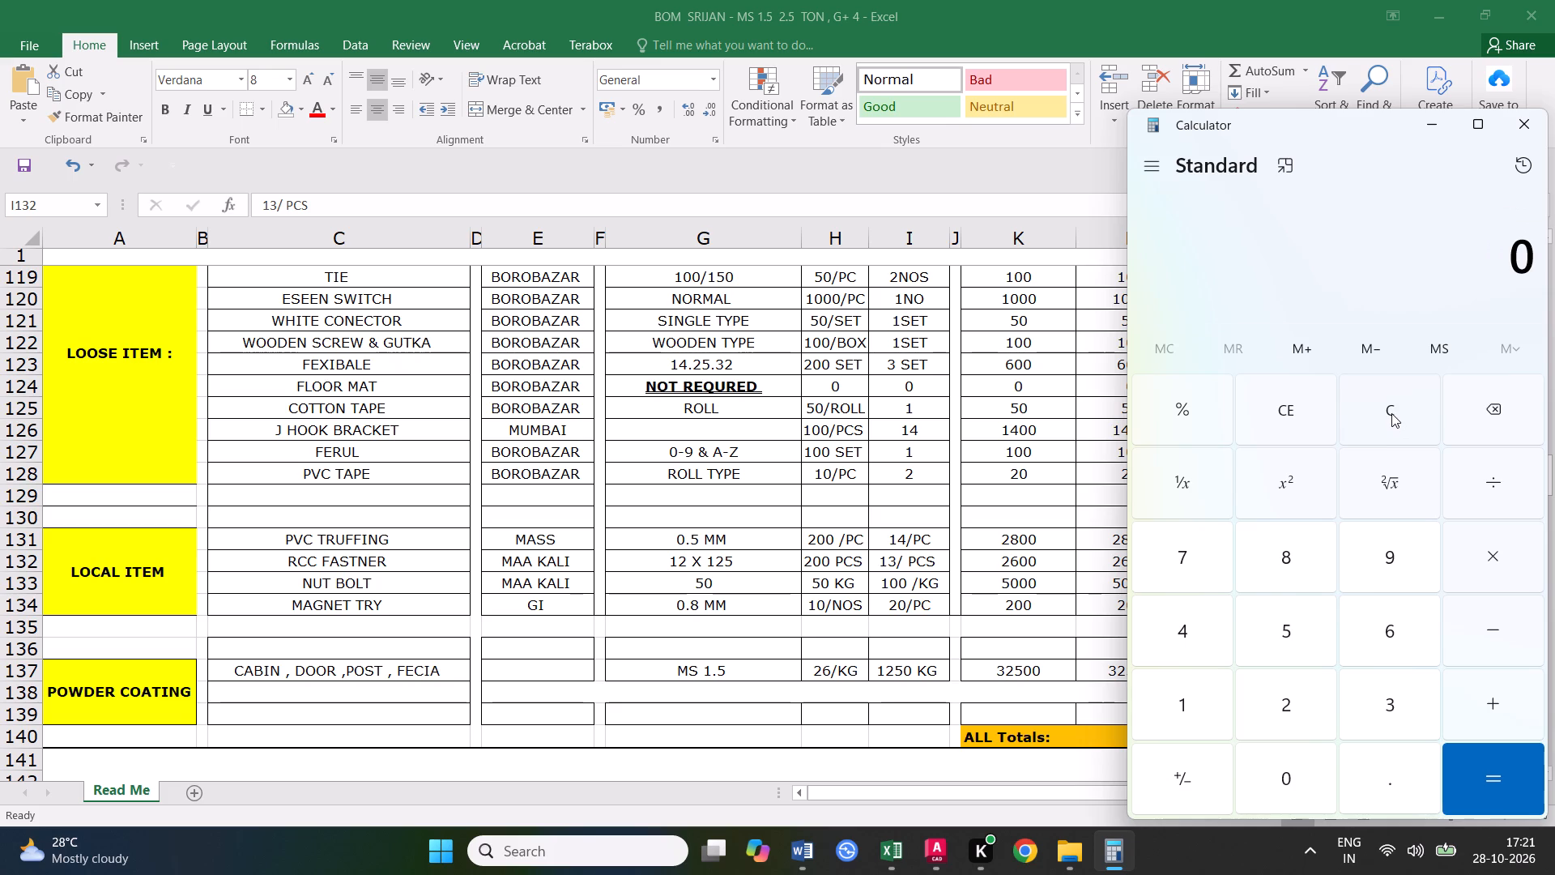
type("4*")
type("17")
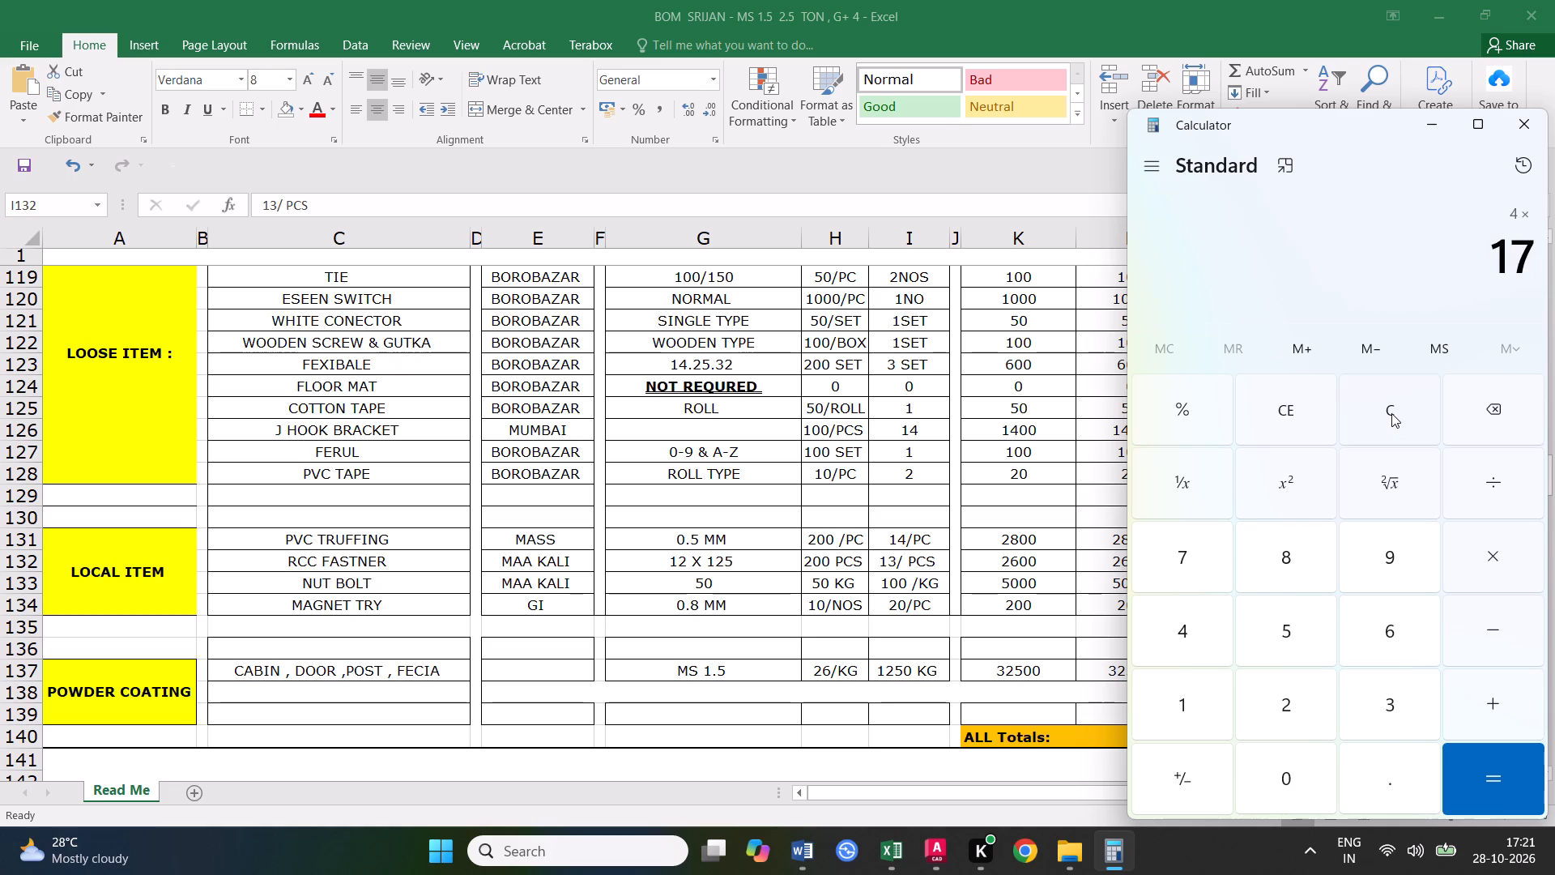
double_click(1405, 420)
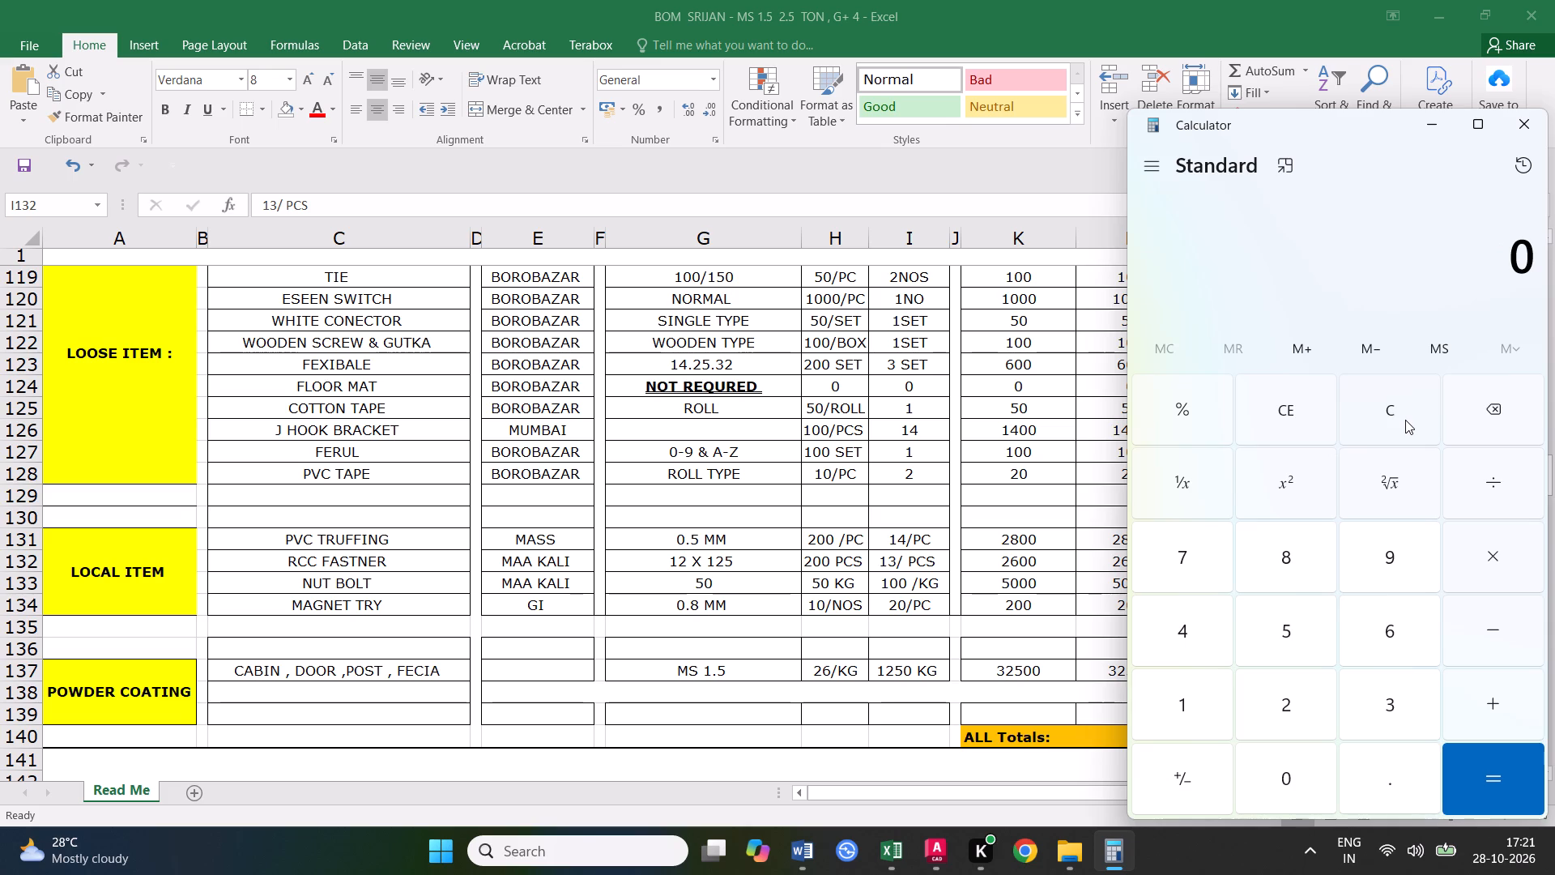
Using Calculator, multiply 6 by 17, add 34, 34, 18, 12, 4, 4, 6 and 4, and close it.
type("6*")
type("17")
key("Return")
key("plus")
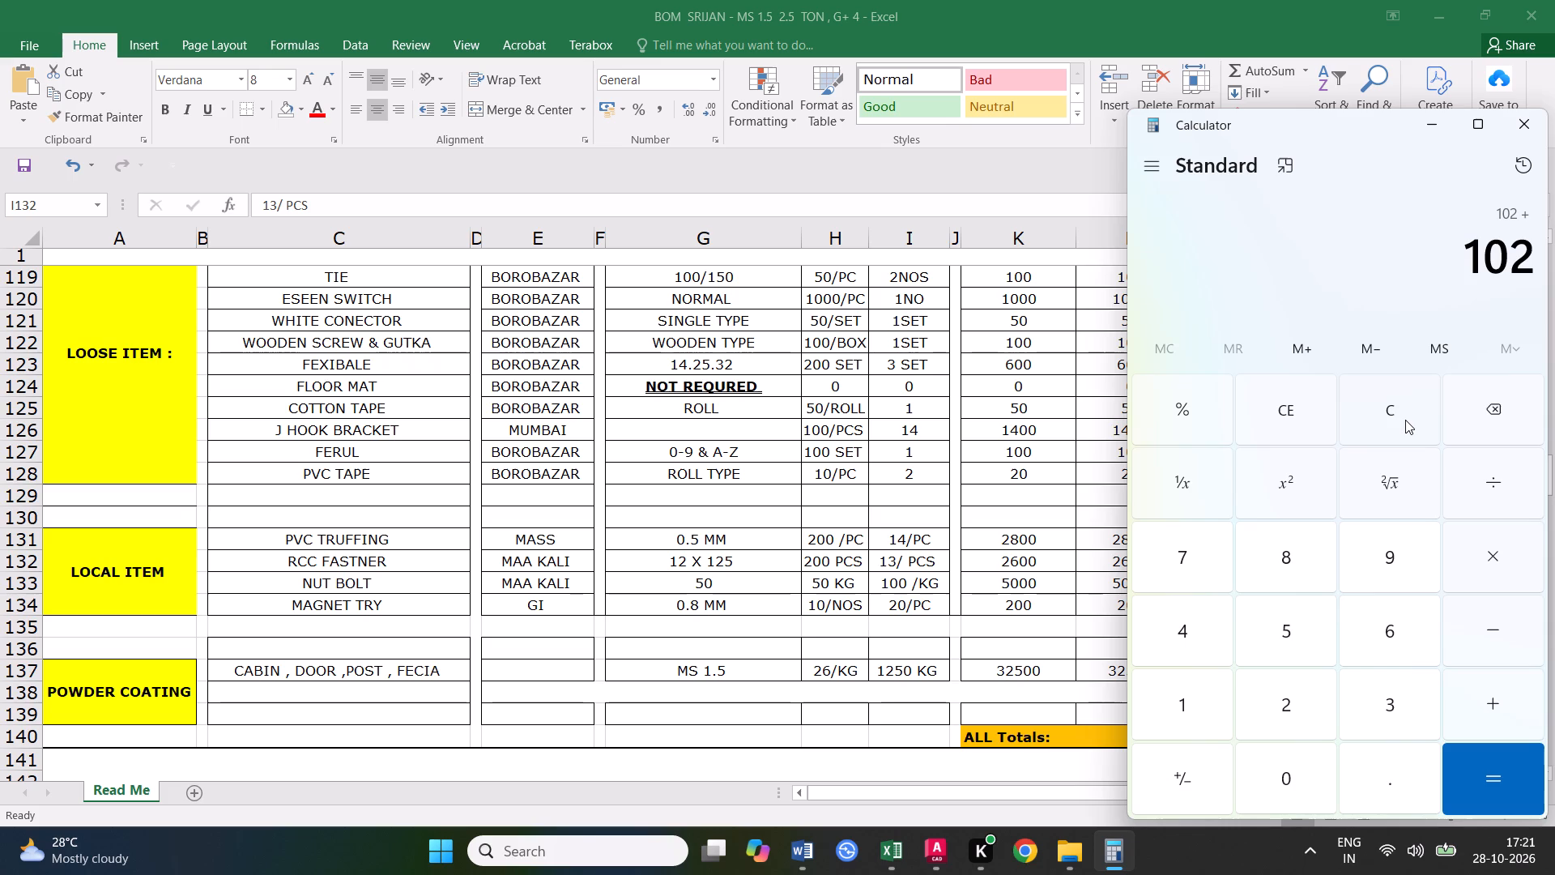
type("34+34+")
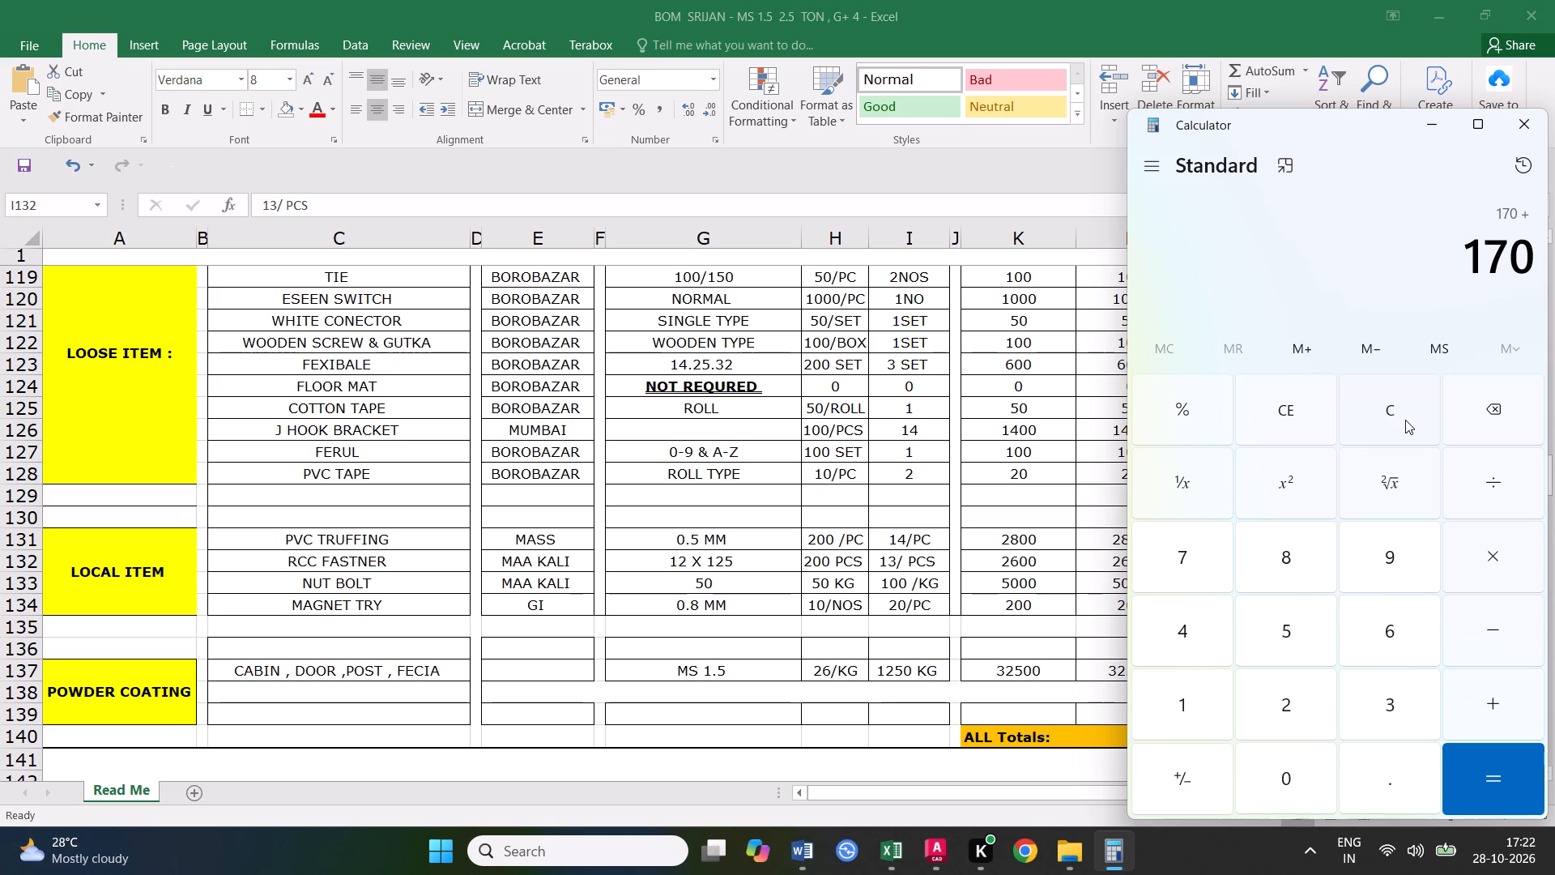
type("+18+")
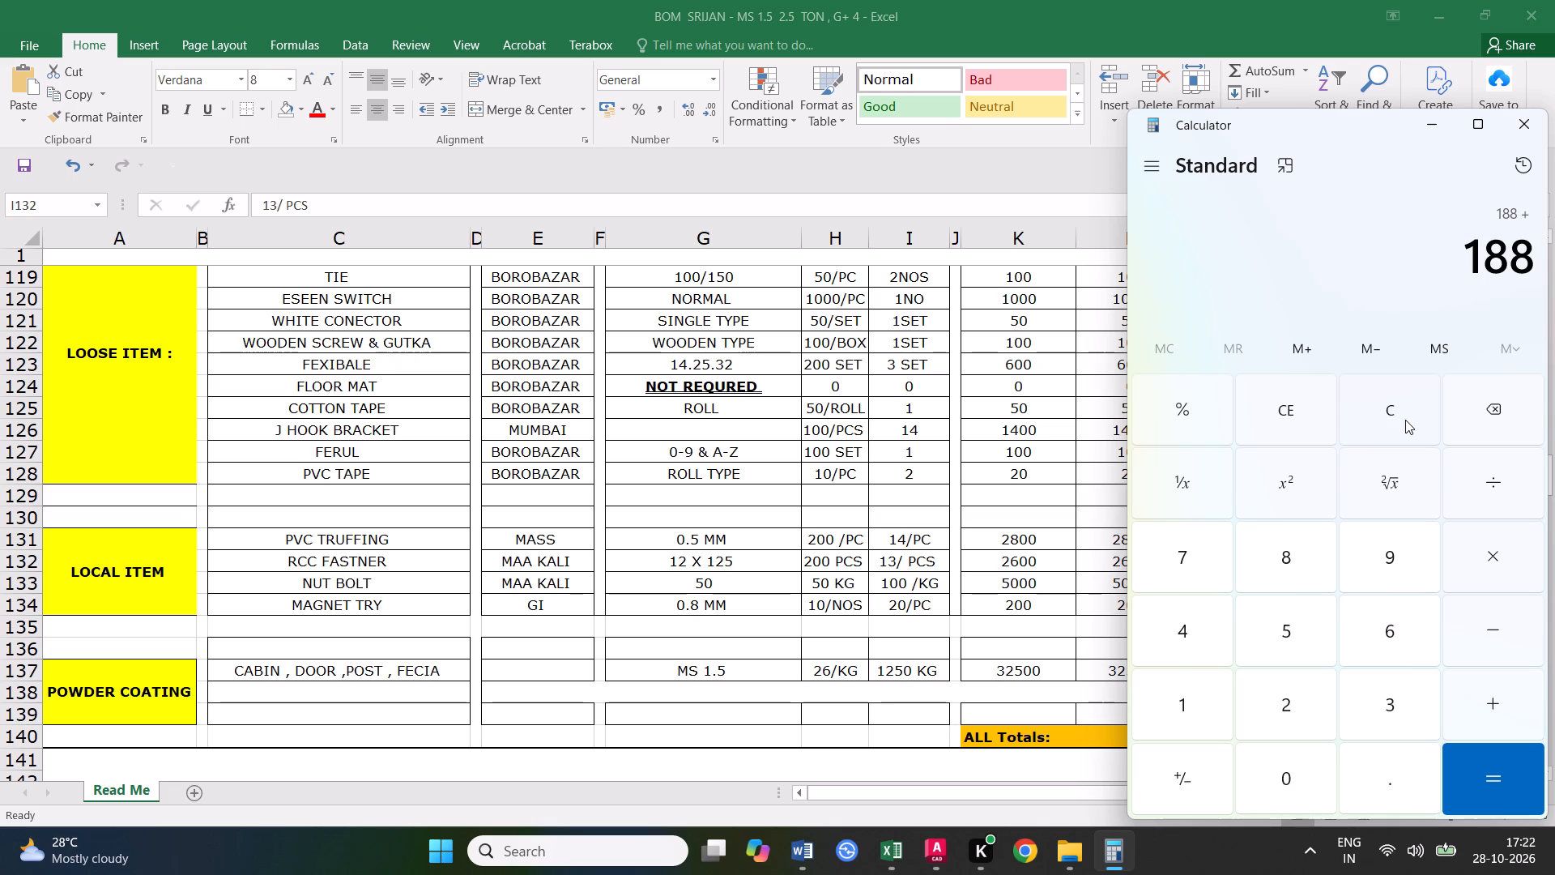
type("12+")
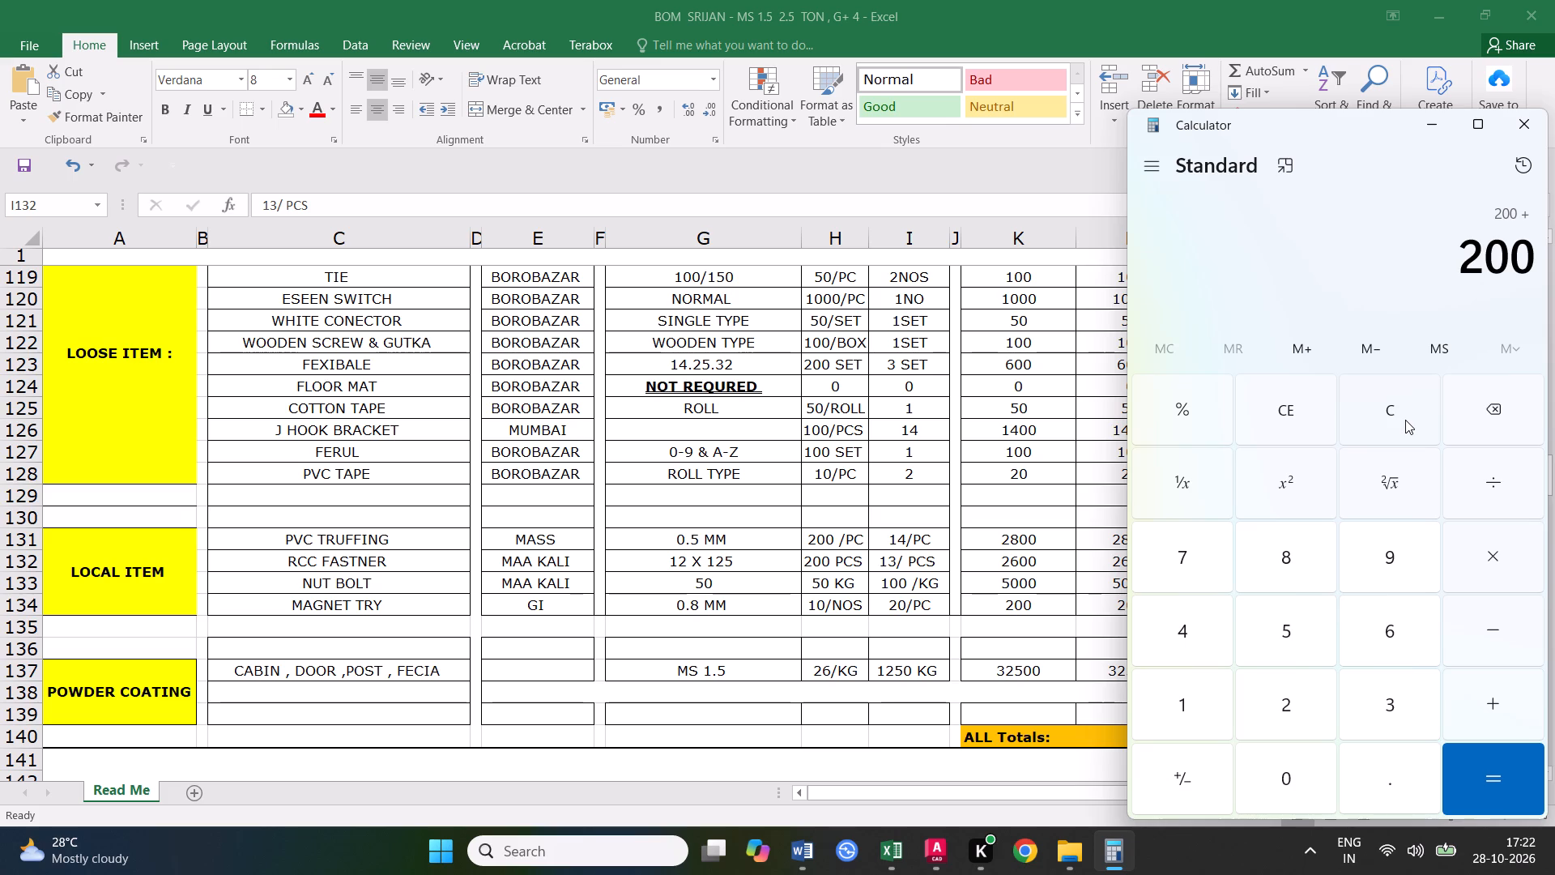
type("+4")
key("plus")
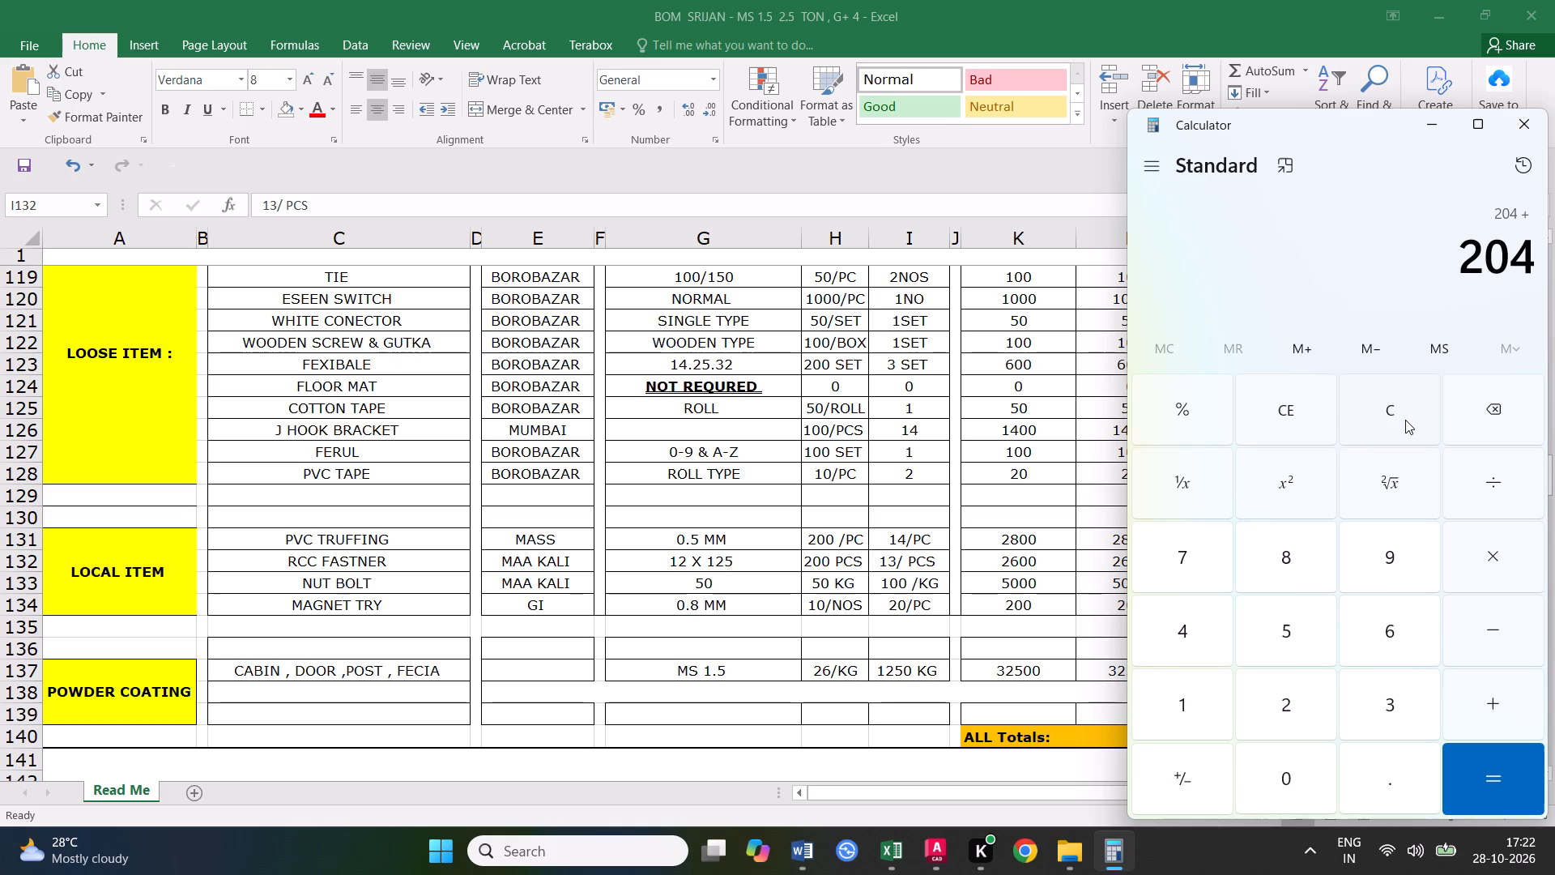
type("4+")
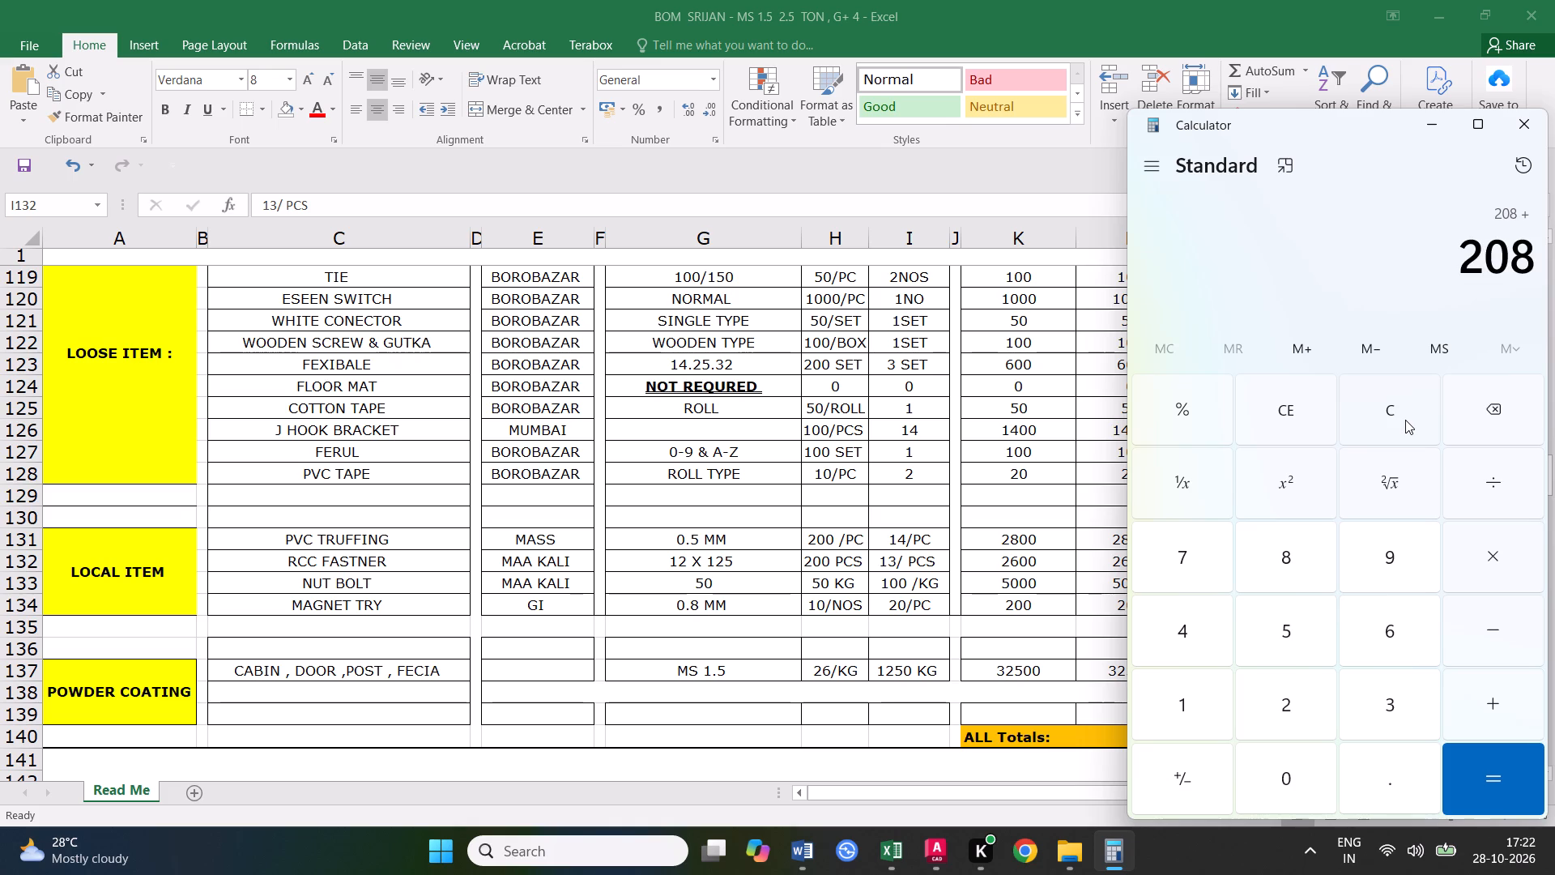
type("6+")
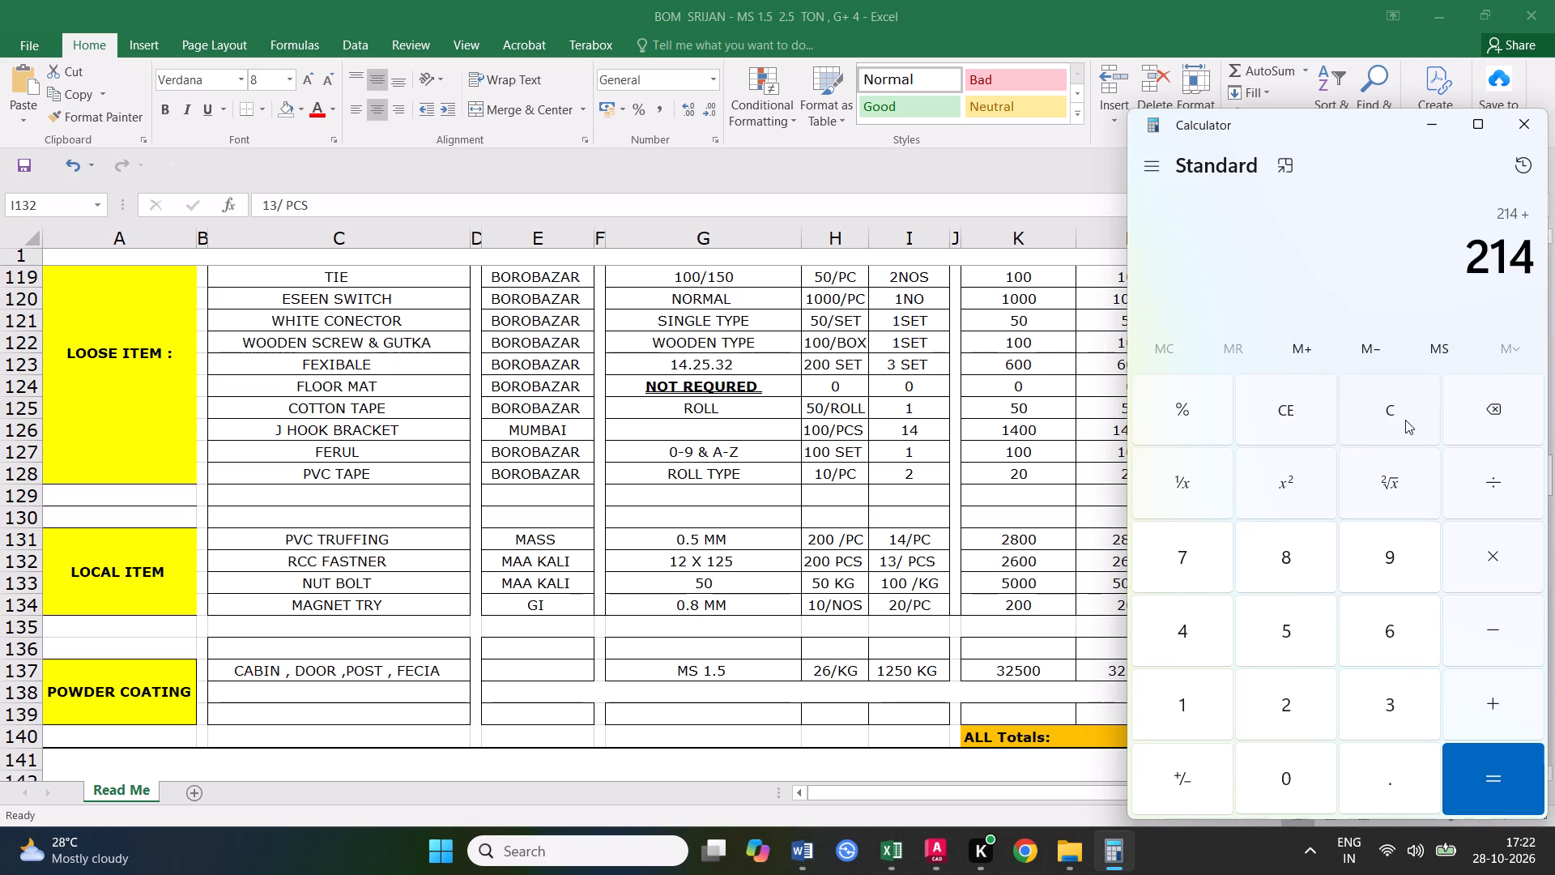
type("4+")
left_click(1521, 122)
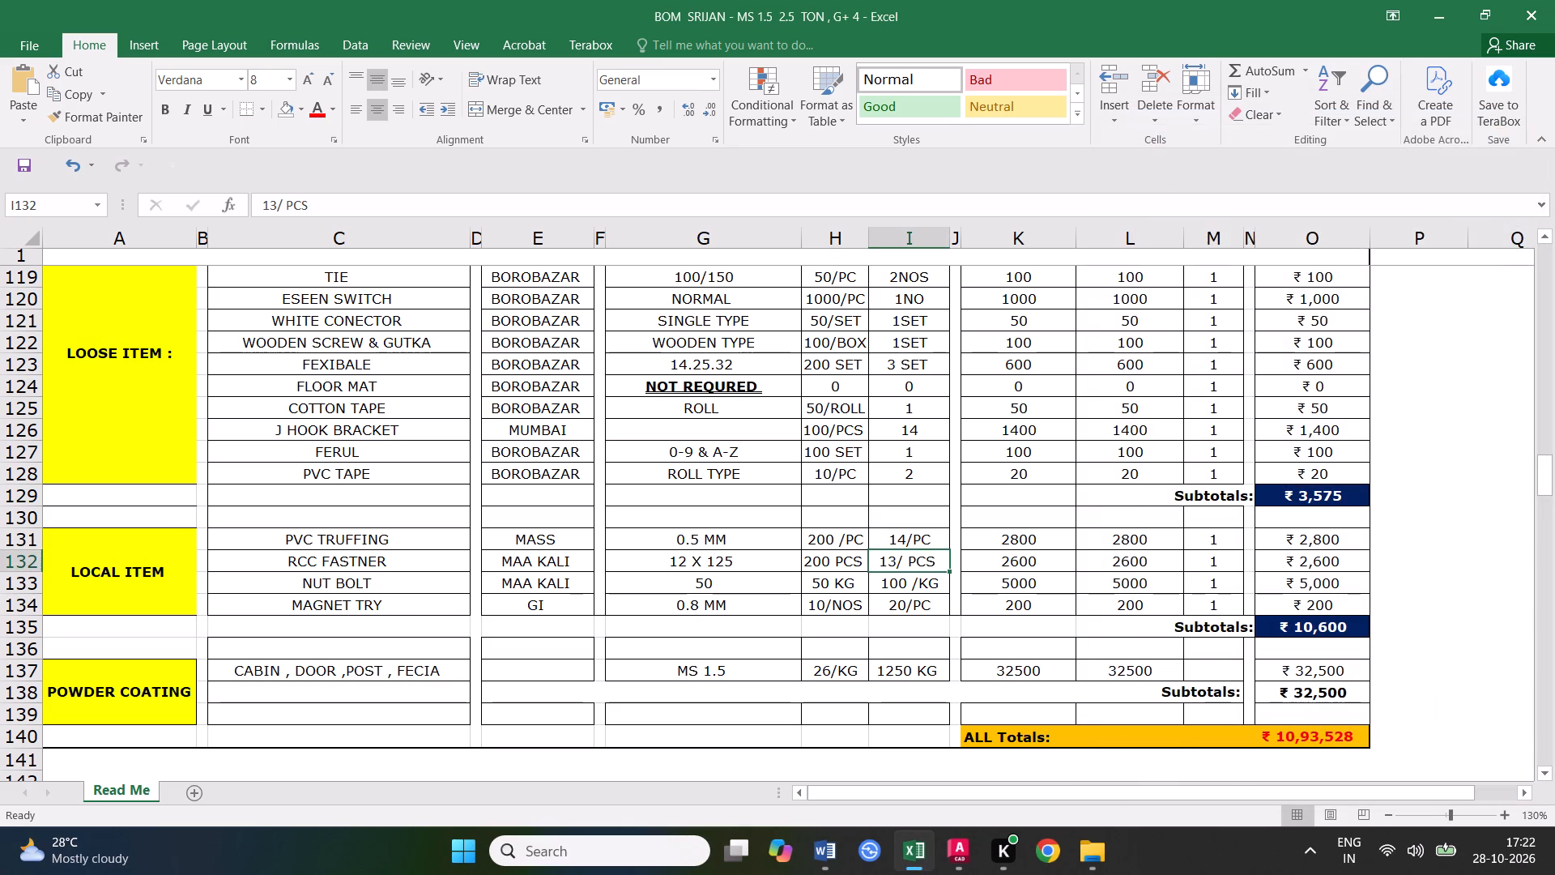
Check the RCC FASTNER rate in H132 of the LOCAL ITEM section without changing it.
double_click(829, 566)
left_click(840, 590)
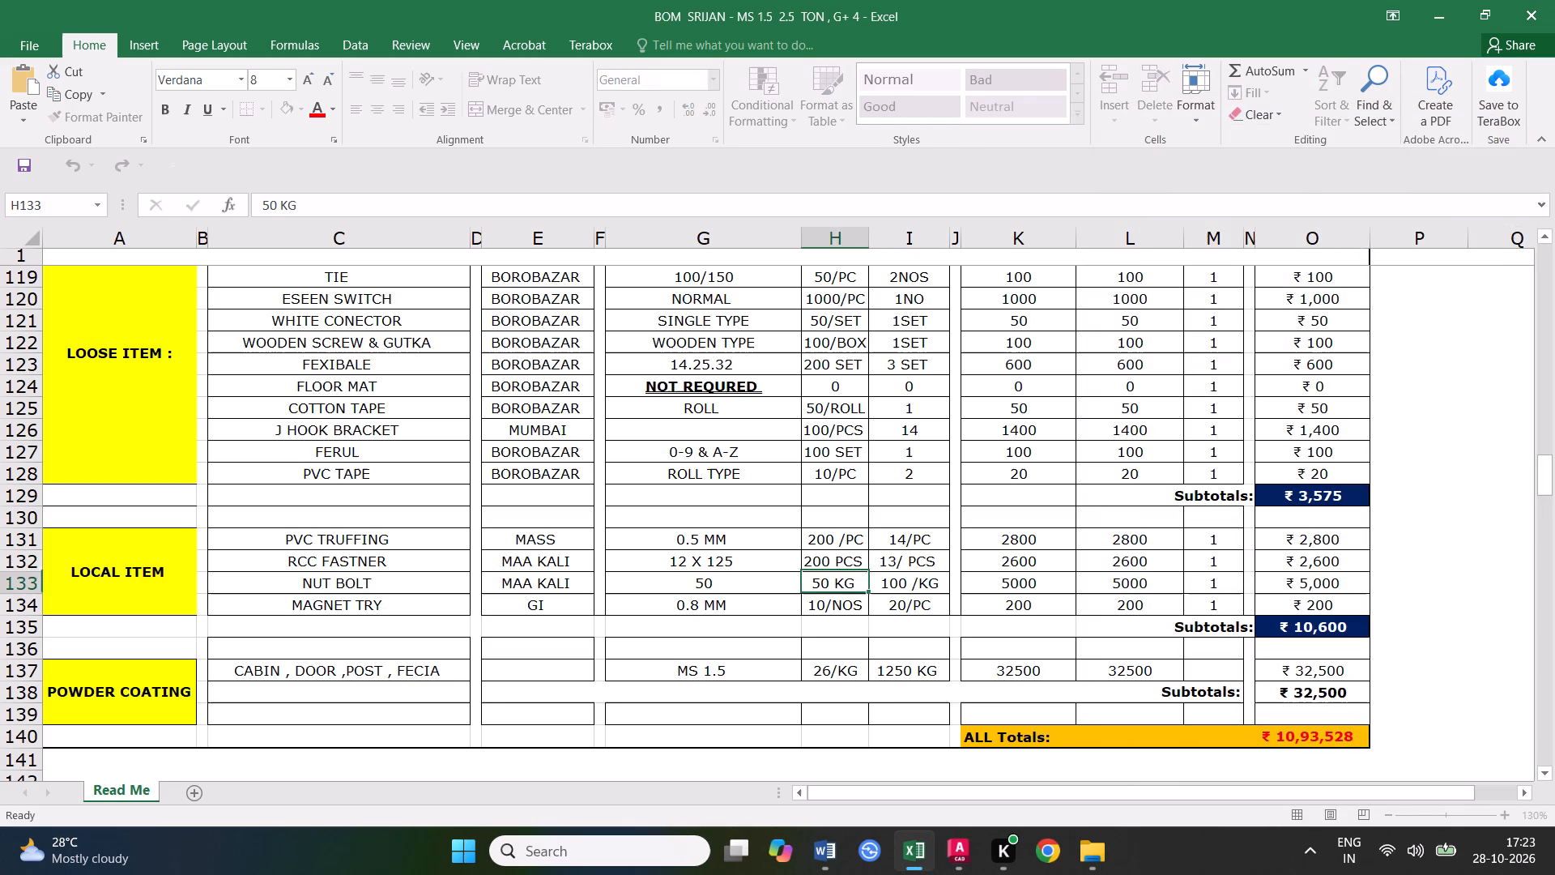
left_click(830, 561)
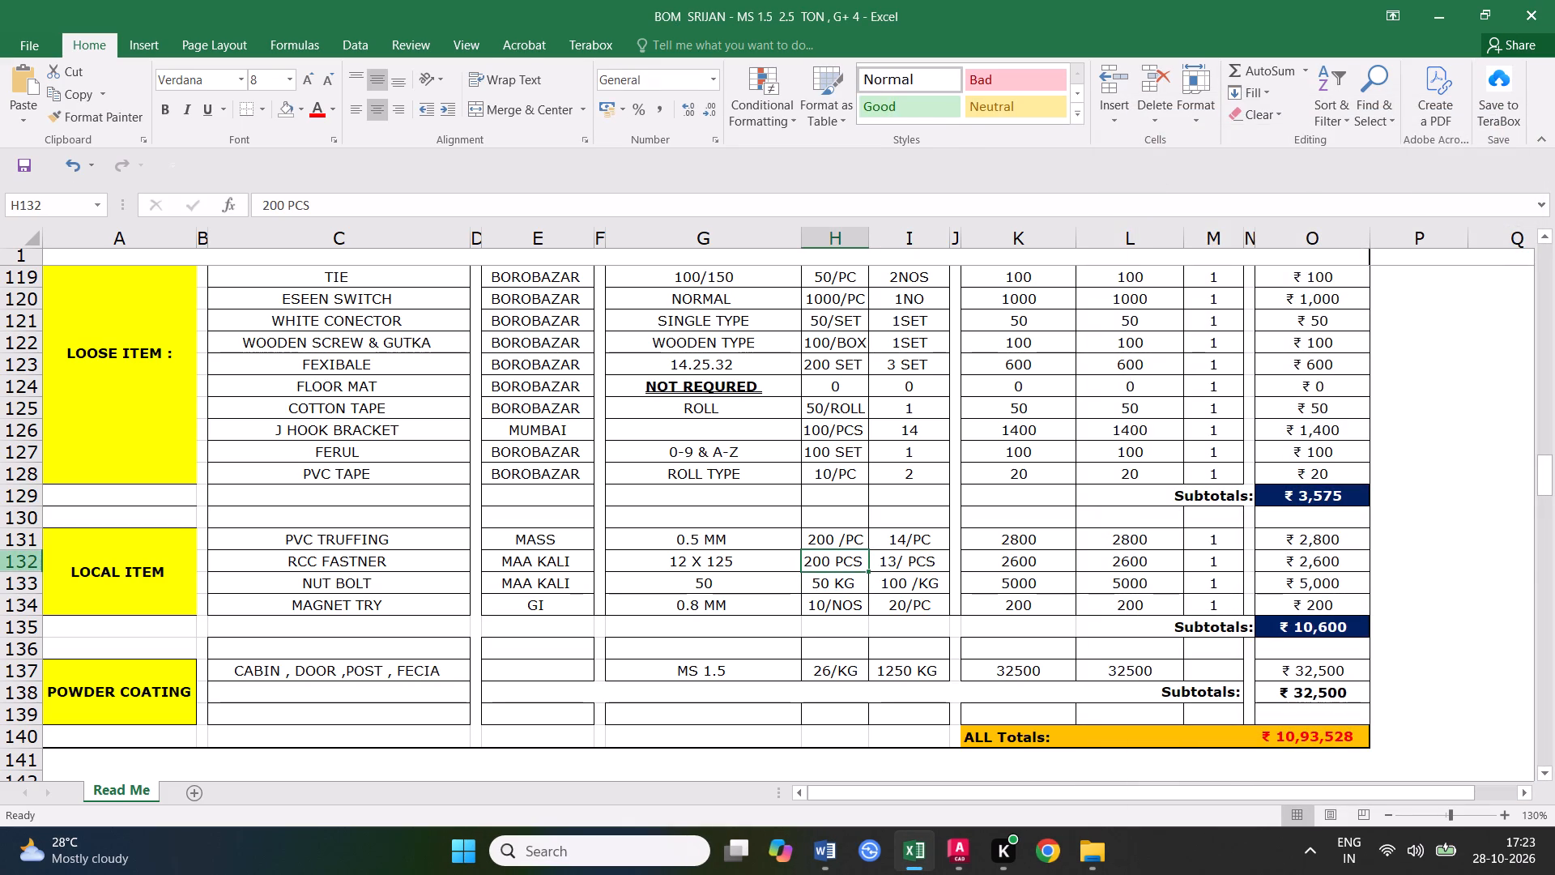
left_click(30, 559)
double_click(833, 561)
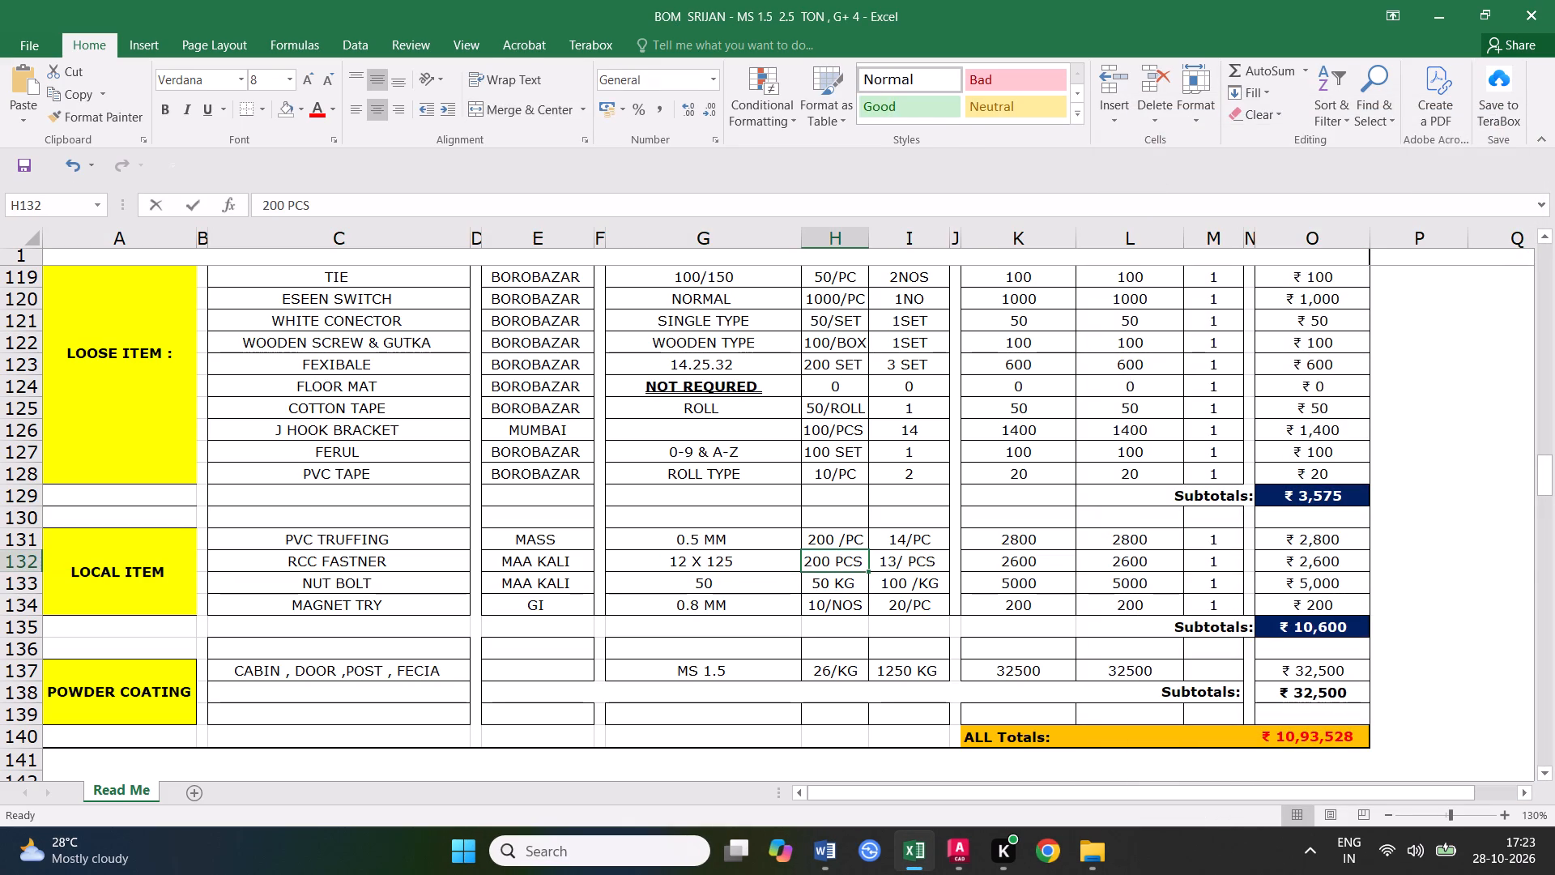
left_click_drag(833, 561, 816, 561)
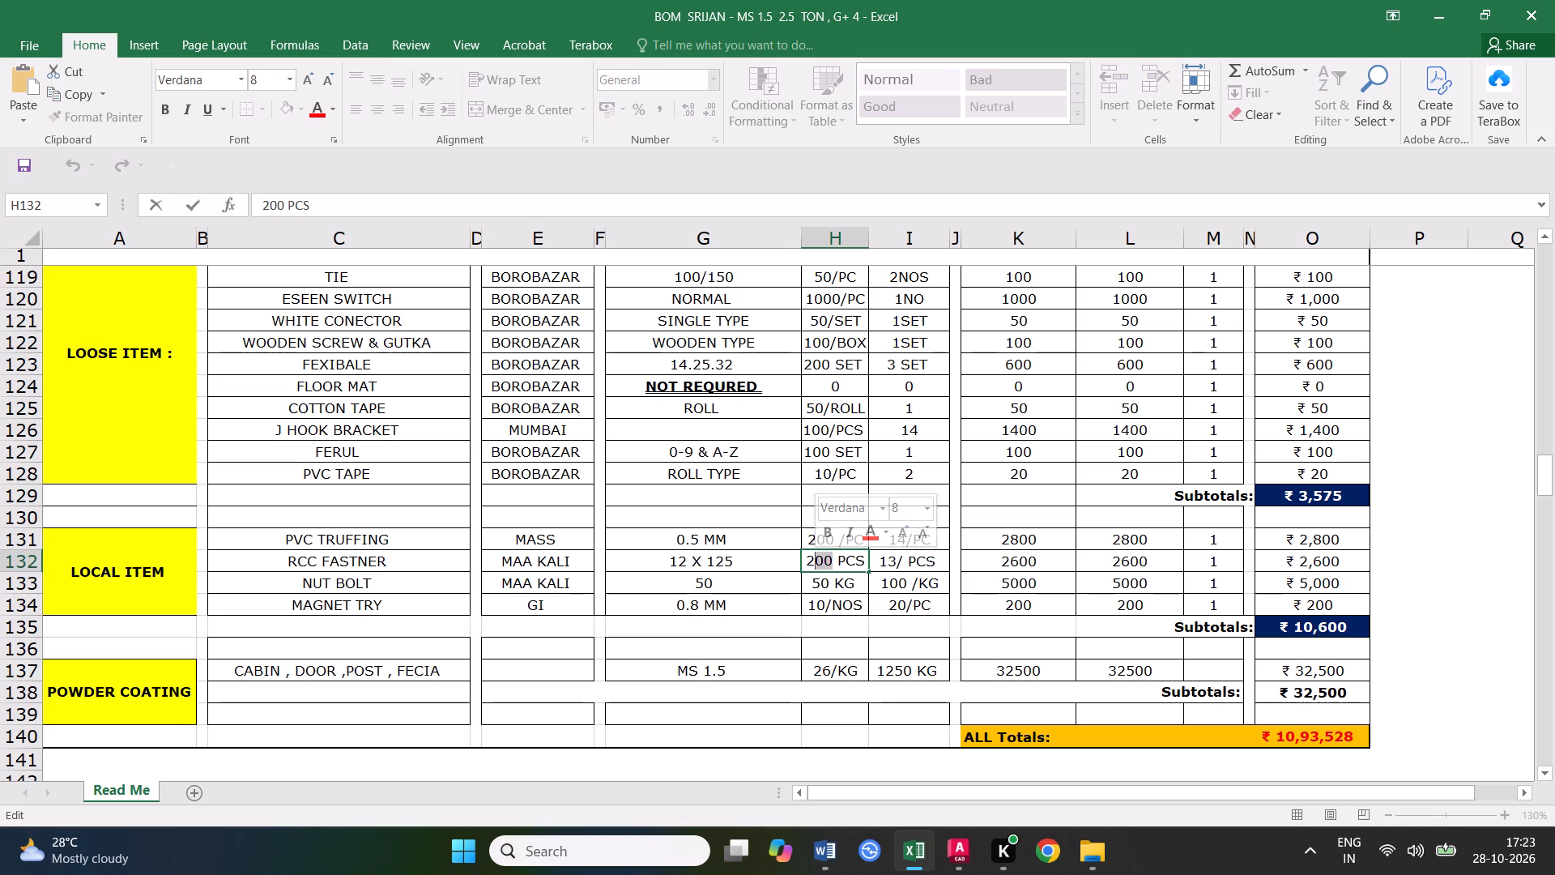
left_click(827, 587)
left_click(834, 564)
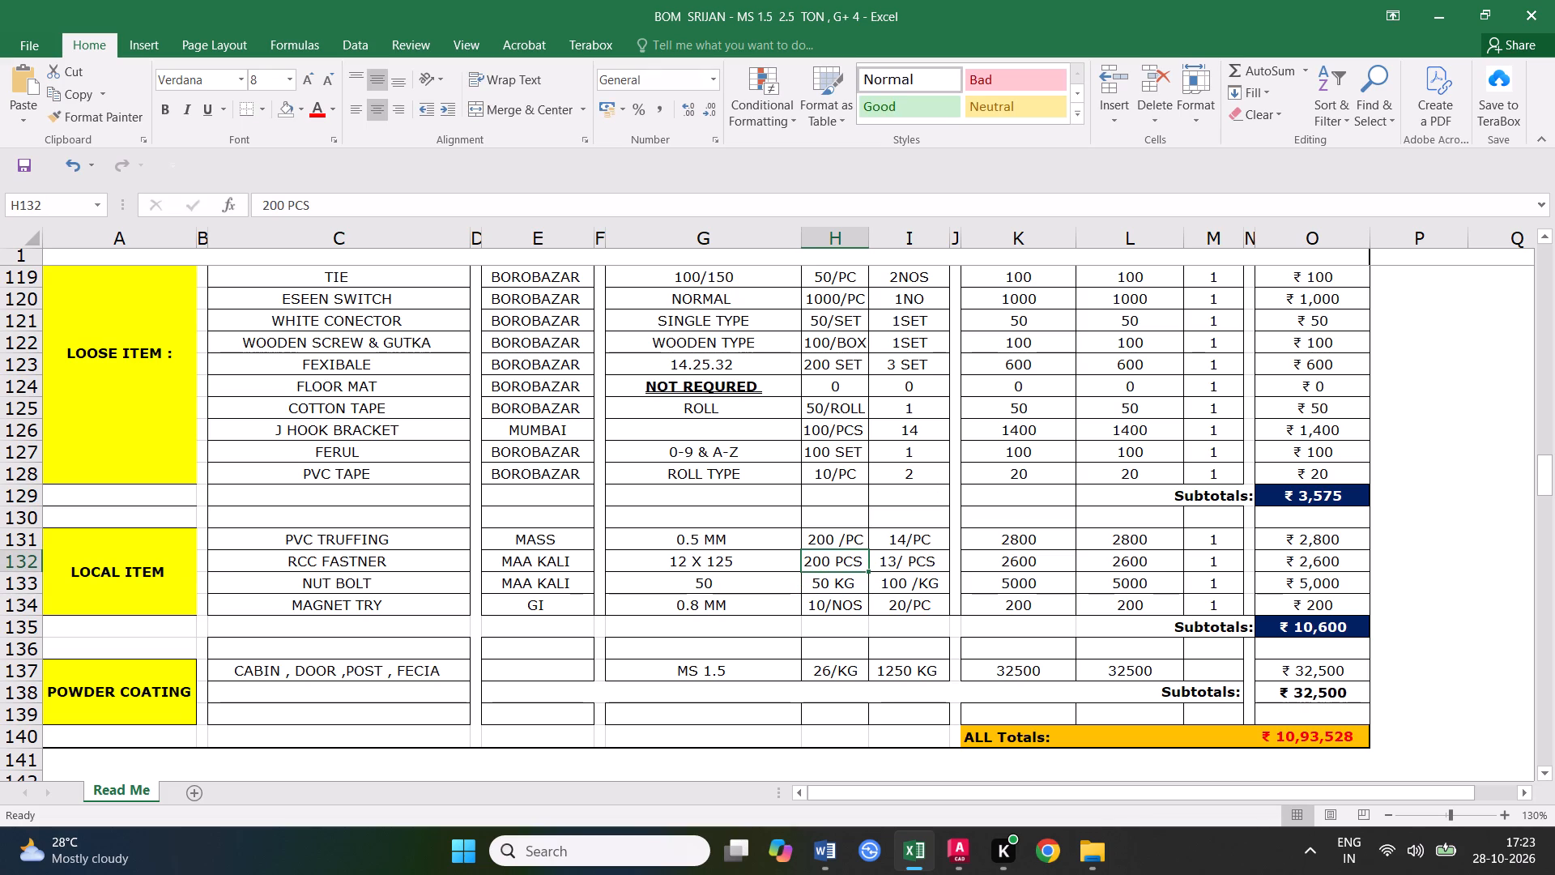
Review the whole RCC FASTNER row 132 and save the workbook.
left_click(32, 561)
left_click(33, 177)
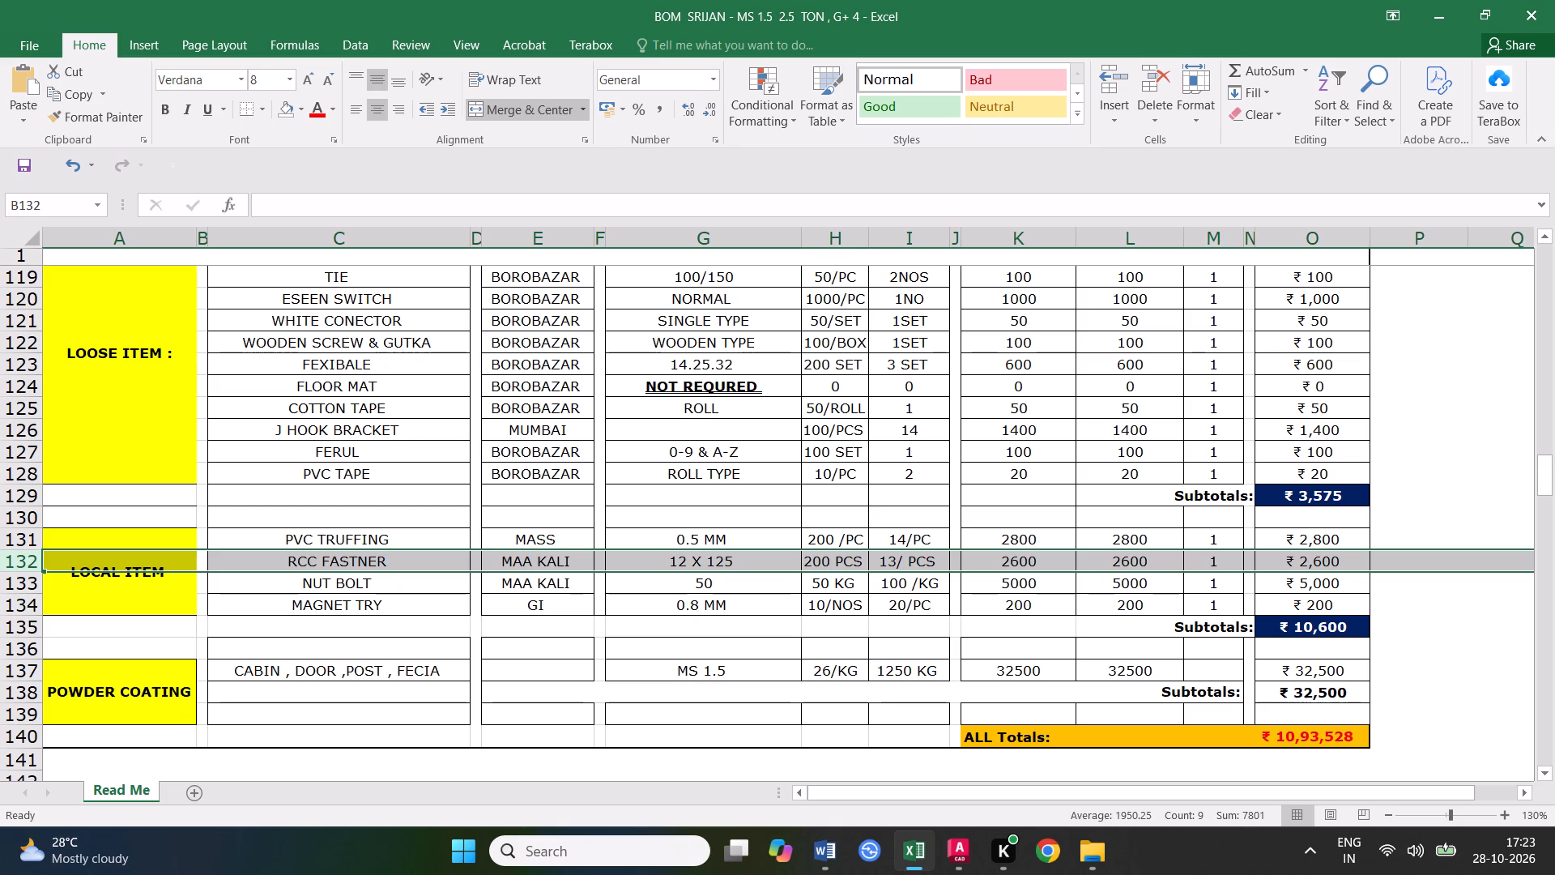
left_click(1160, 639)
left_click(1126, 553)
left_click(28, 563)
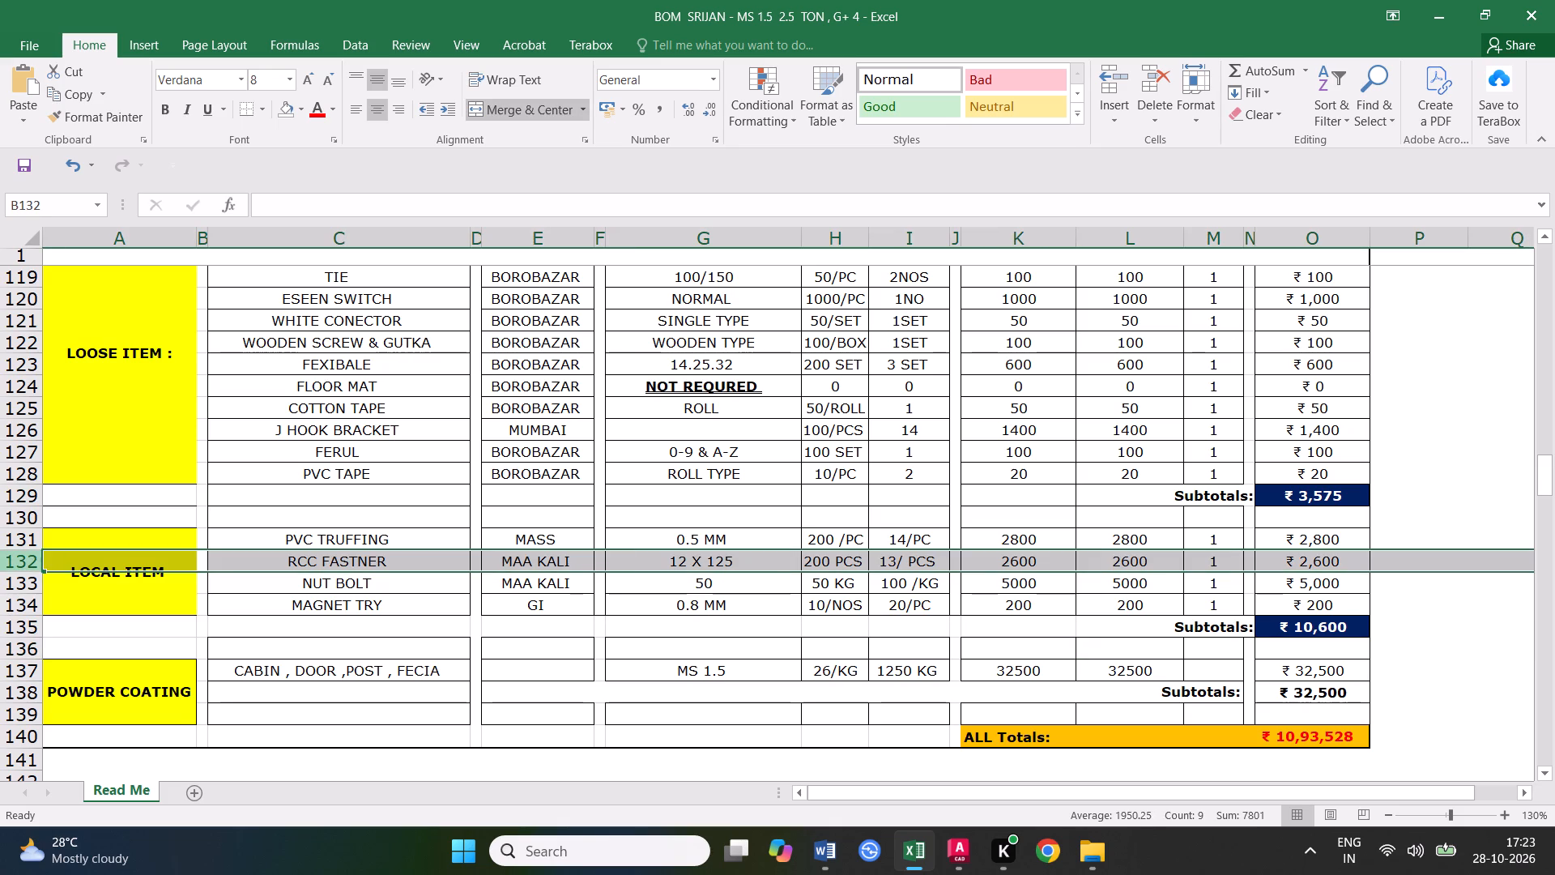
triple_click(31, 164)
left_click(31, 164)
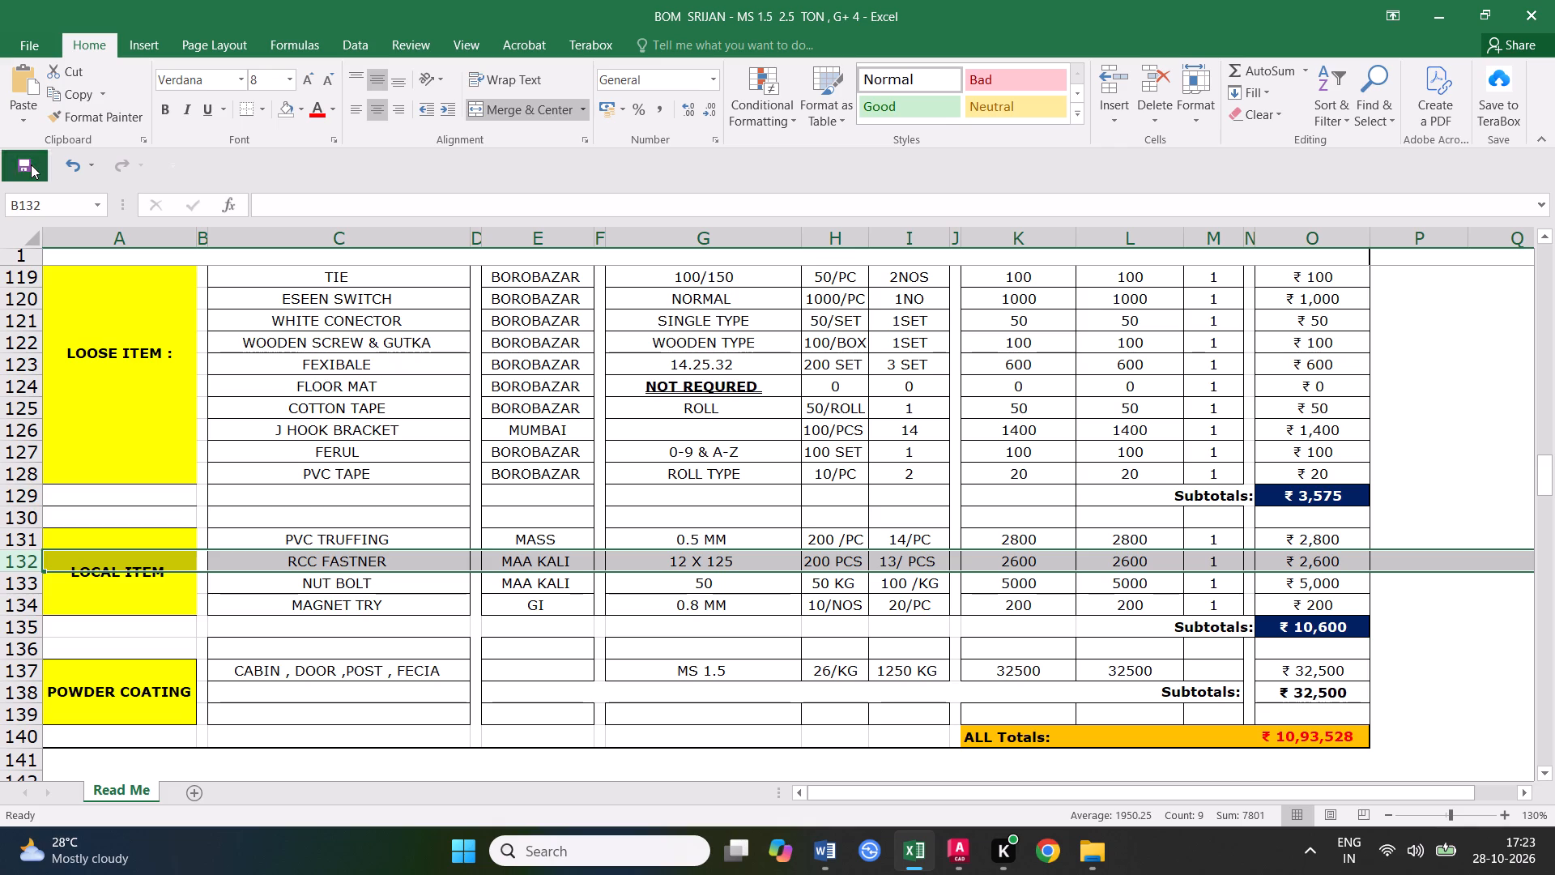
Examine the NUT BOLT and MAGNET TRY rows, the RCC FASTNER rate, and the POWDER COATING specification and quantity.
left_click(380, 576)
left_click(23, 581)
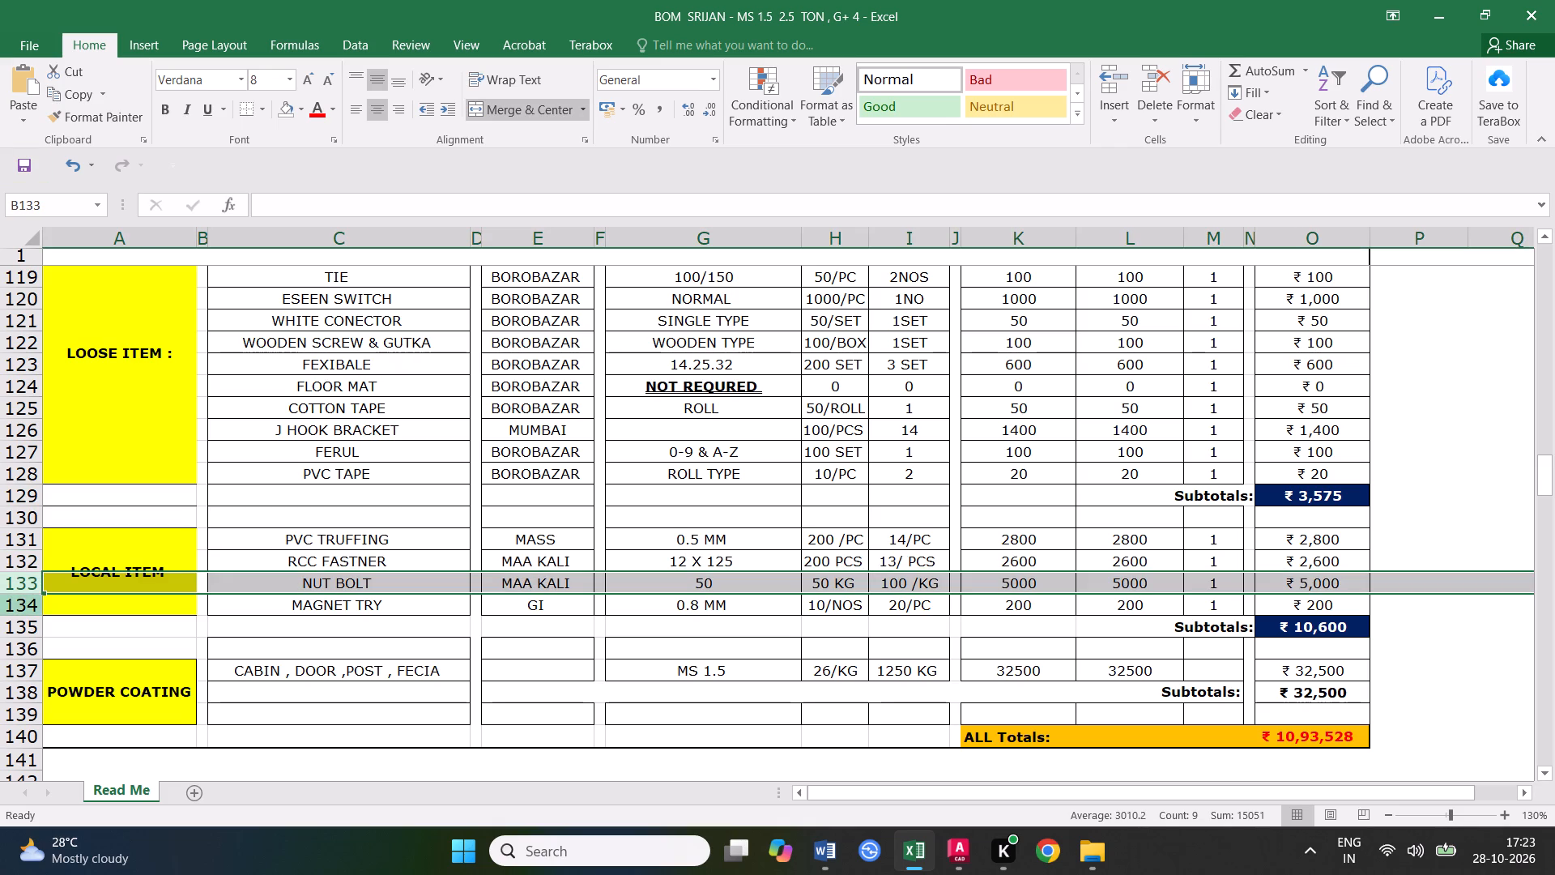
left_click(33, 604)
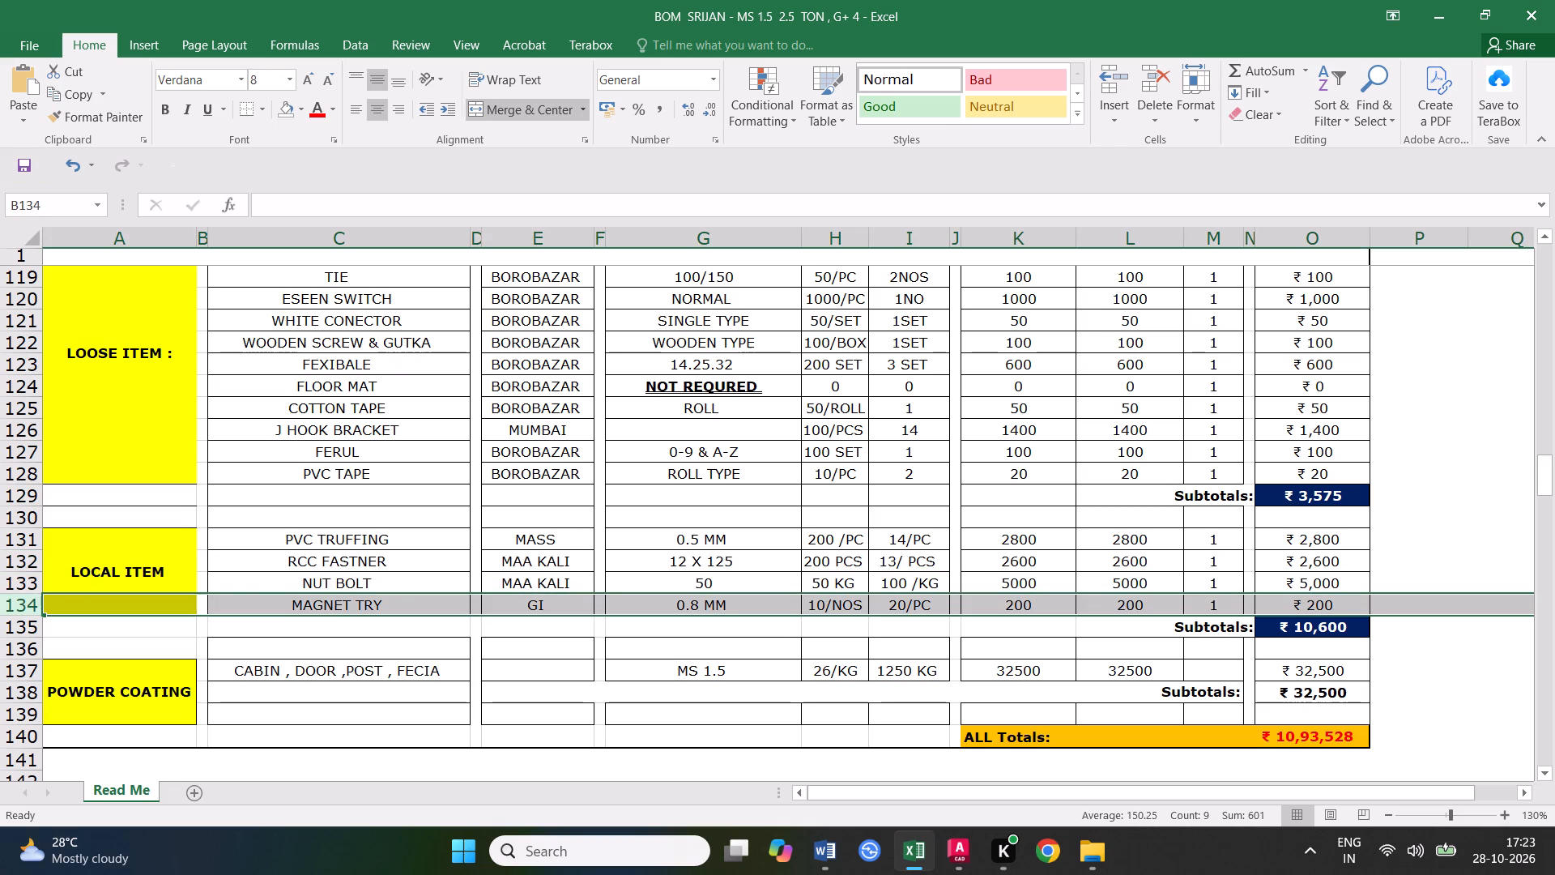
double_click(833, 560)
left_click_drag(833, 560, 810, 562)
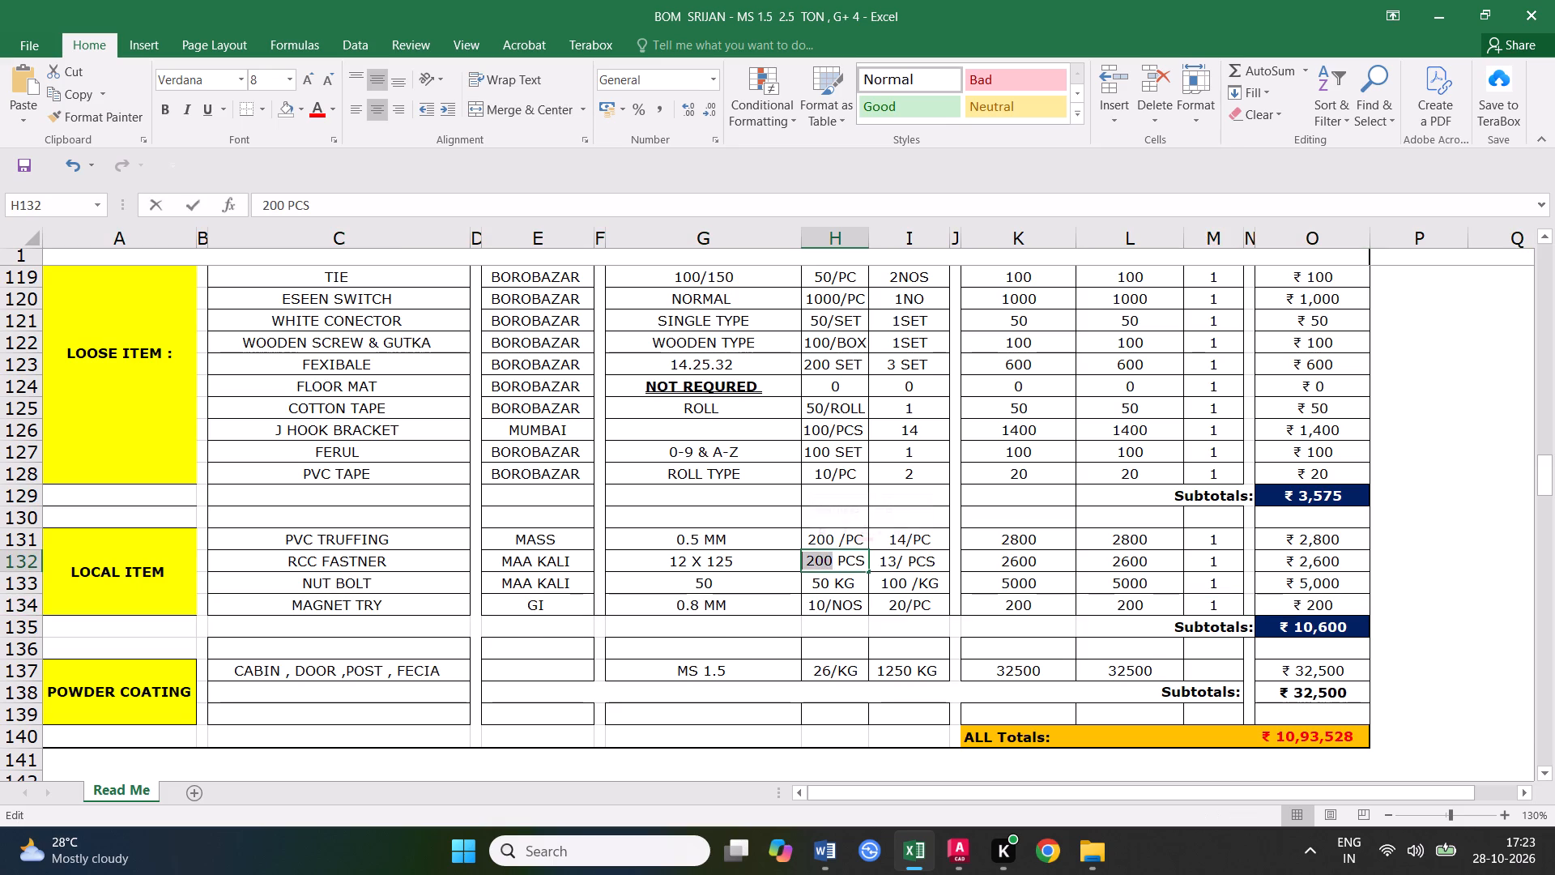
left_click(936, 625)
scroll(762, 630, "down", 1)
left_click(754, 650)
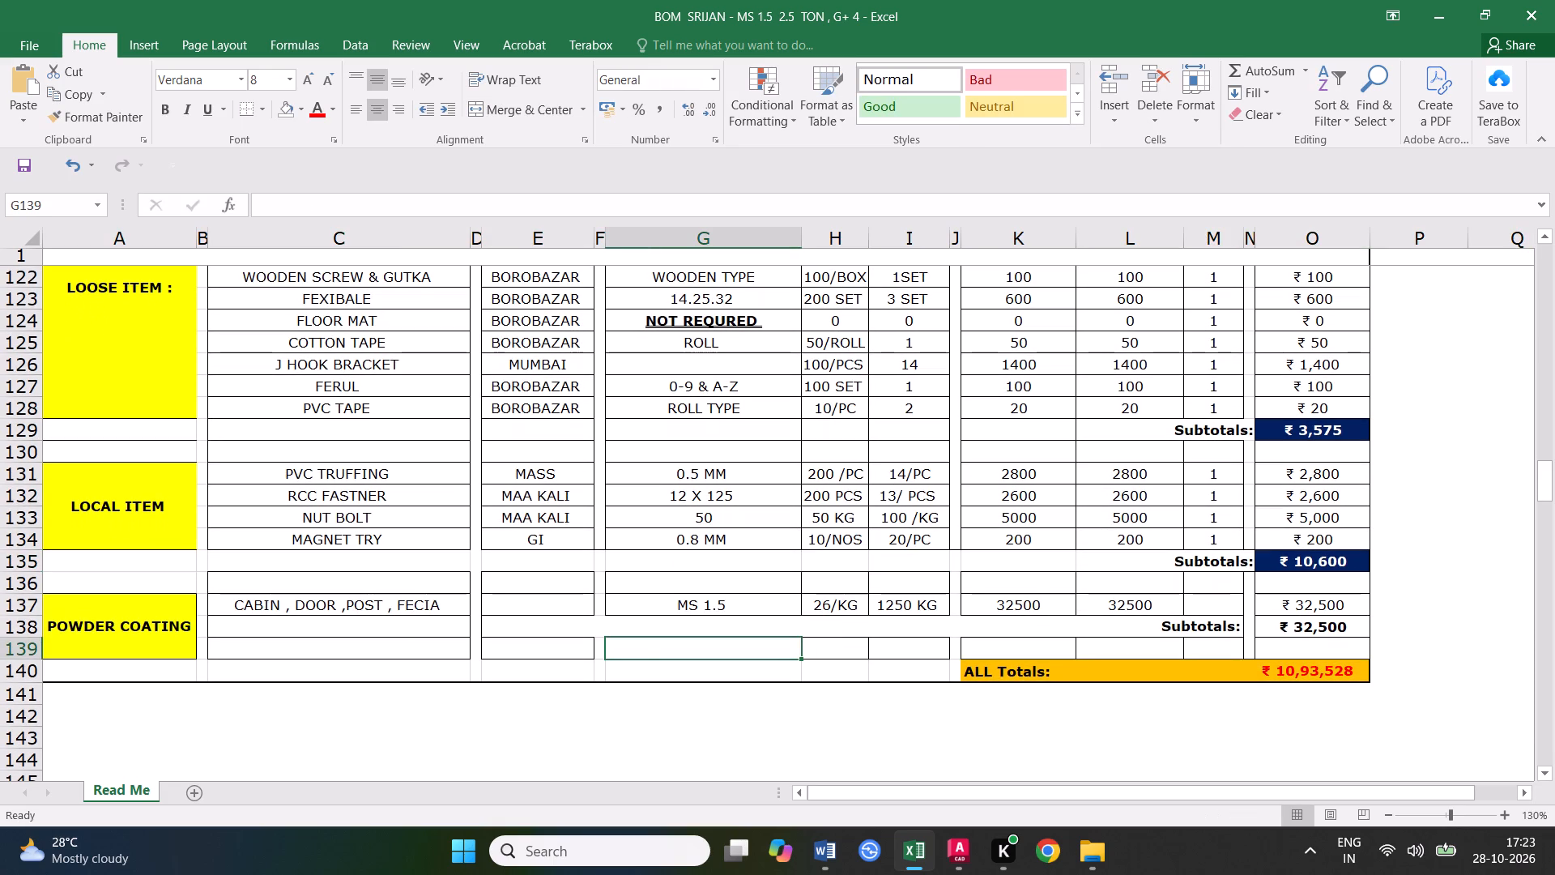
left_click(728, 609)
left_click(914, 606)
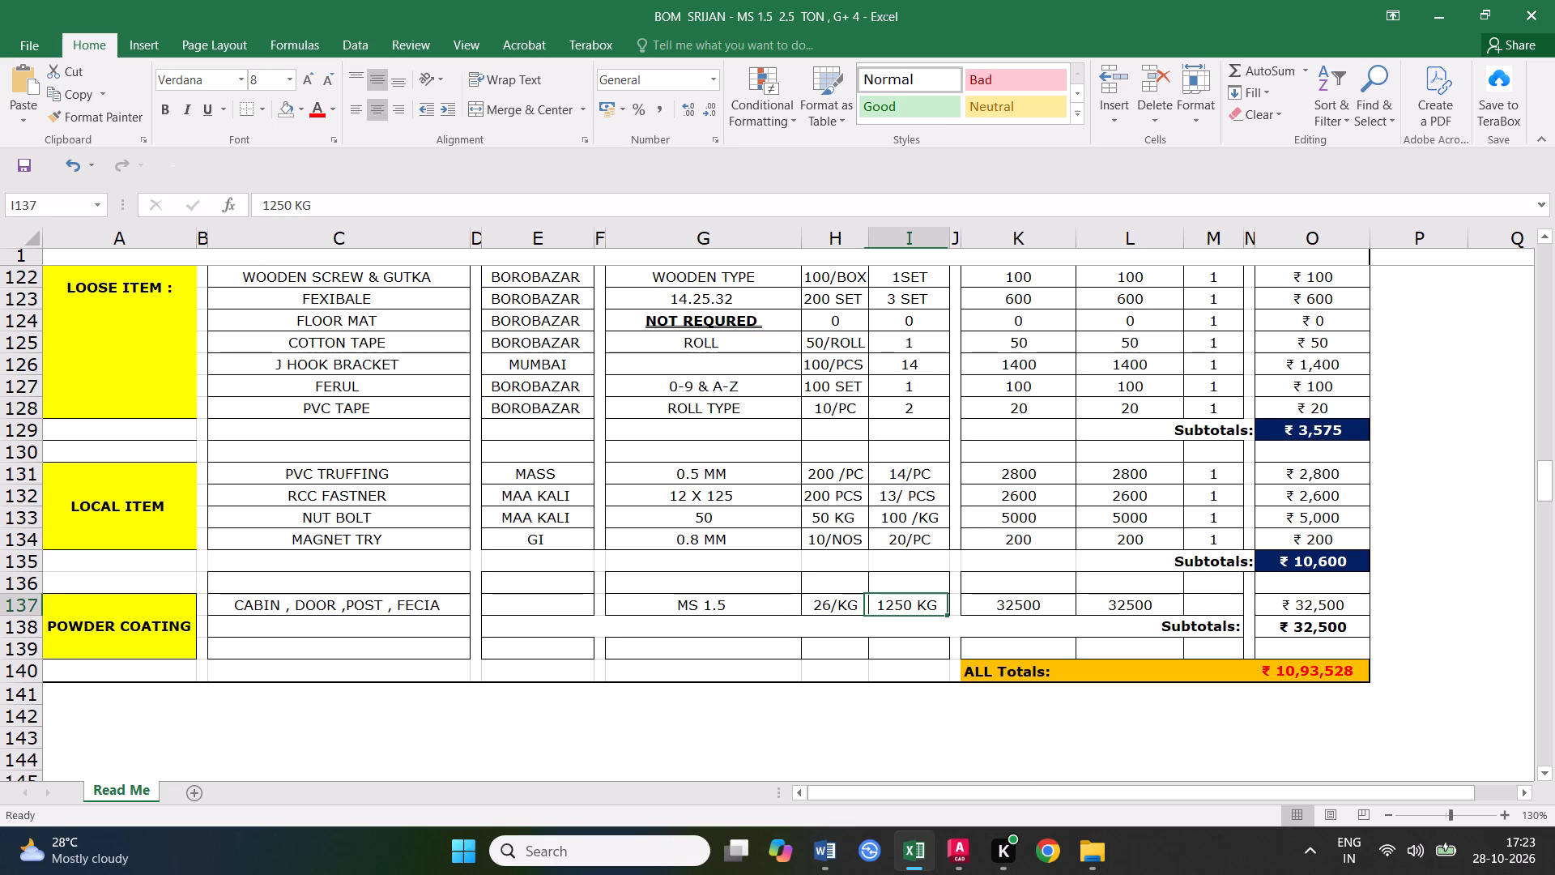
Using Calculator, add 216, 72, 800 and 30 for the SS SHEET per-KG weights, and close it.
scroll(902, 621, "up", 19)
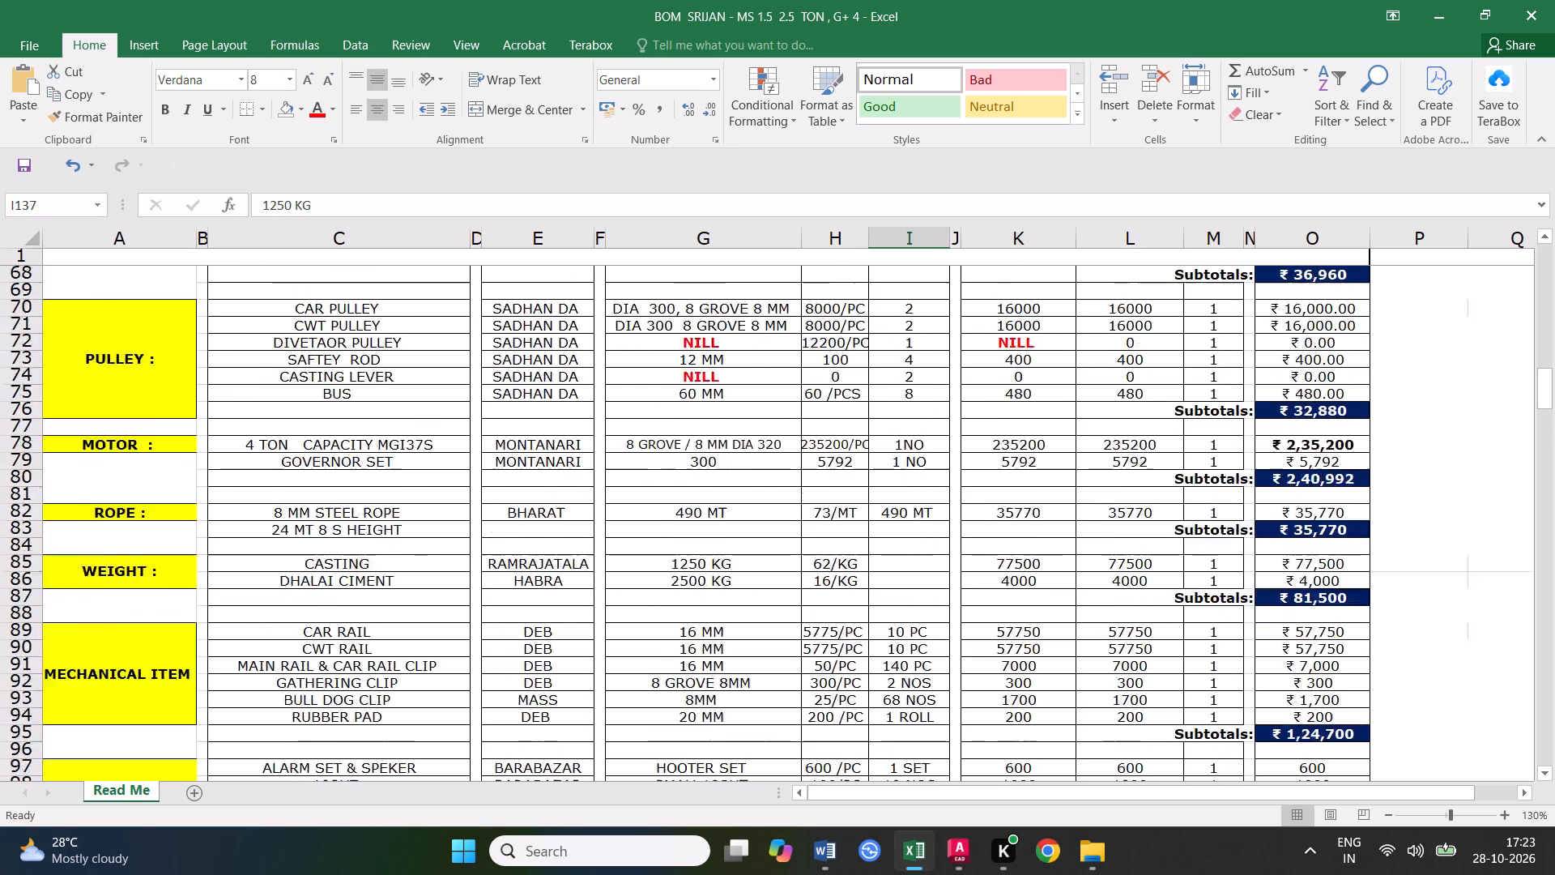
scroll(905, 607, "up", 13)
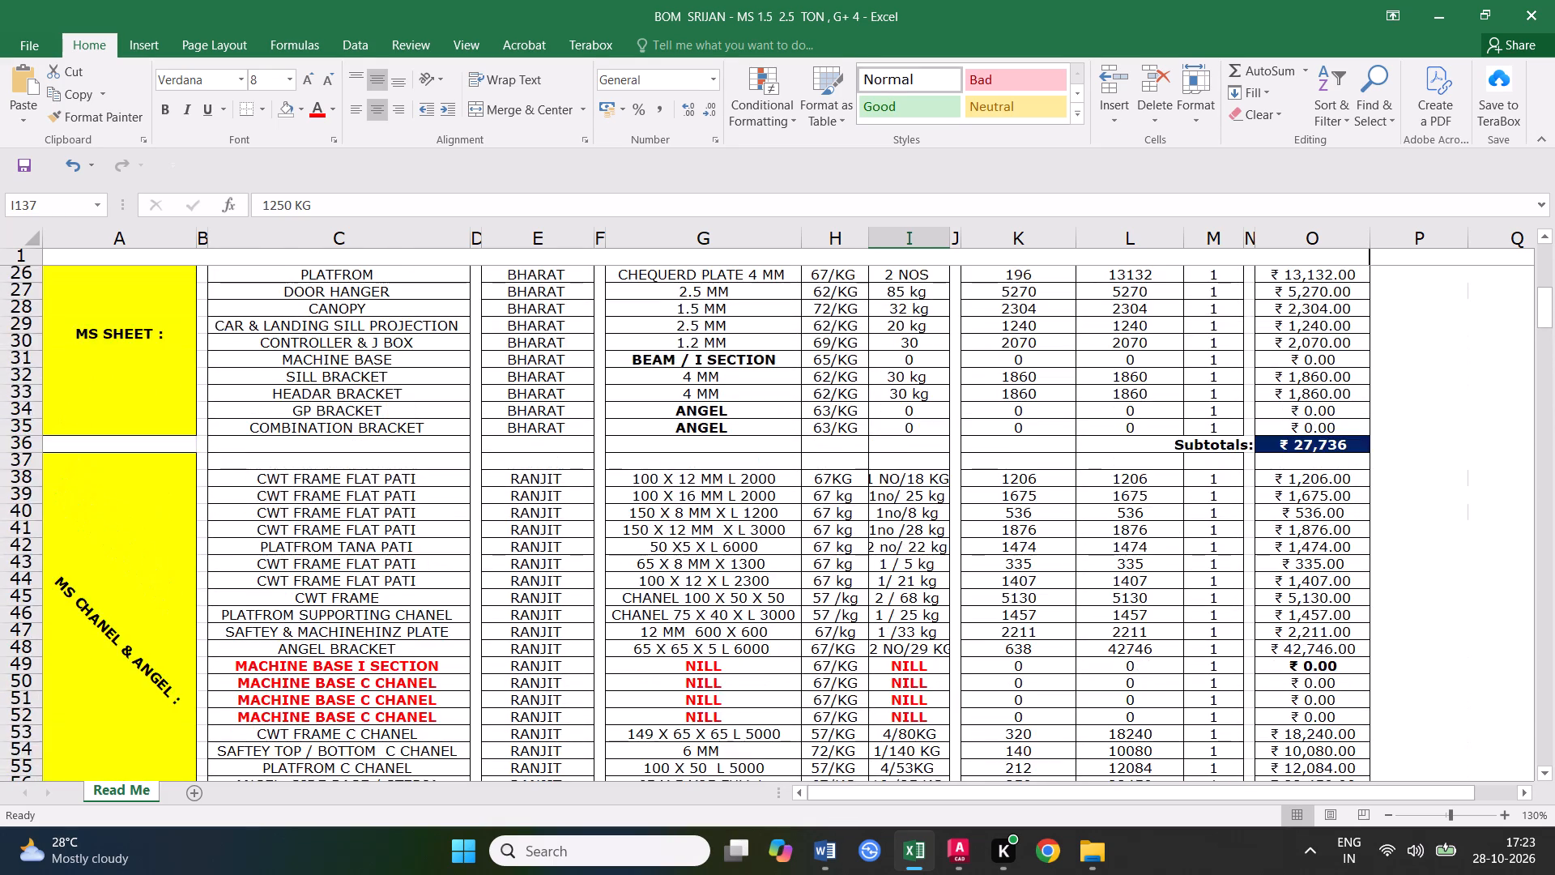
scroll(905, 607, "up", 7)
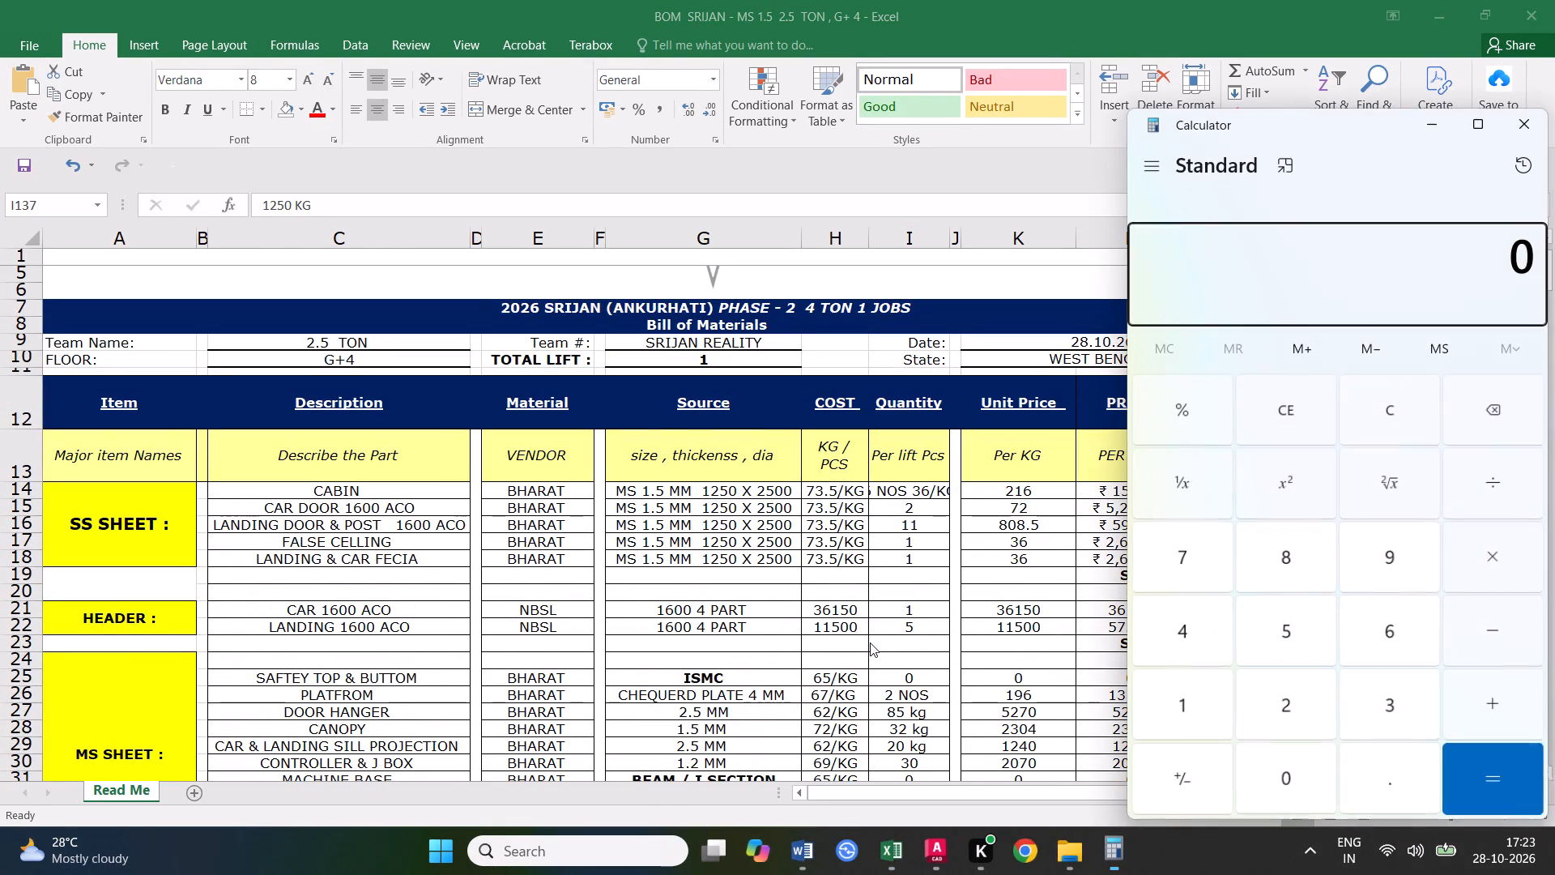
type("216+")
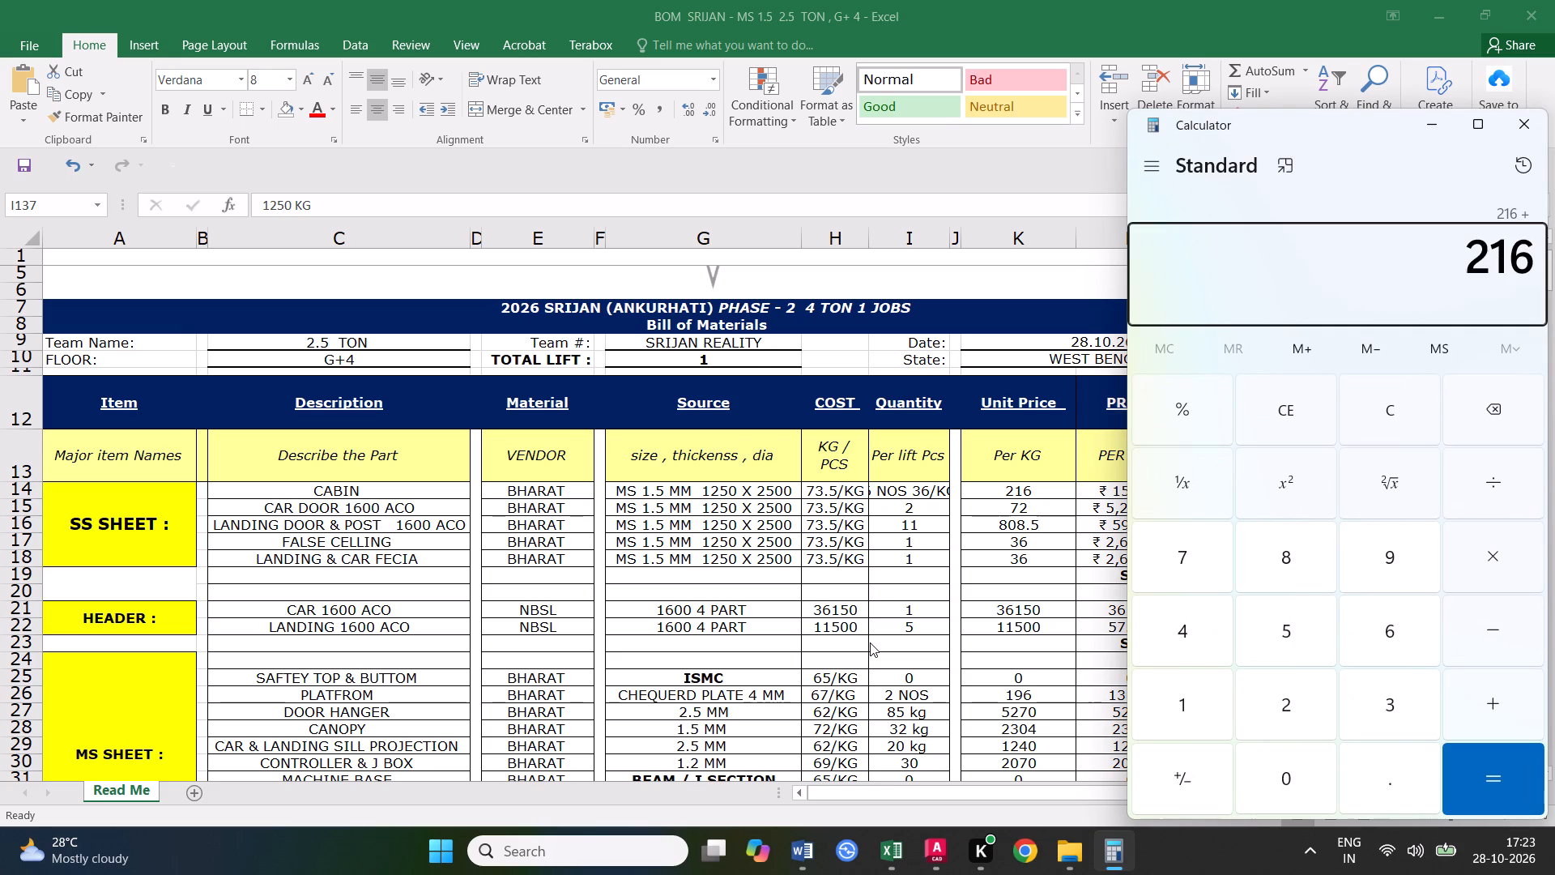
type("72+")
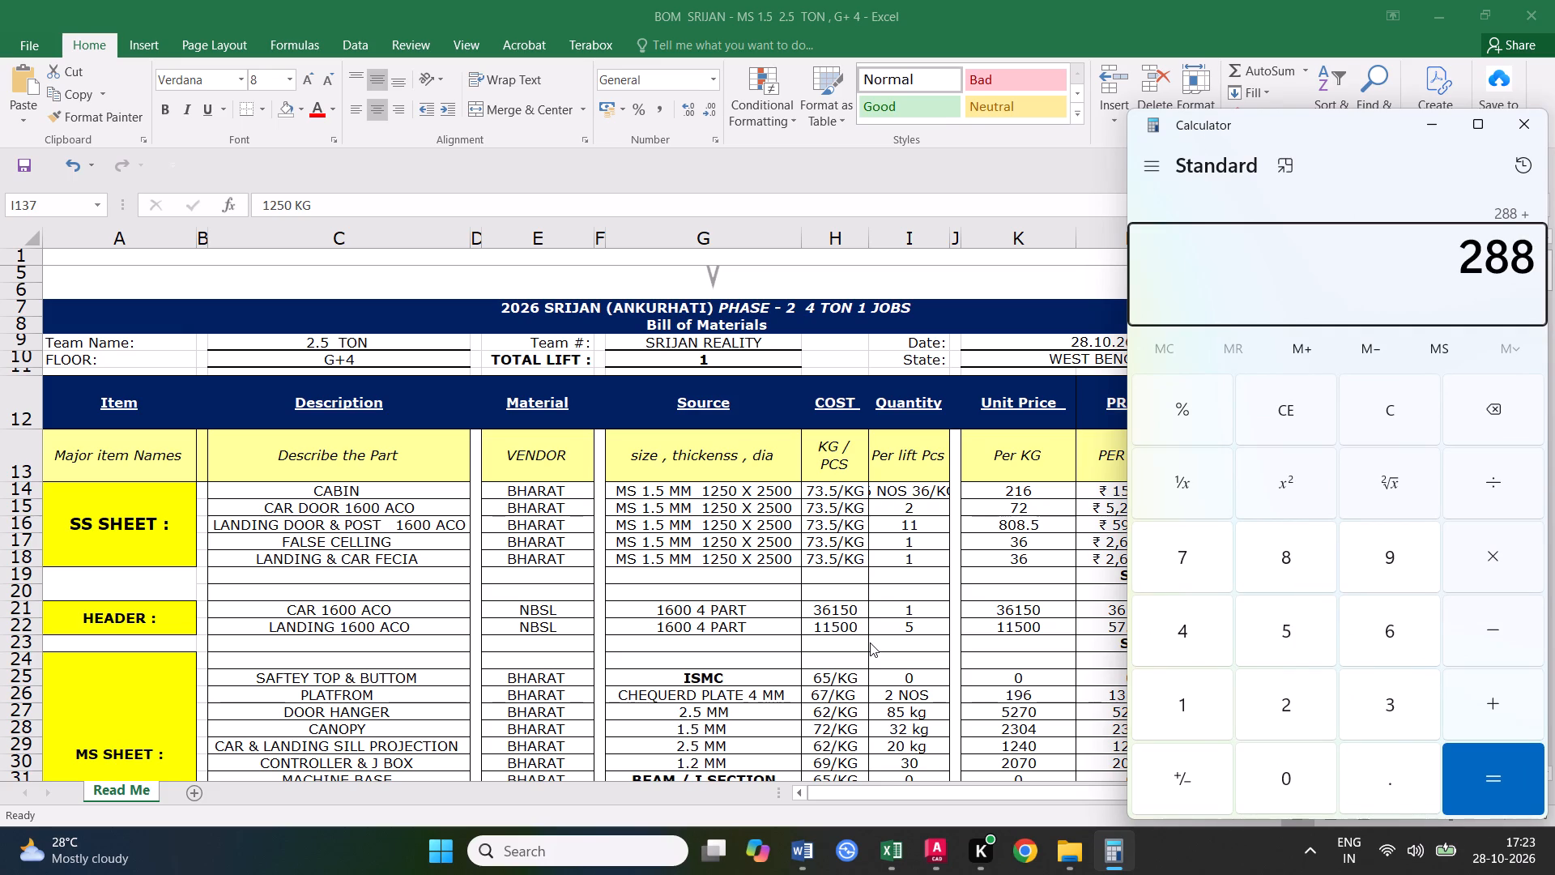
type("800+")
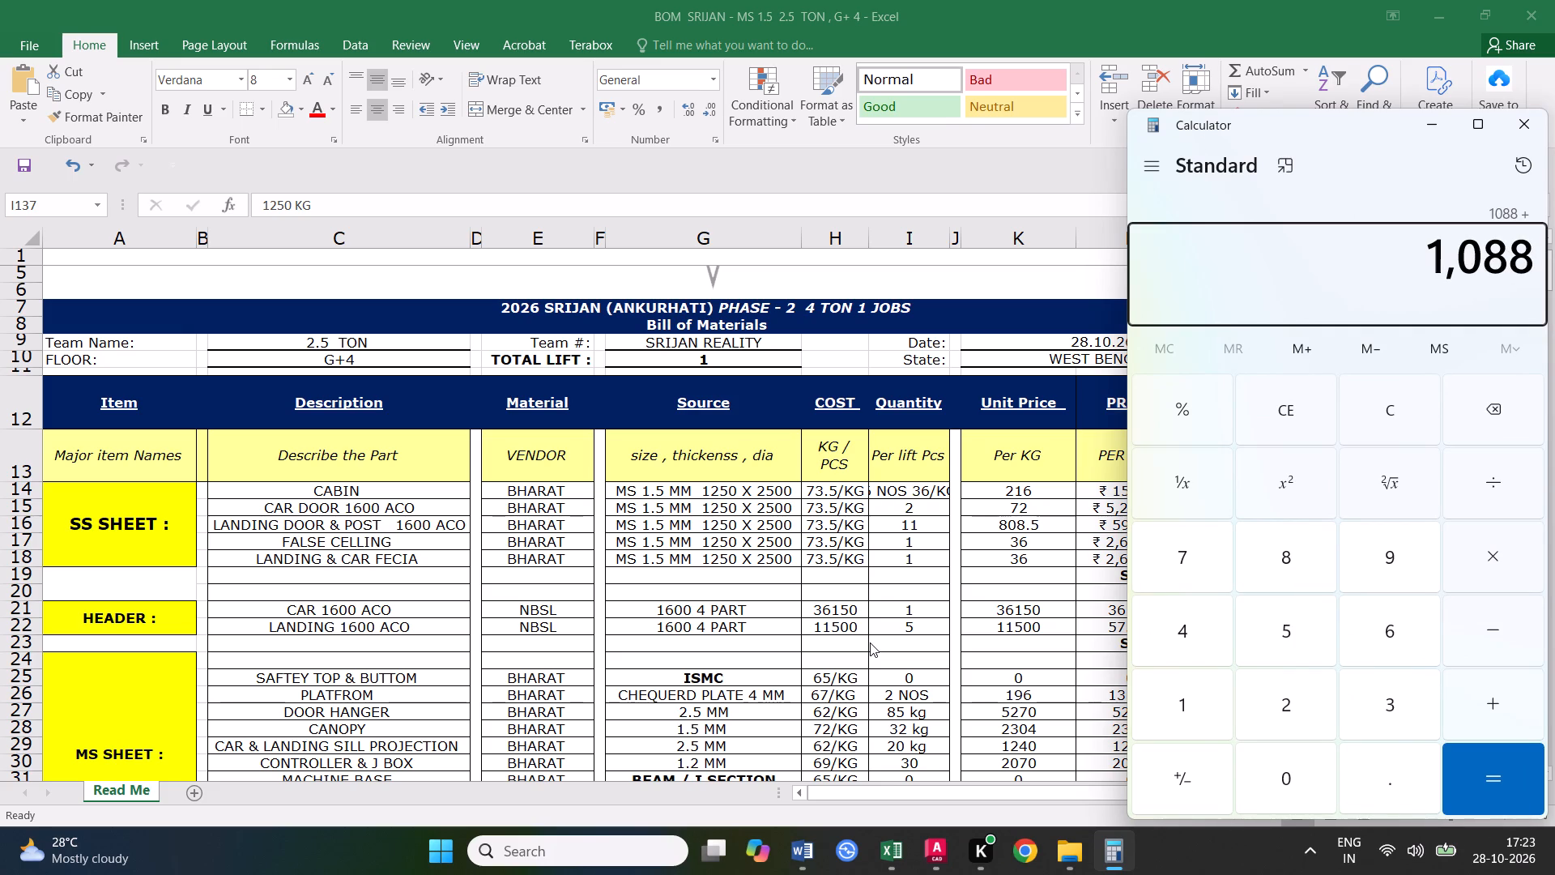
type("30+")
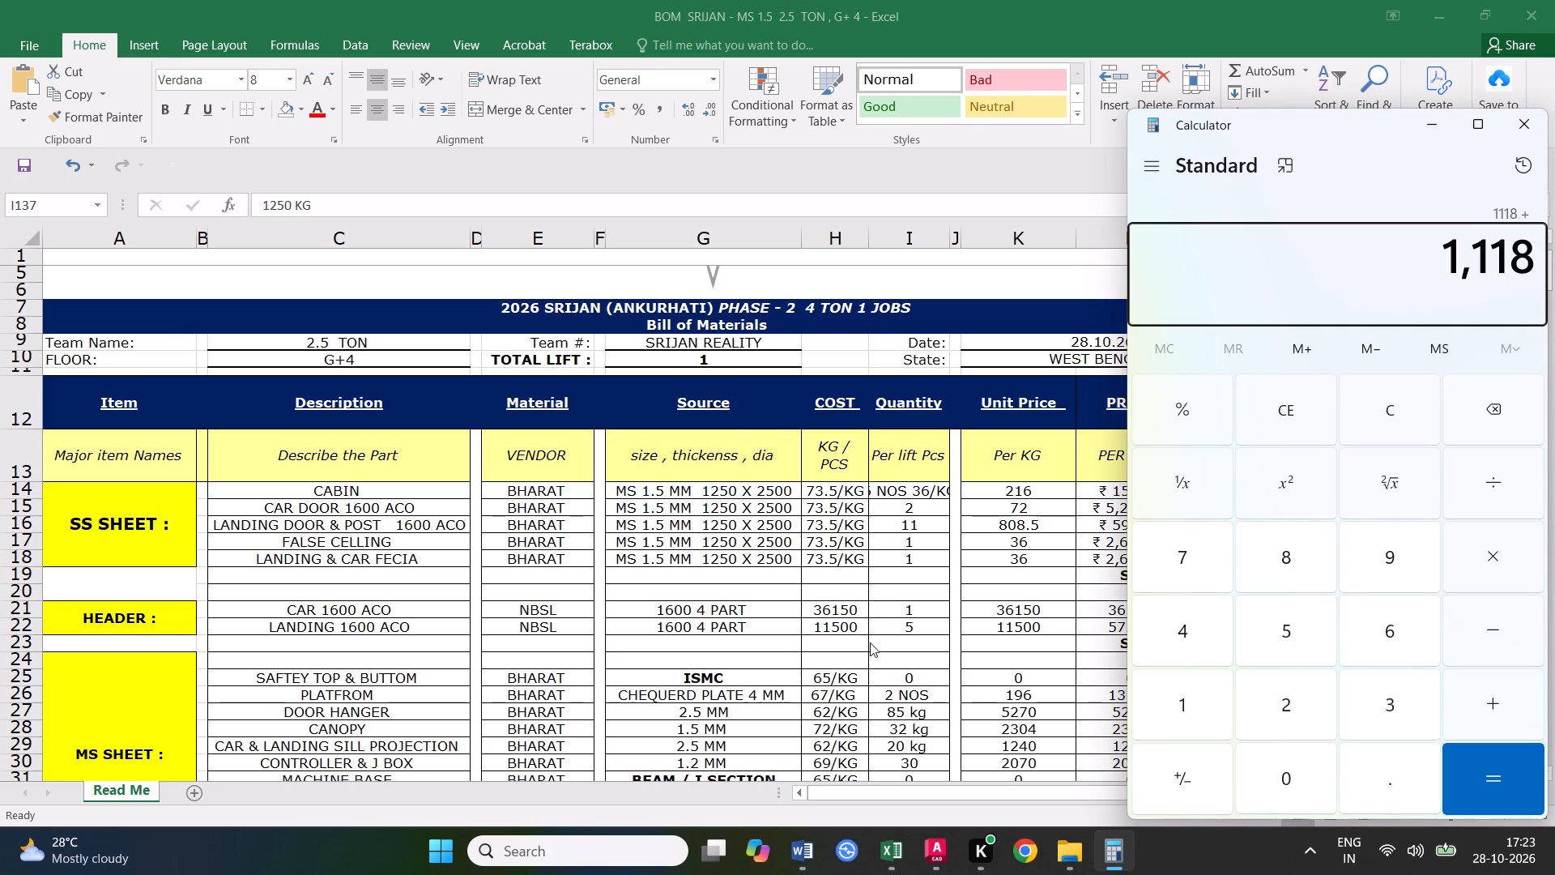
left_click(1532, 117)
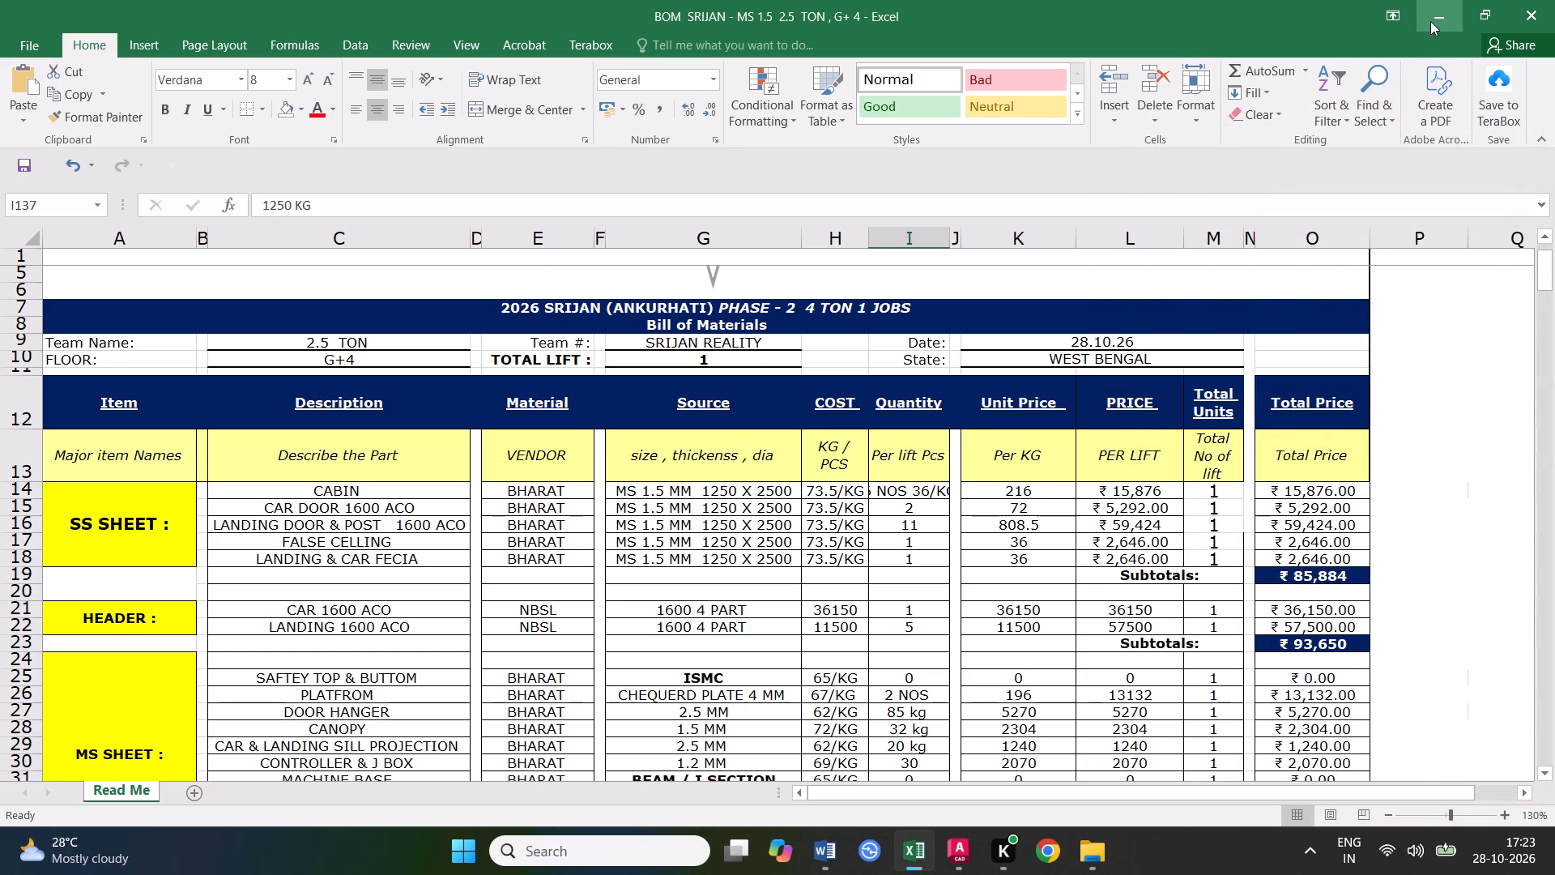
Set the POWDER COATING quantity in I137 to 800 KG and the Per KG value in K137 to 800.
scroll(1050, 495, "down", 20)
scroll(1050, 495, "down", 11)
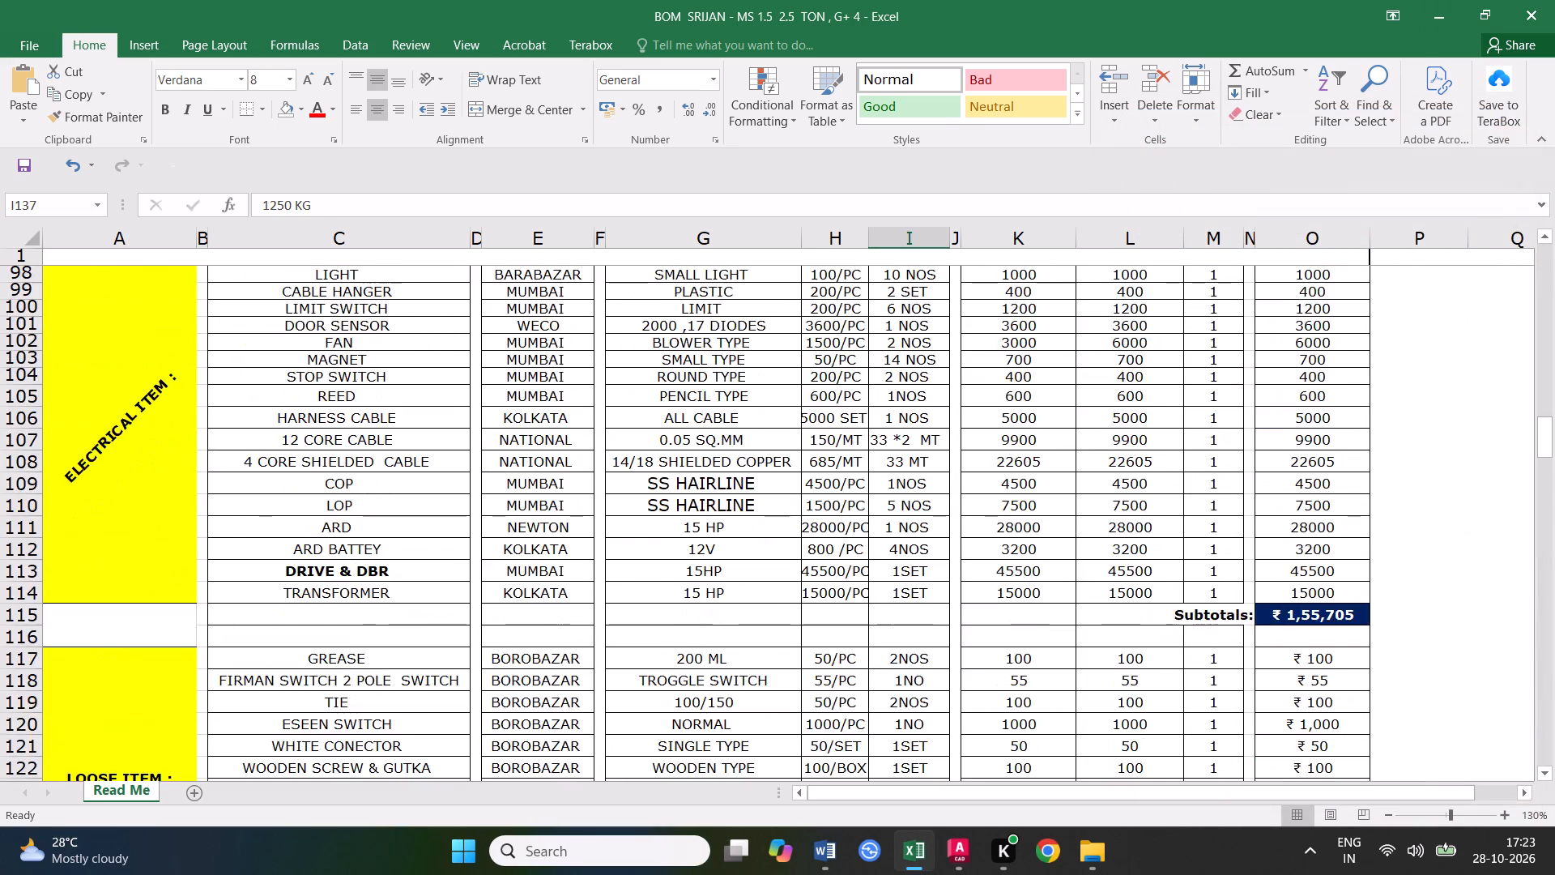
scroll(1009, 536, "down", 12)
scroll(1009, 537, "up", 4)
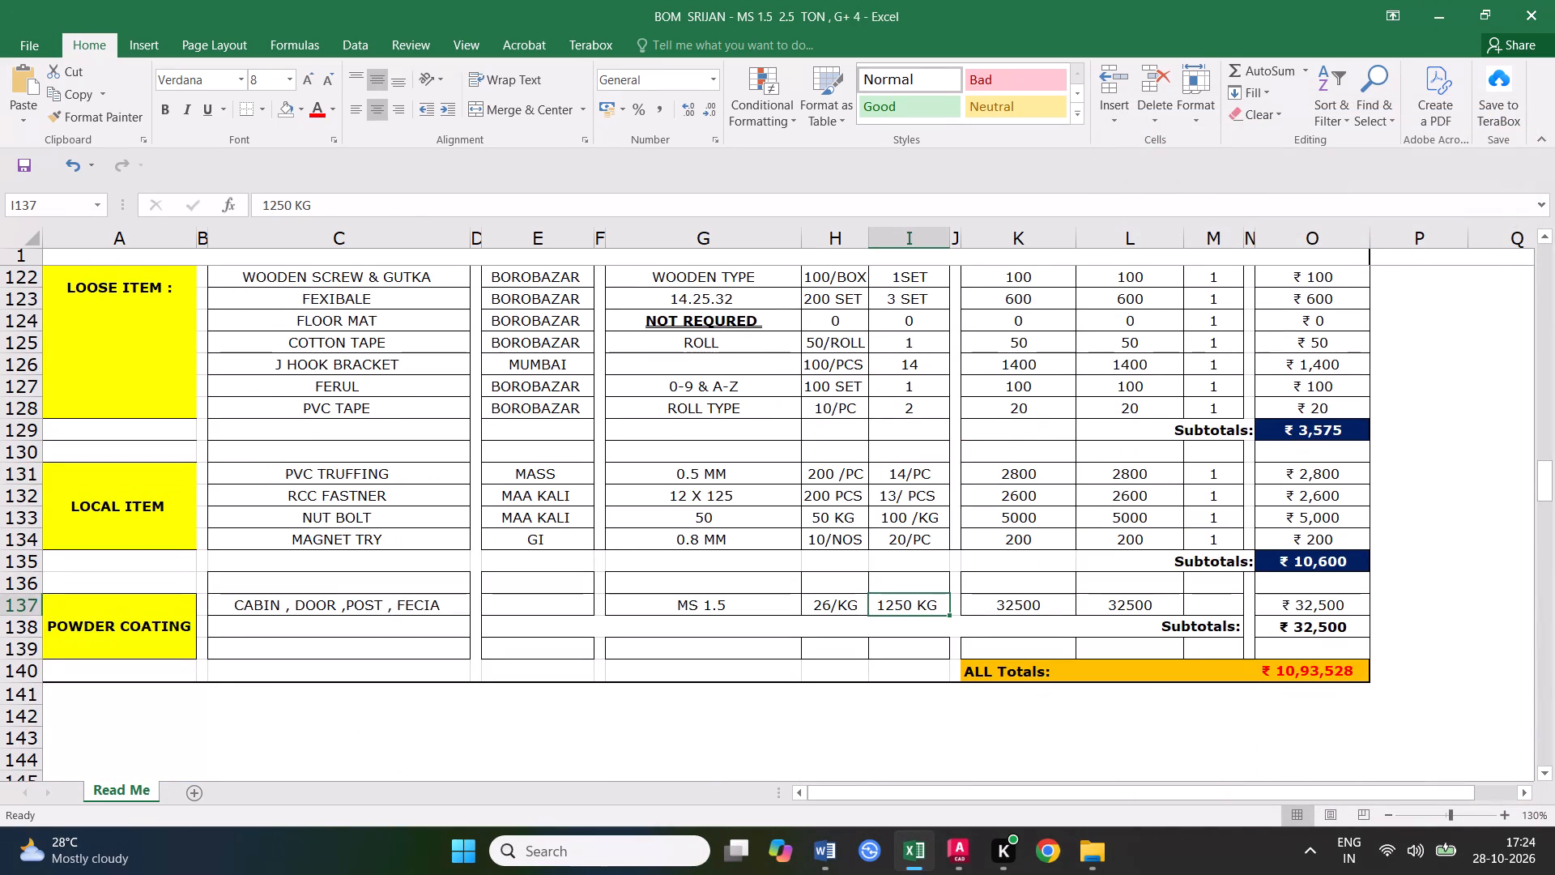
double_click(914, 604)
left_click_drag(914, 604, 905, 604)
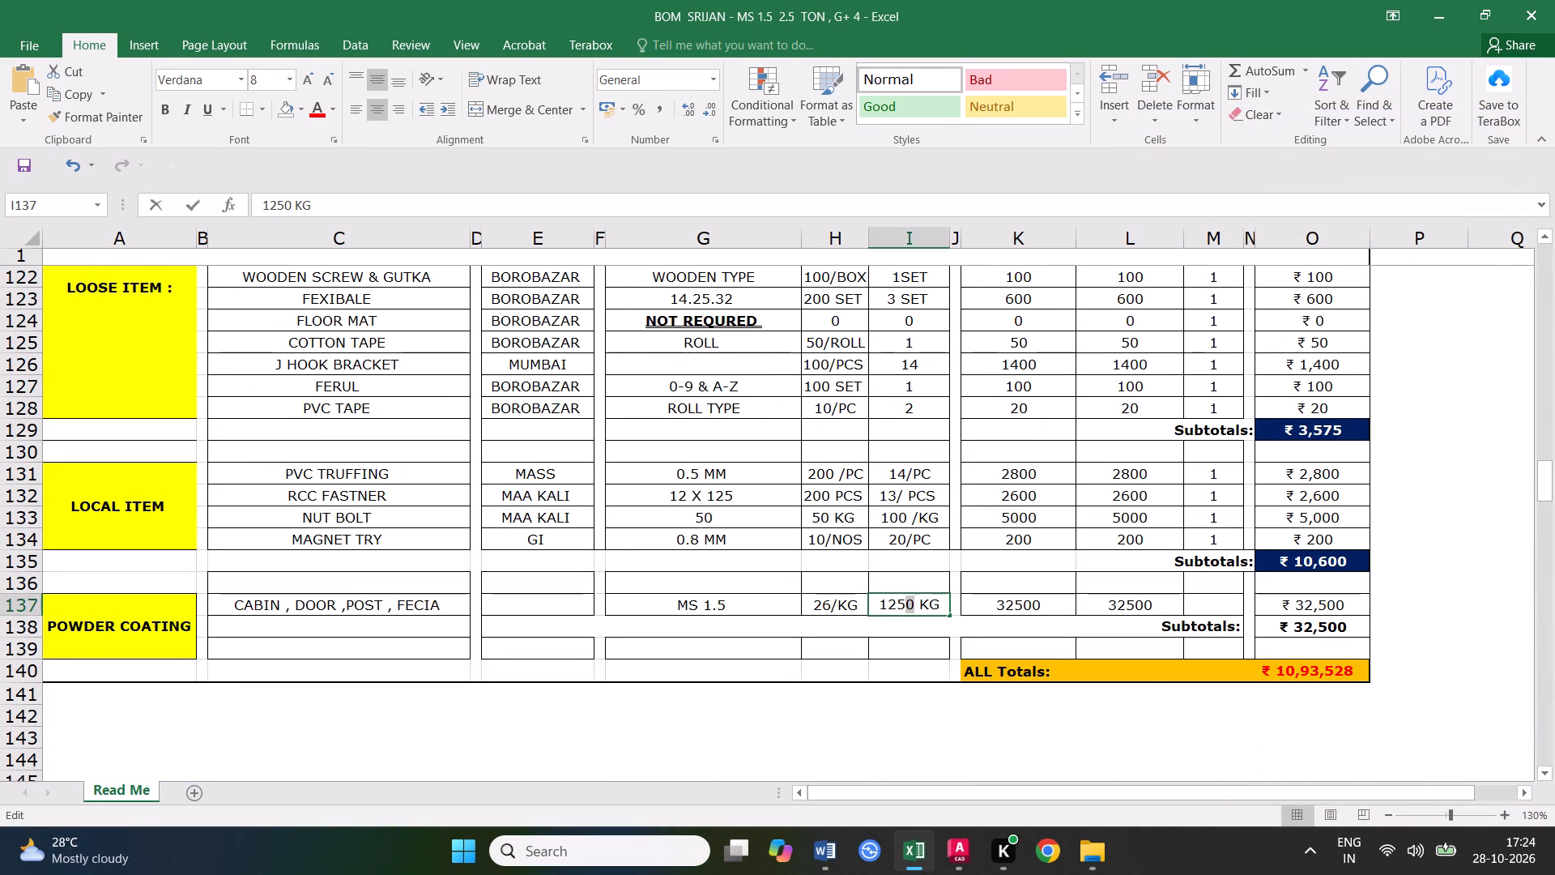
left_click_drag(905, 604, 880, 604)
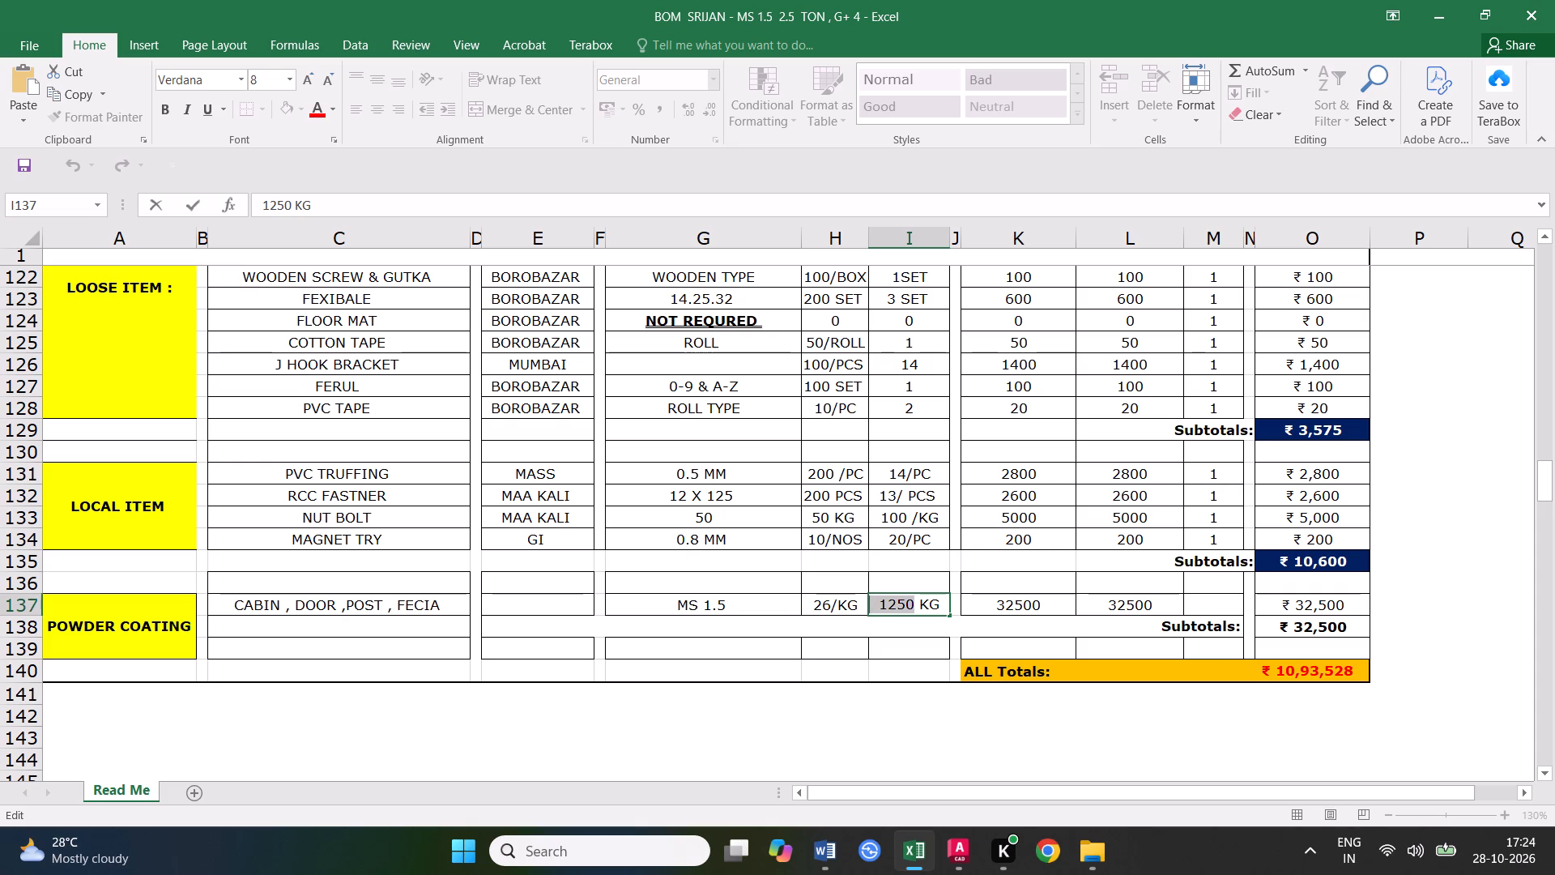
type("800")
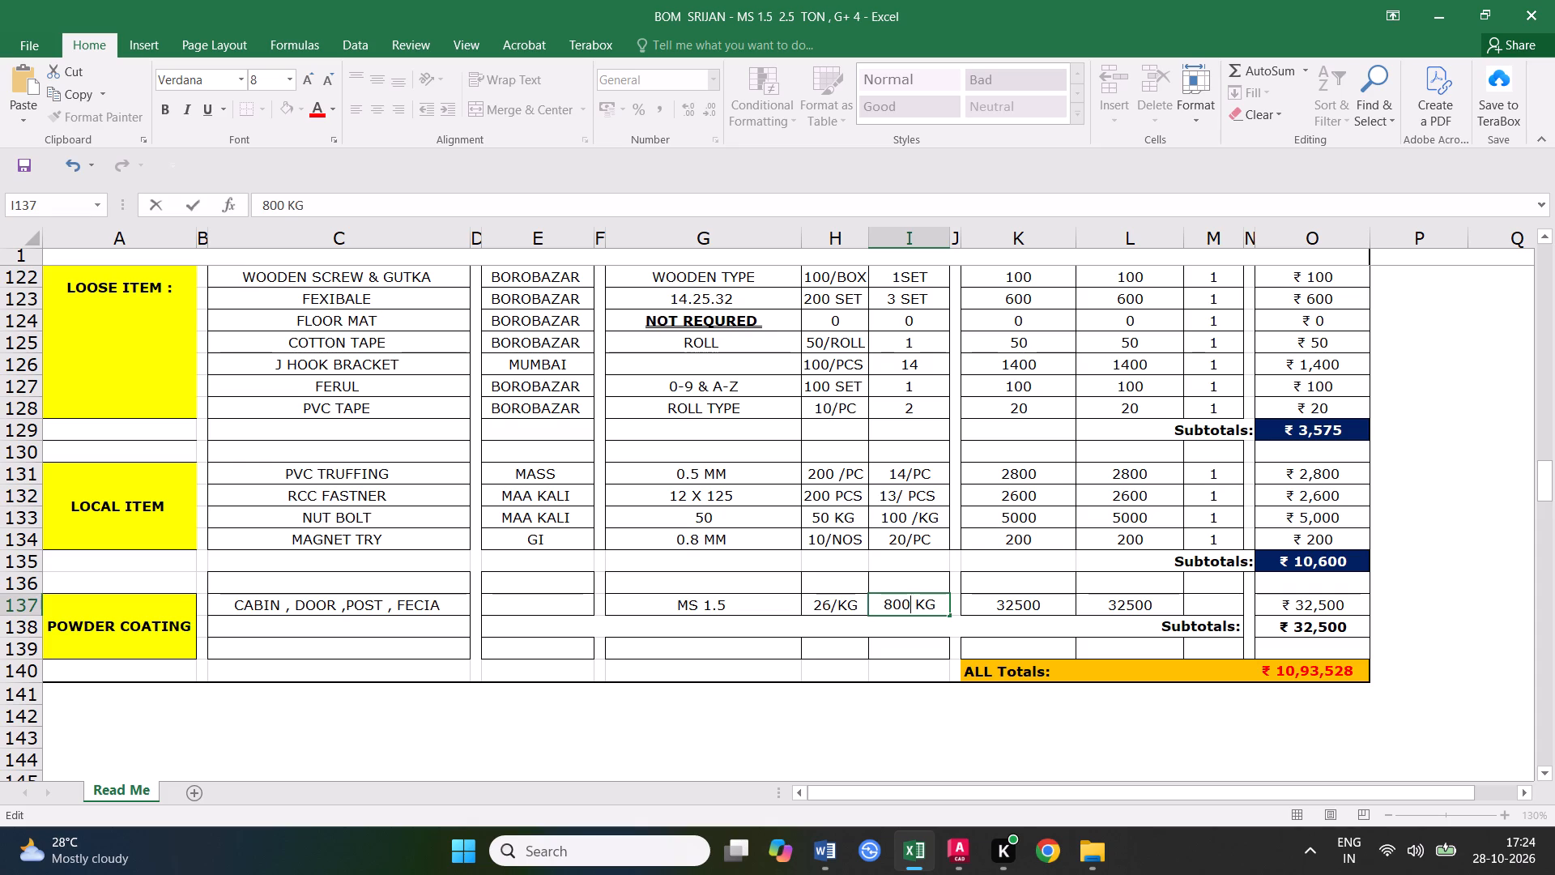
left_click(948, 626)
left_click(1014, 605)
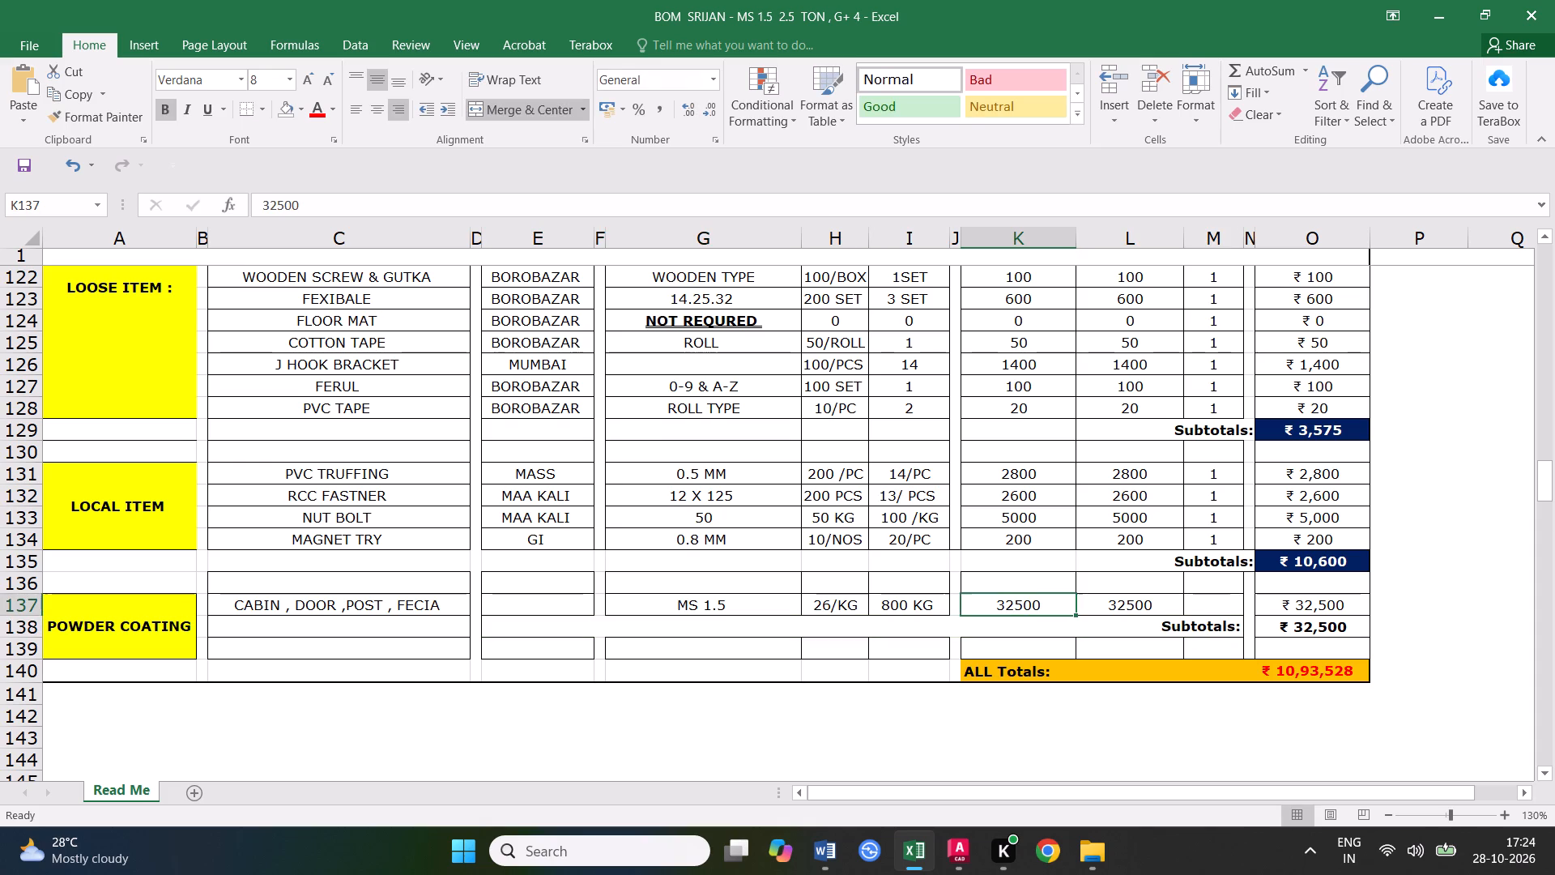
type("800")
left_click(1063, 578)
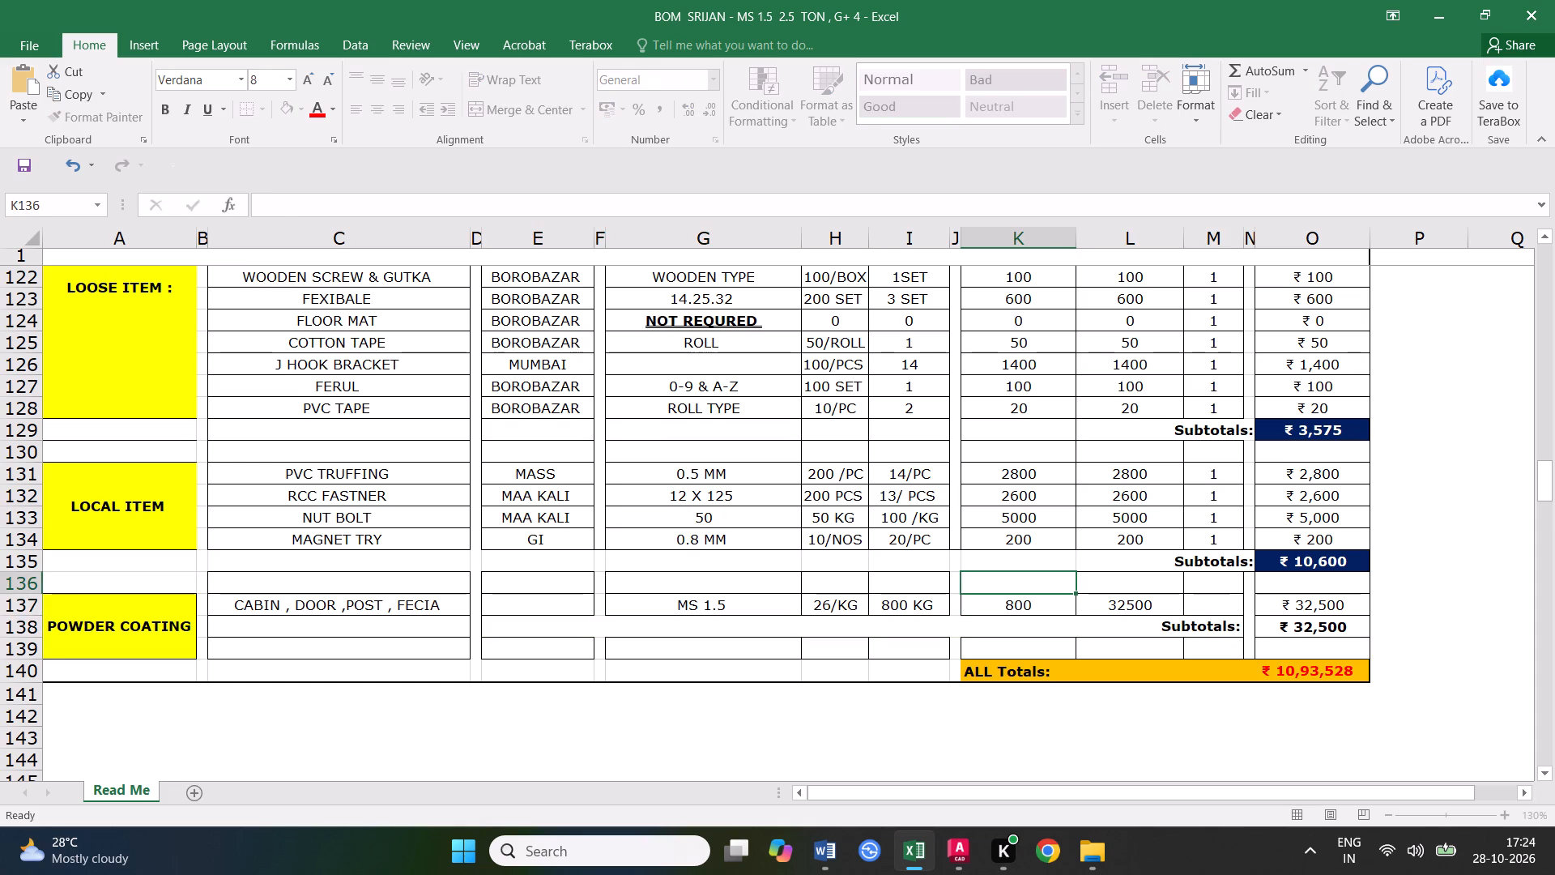
Set the POWDER COATING Per KG value in K137 to 850 and the quantity in I137 to 850 KG.
double_click(1013, 608)
left_click_drag(1039, 607, 1012, 605)
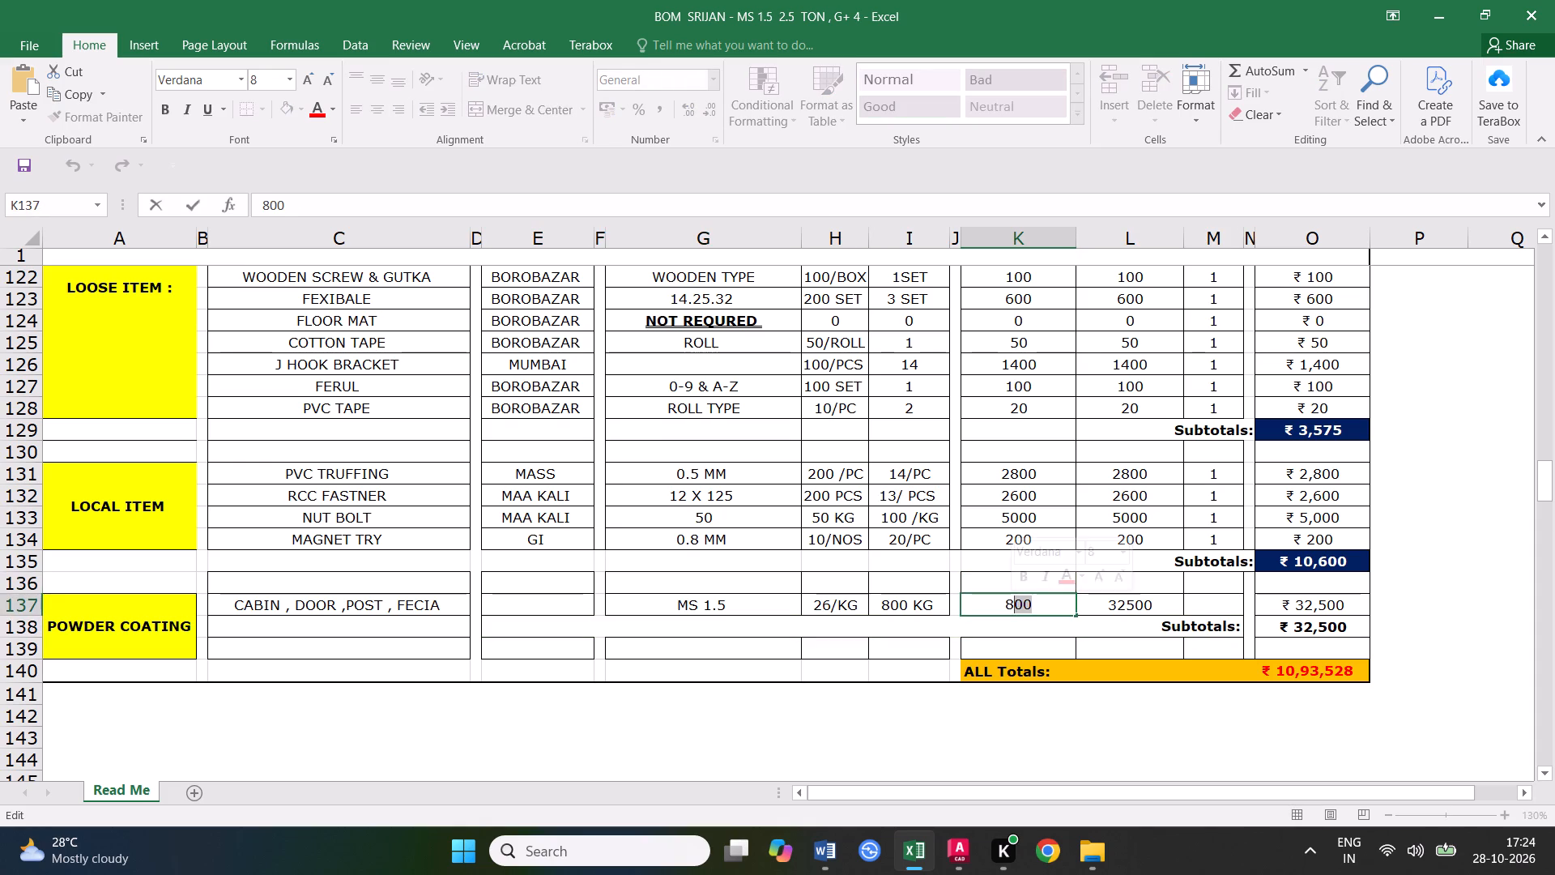
type("50")
double_click(909, 604)
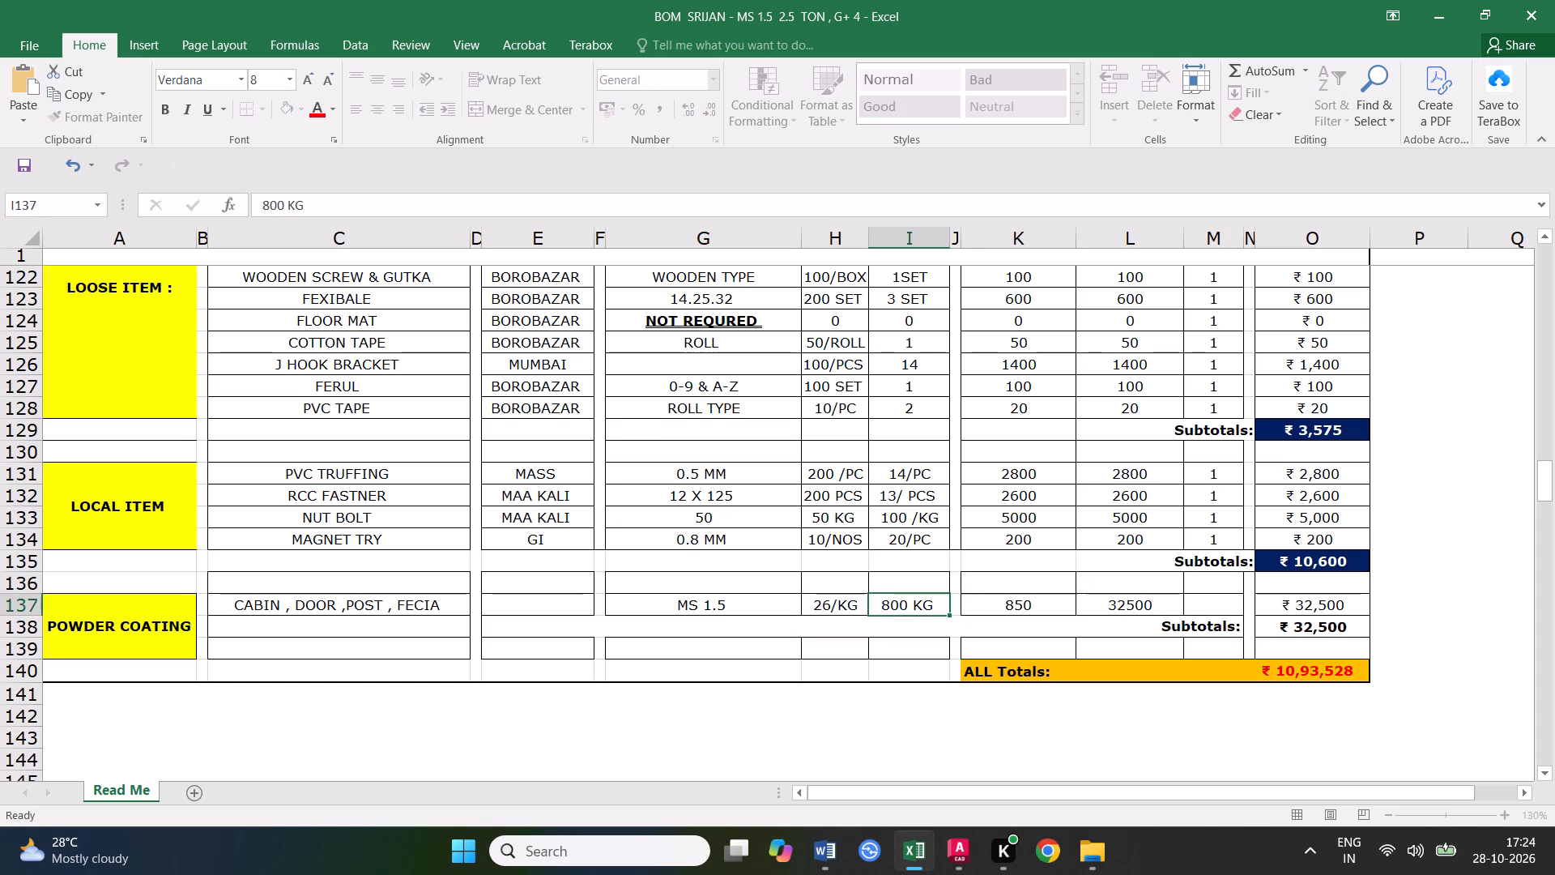
left_click_drag(909, 604, 895, 604)
type("50")
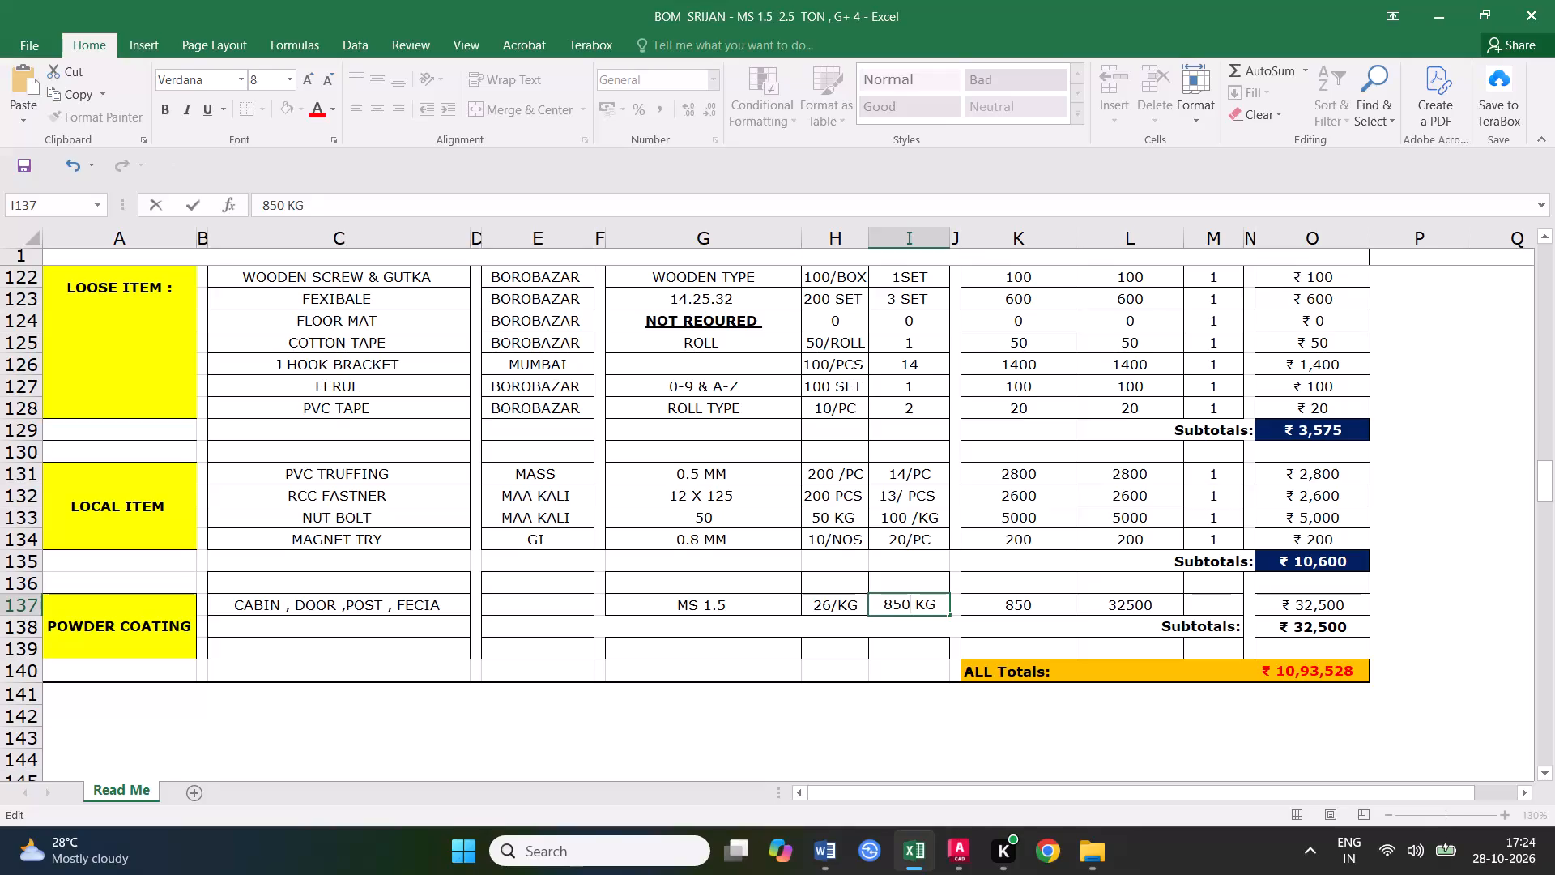
Multiply 850 by 26 in Calculator, enter 22100 as the POWDER COATING price in L137, and save the workbook.
left_click(1140, 604)
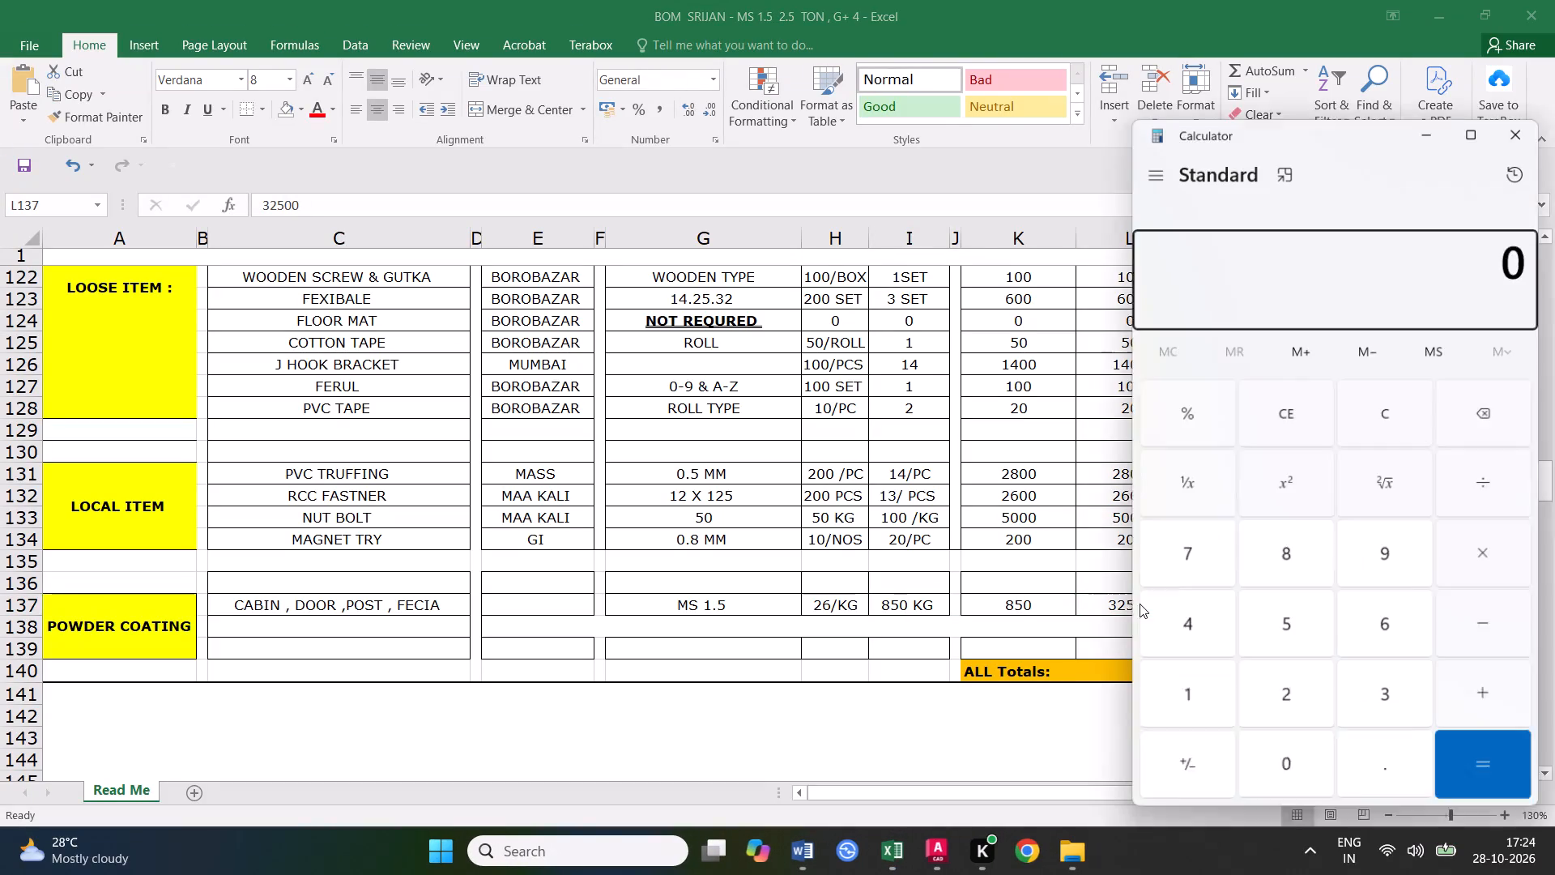
type("850")
type("*26")
key("Return")
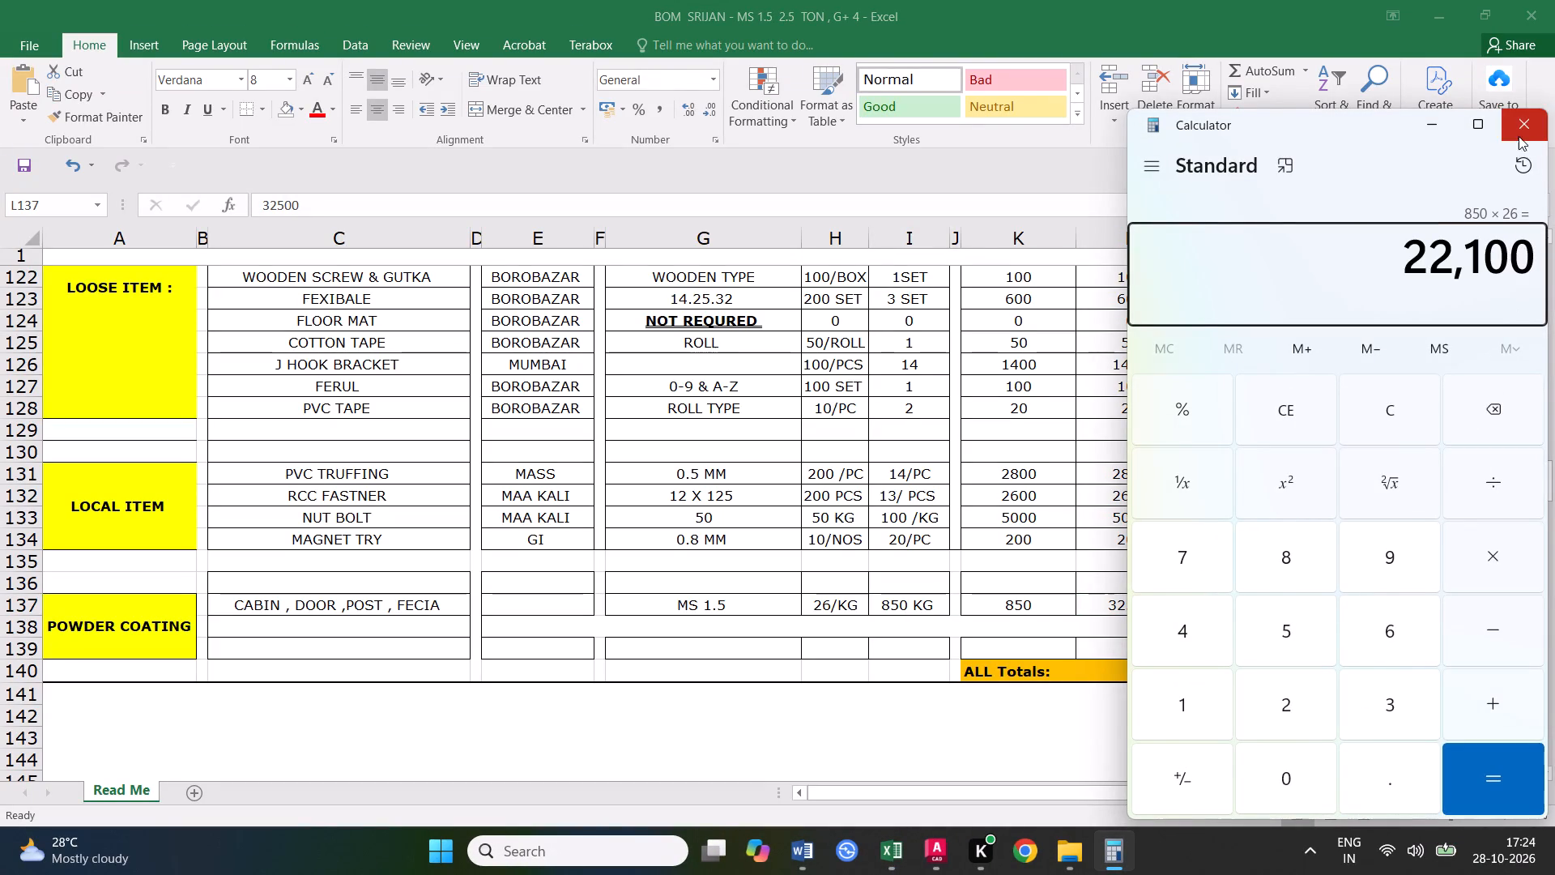
left_click(1519, 130)
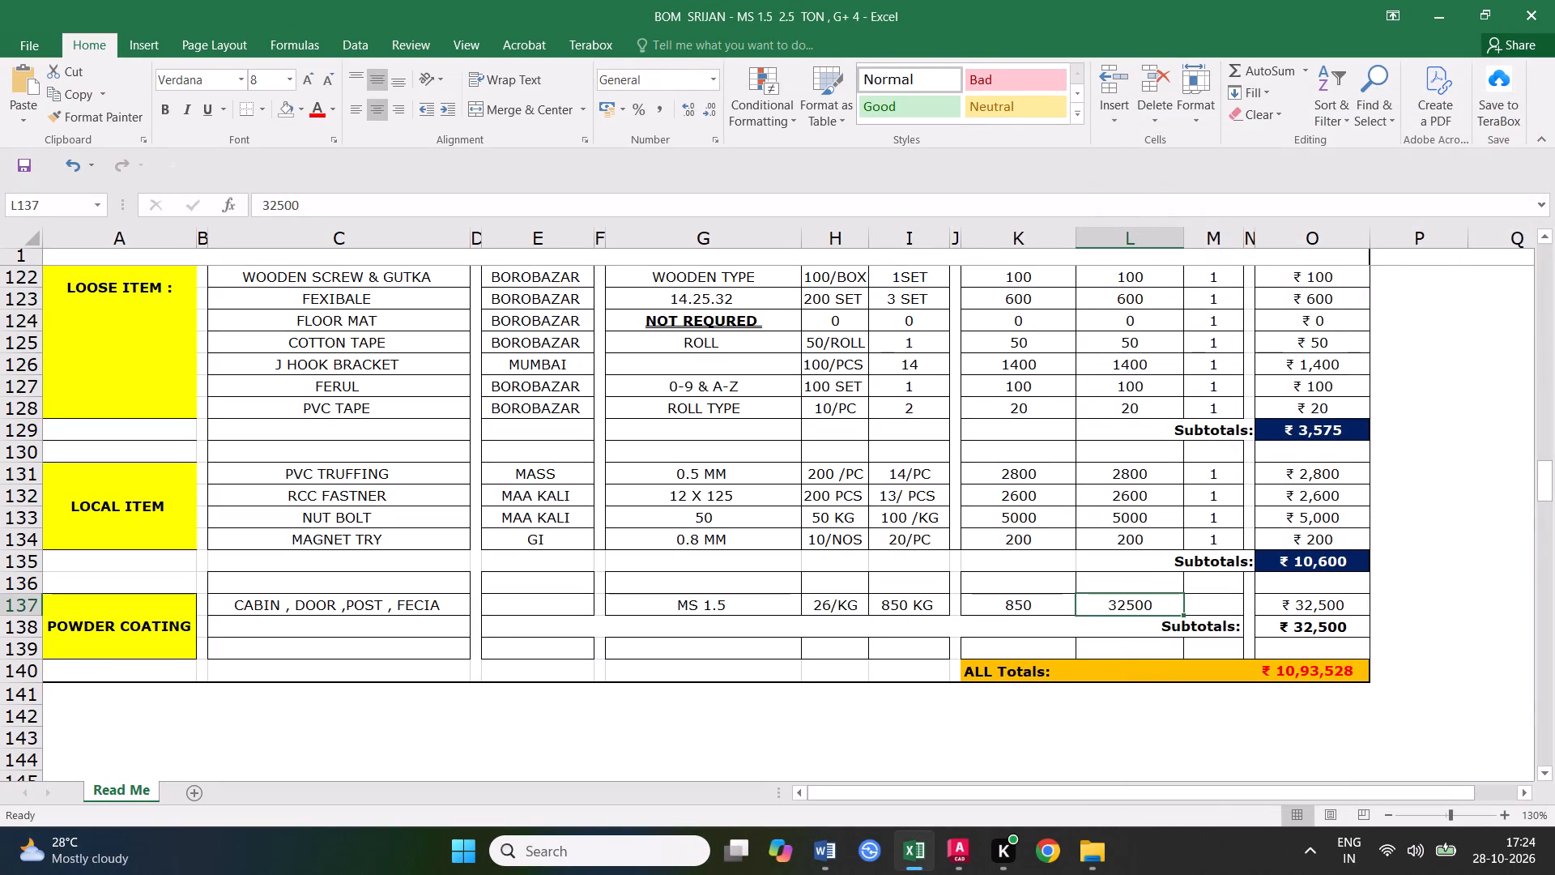
type("22100")
left_click(1042, 536)
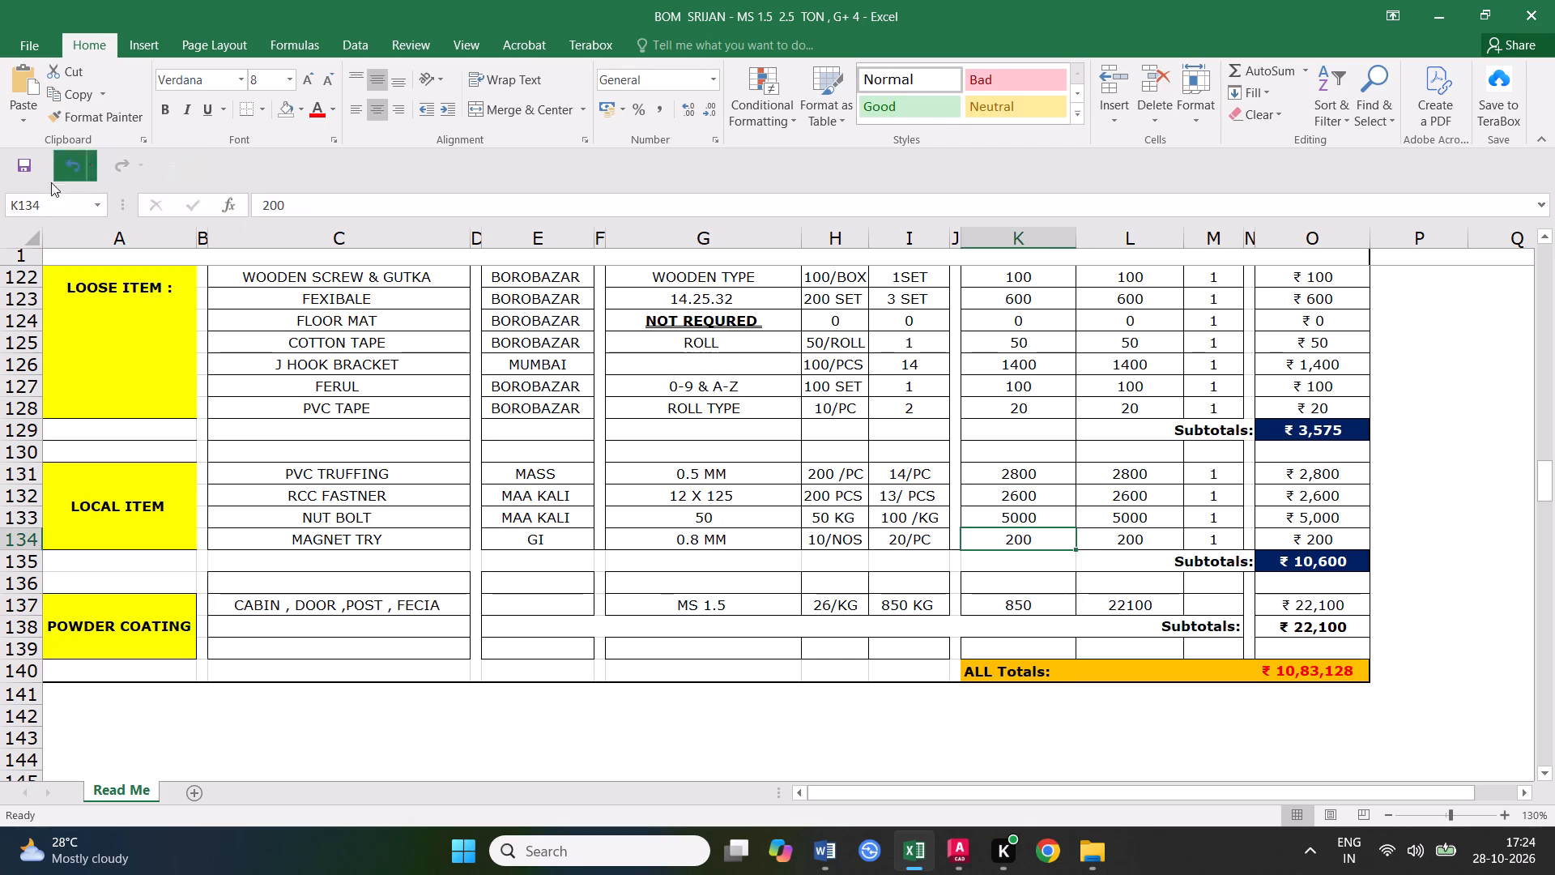
triple_click(17, 164)
double_click(17, 164)
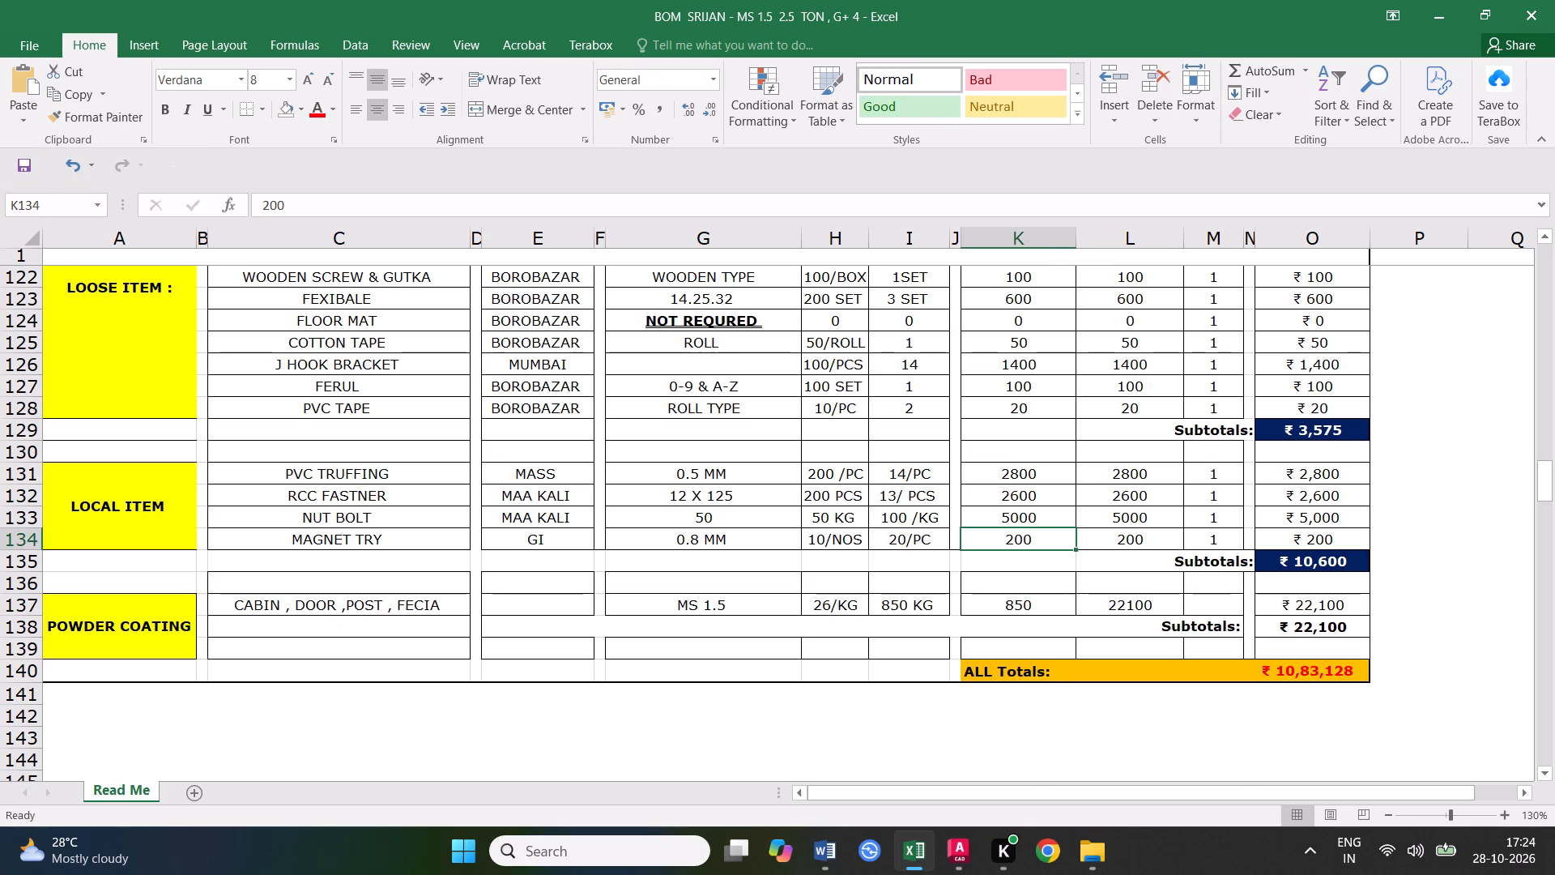
Return to the top of the bill of materials and save the workbook again.
scroll(899, 632, "up", 4)
scroll(730, 578, "up", 16)
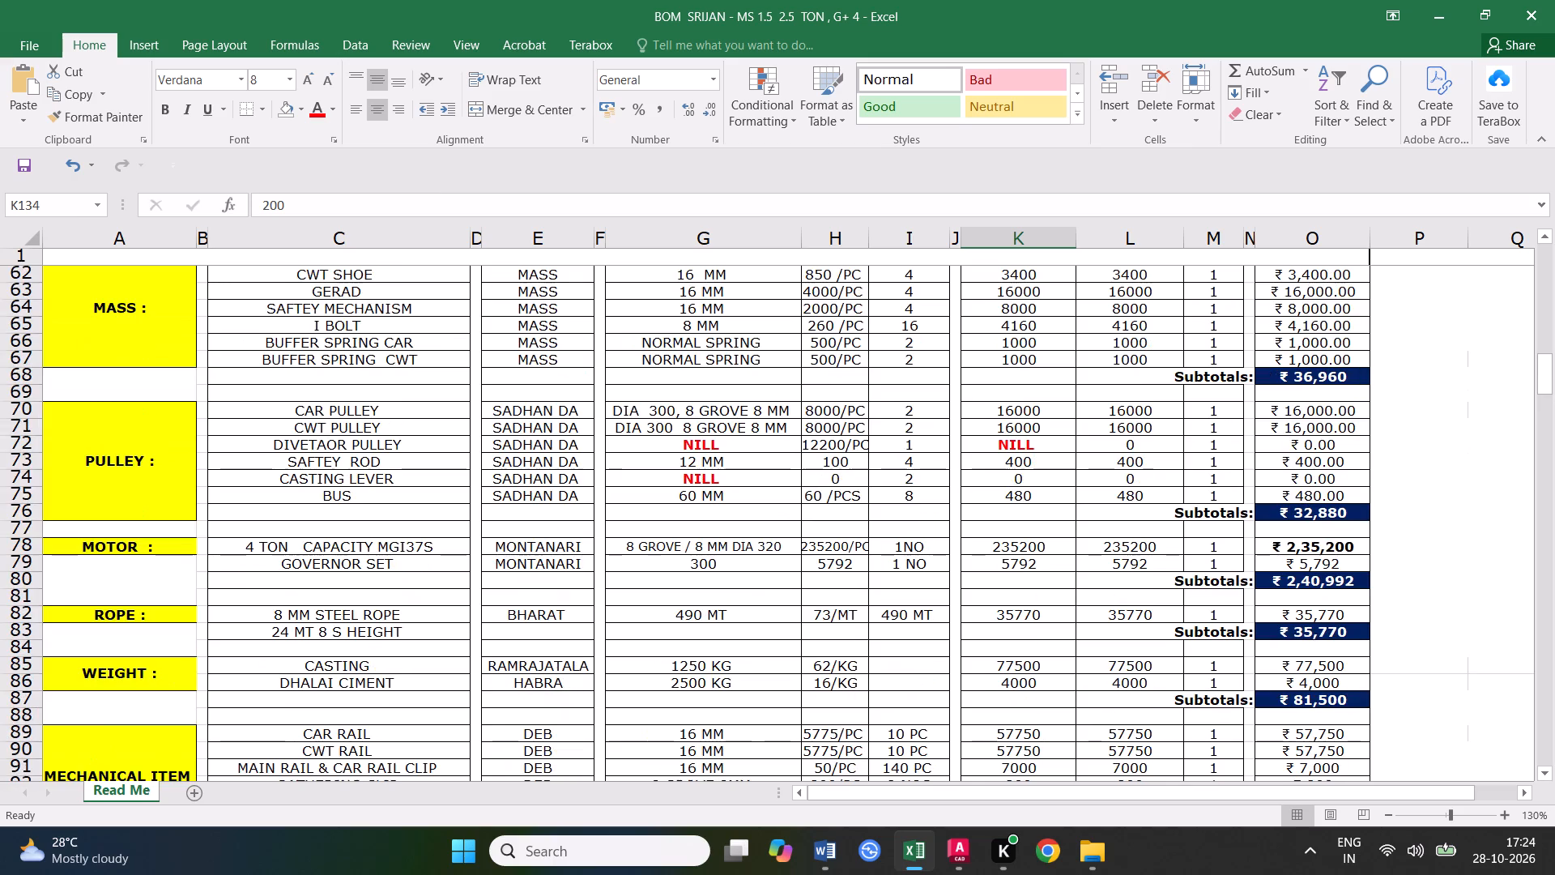
scroll(711, 534, "up", 6)
scroll(708, 527, "up", 16)
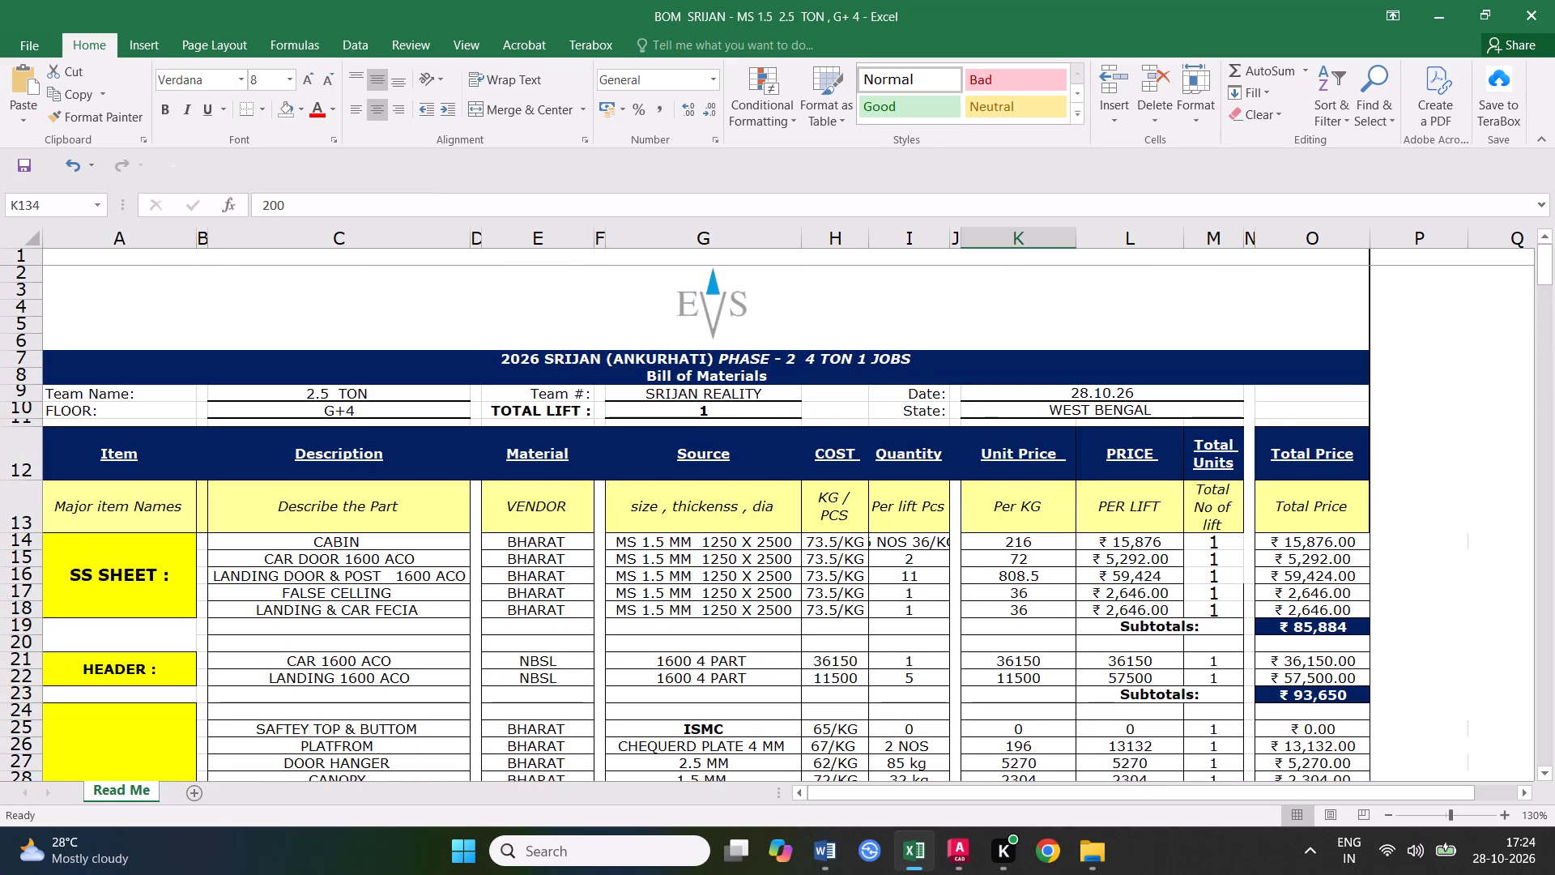
triple_click(26, 167)
left_click(26, 167)
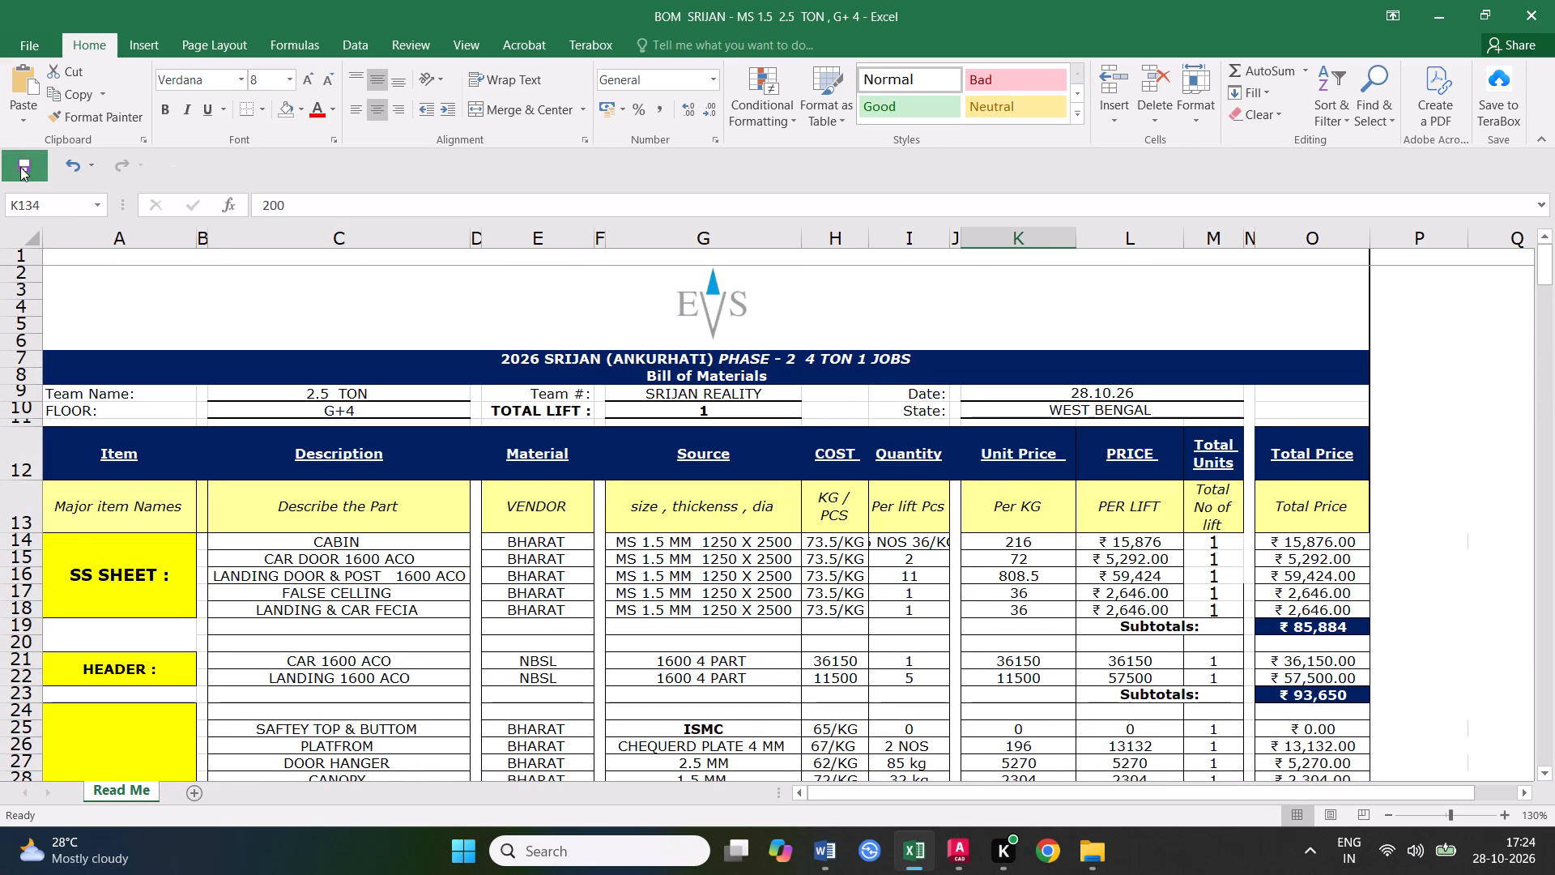
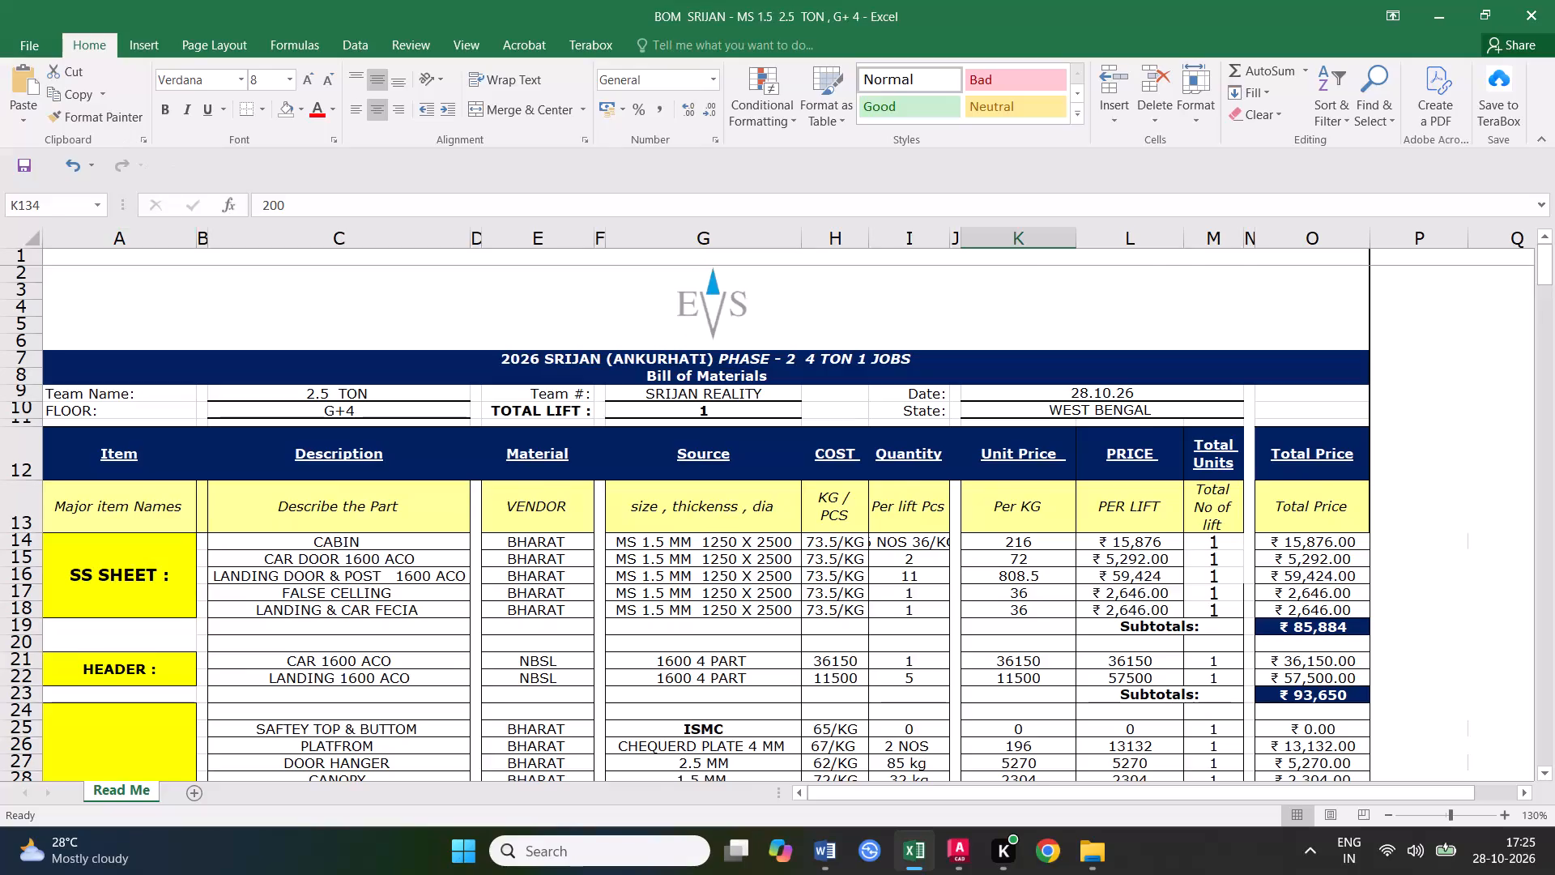
Check the bill of materials down to the ALL Totals row and save the workbook.
scroll(952, 501, "down", 9)
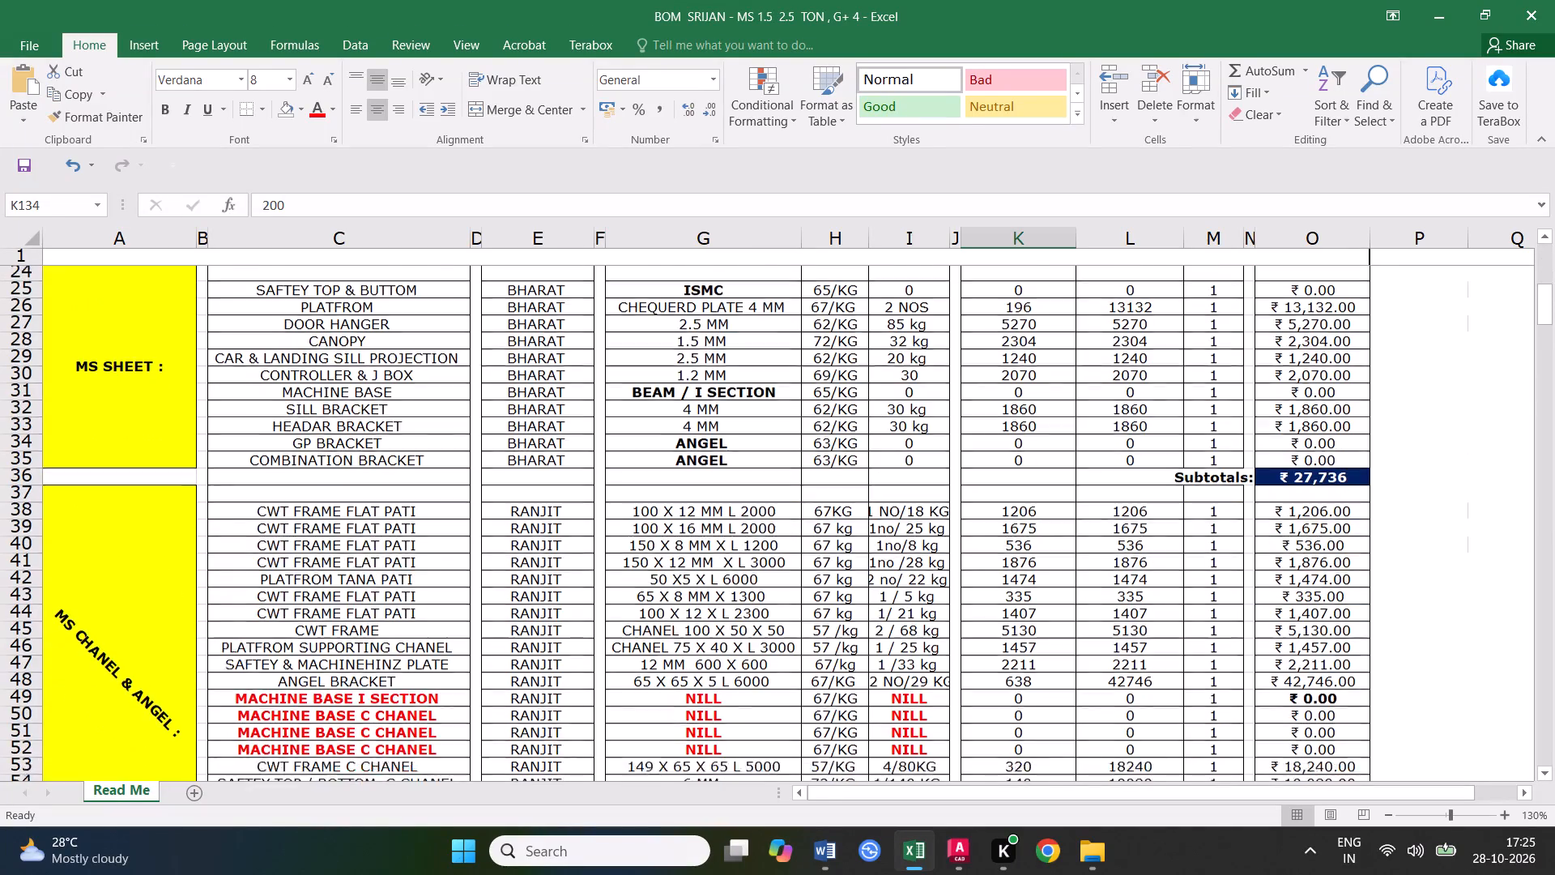
scroll(936, 519, "down", 5)
scroll(1062, 547, "down", 17)
scroll(1105, 574, "down", 4)
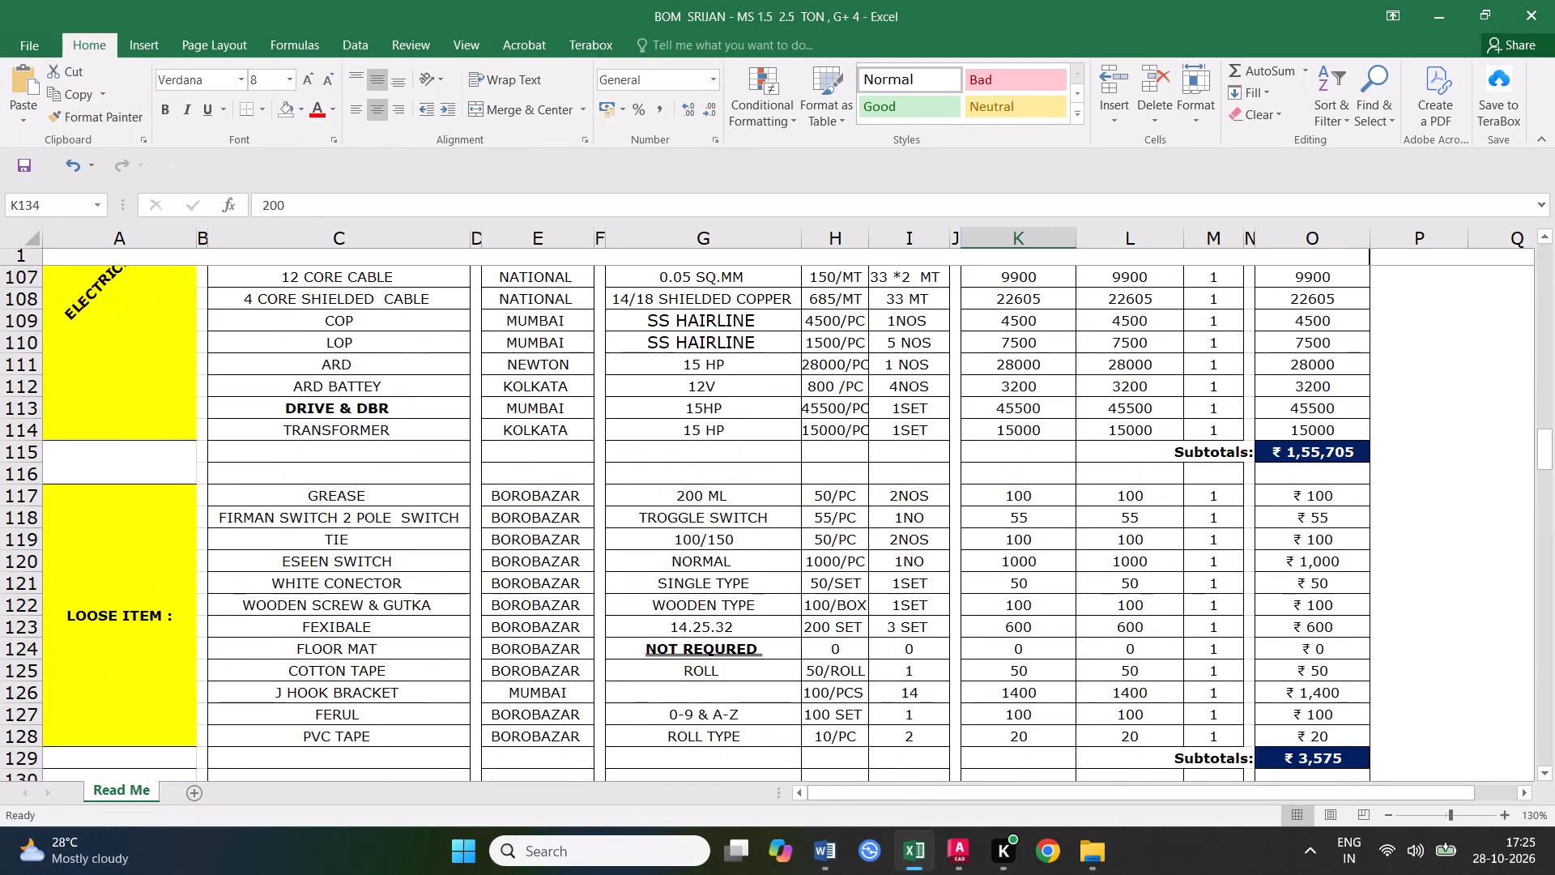
scroll(1099, 578, "down", 6)
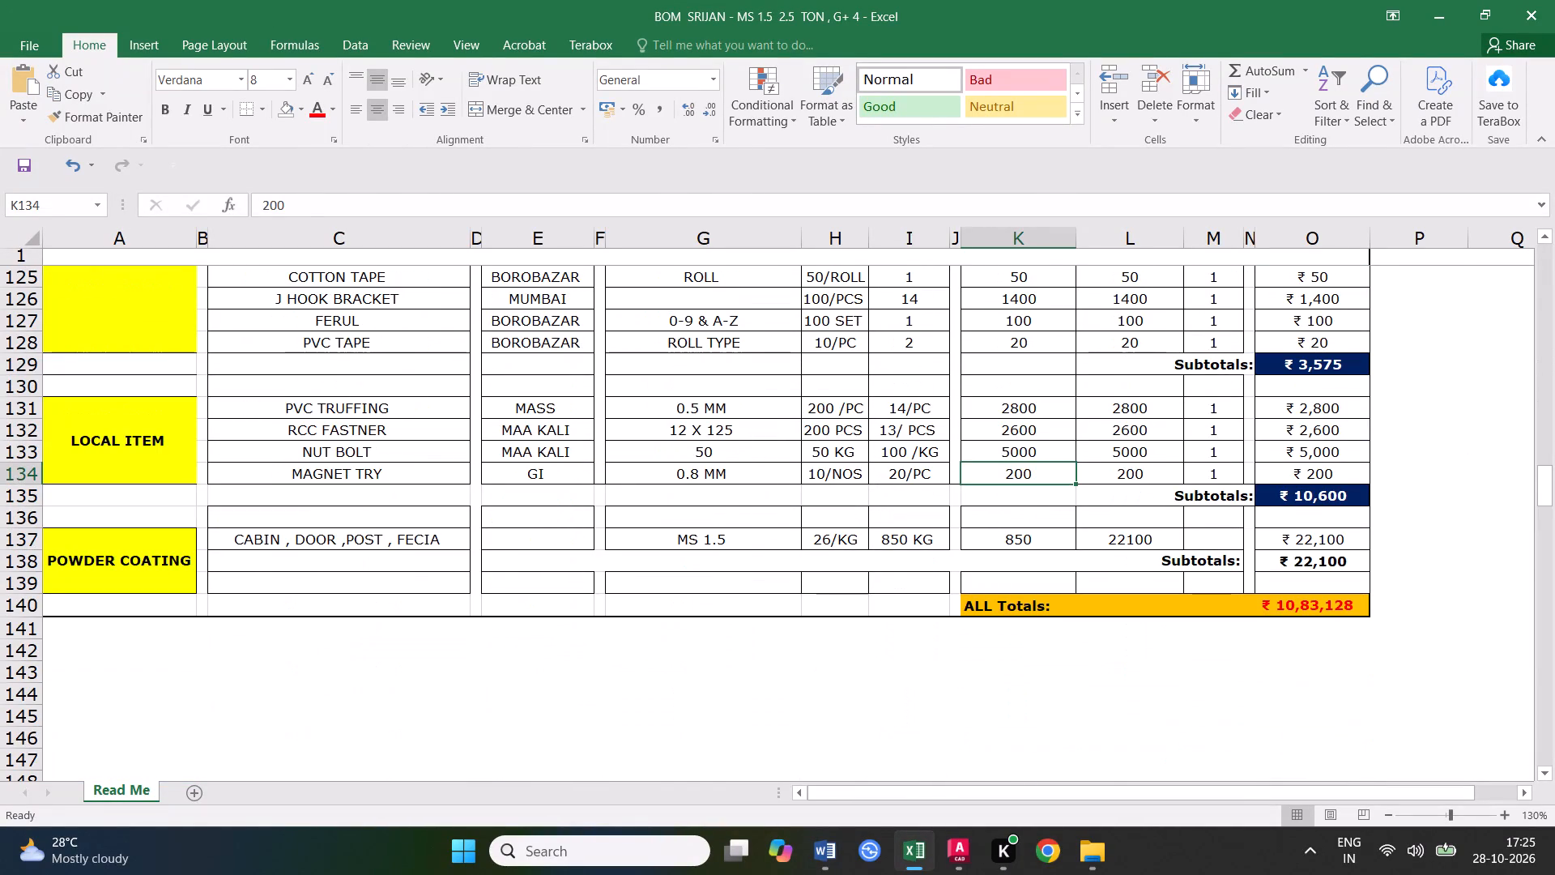
left_click(1002, 519)
left_click(1004, 520)
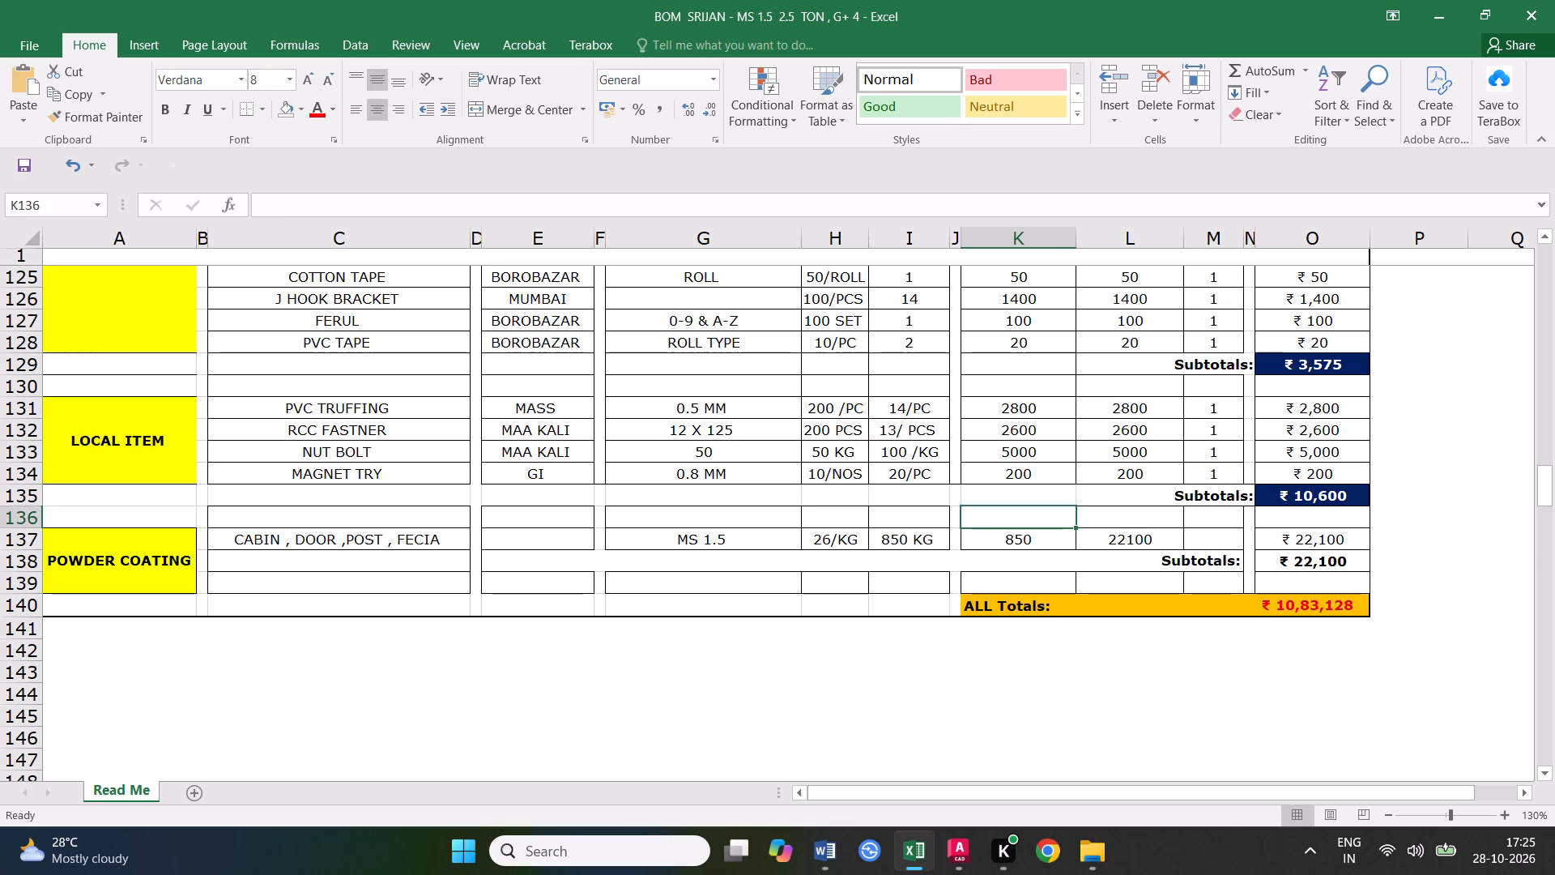
triple_click(24, 174)
Subtract 10.83 from 16.75 in Calculator and close it.
type("16.75-")
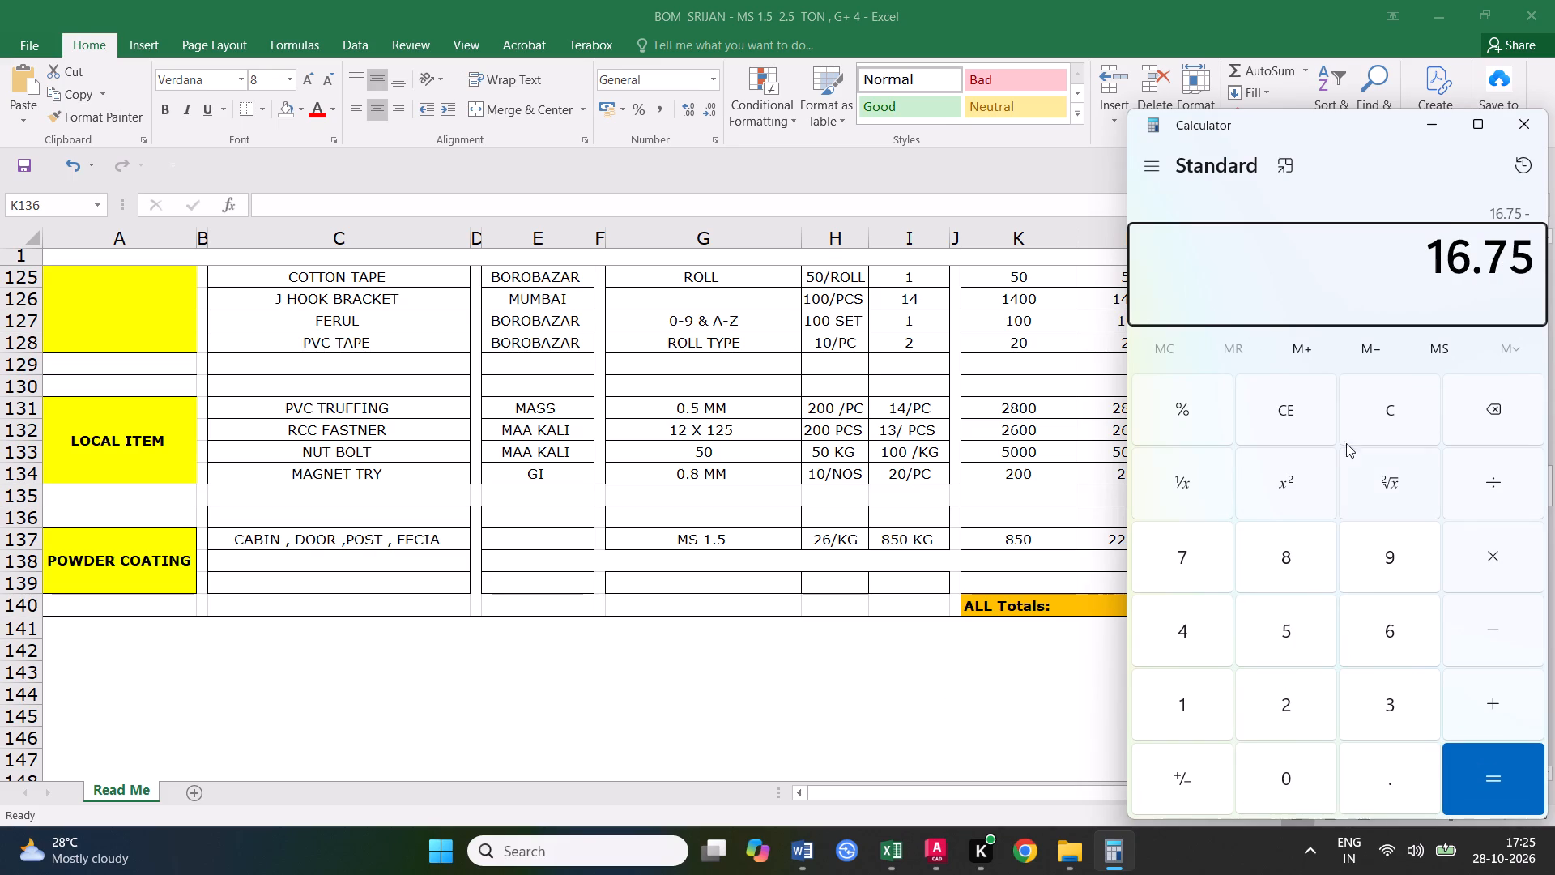
left_click_drag(1348, 115, 805, 108)
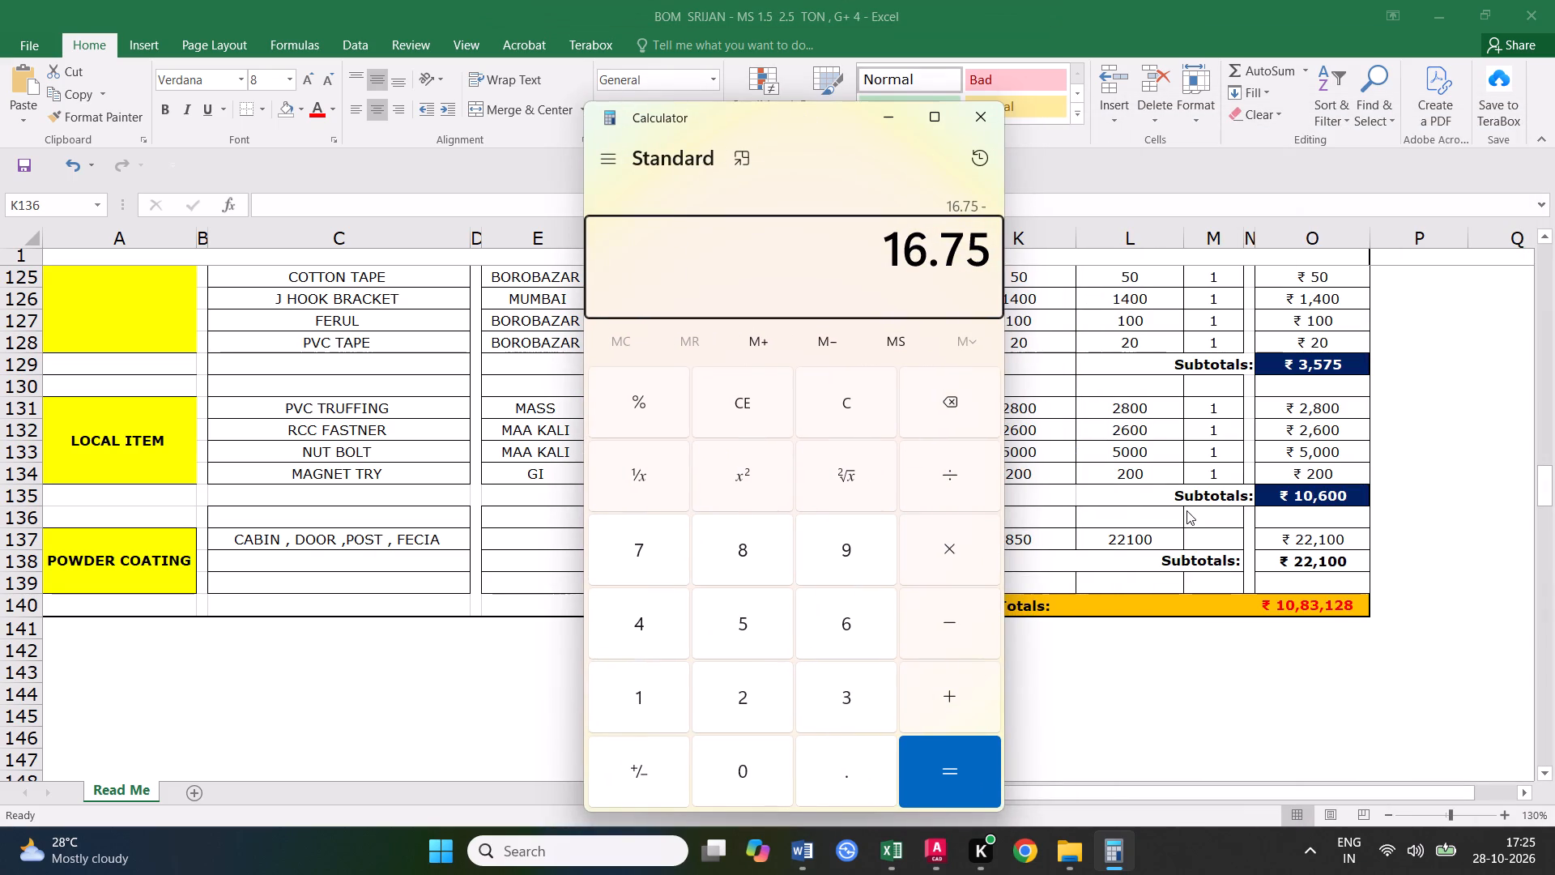
type("10")
type(".83")
key("Return")
left_click(969, 126)
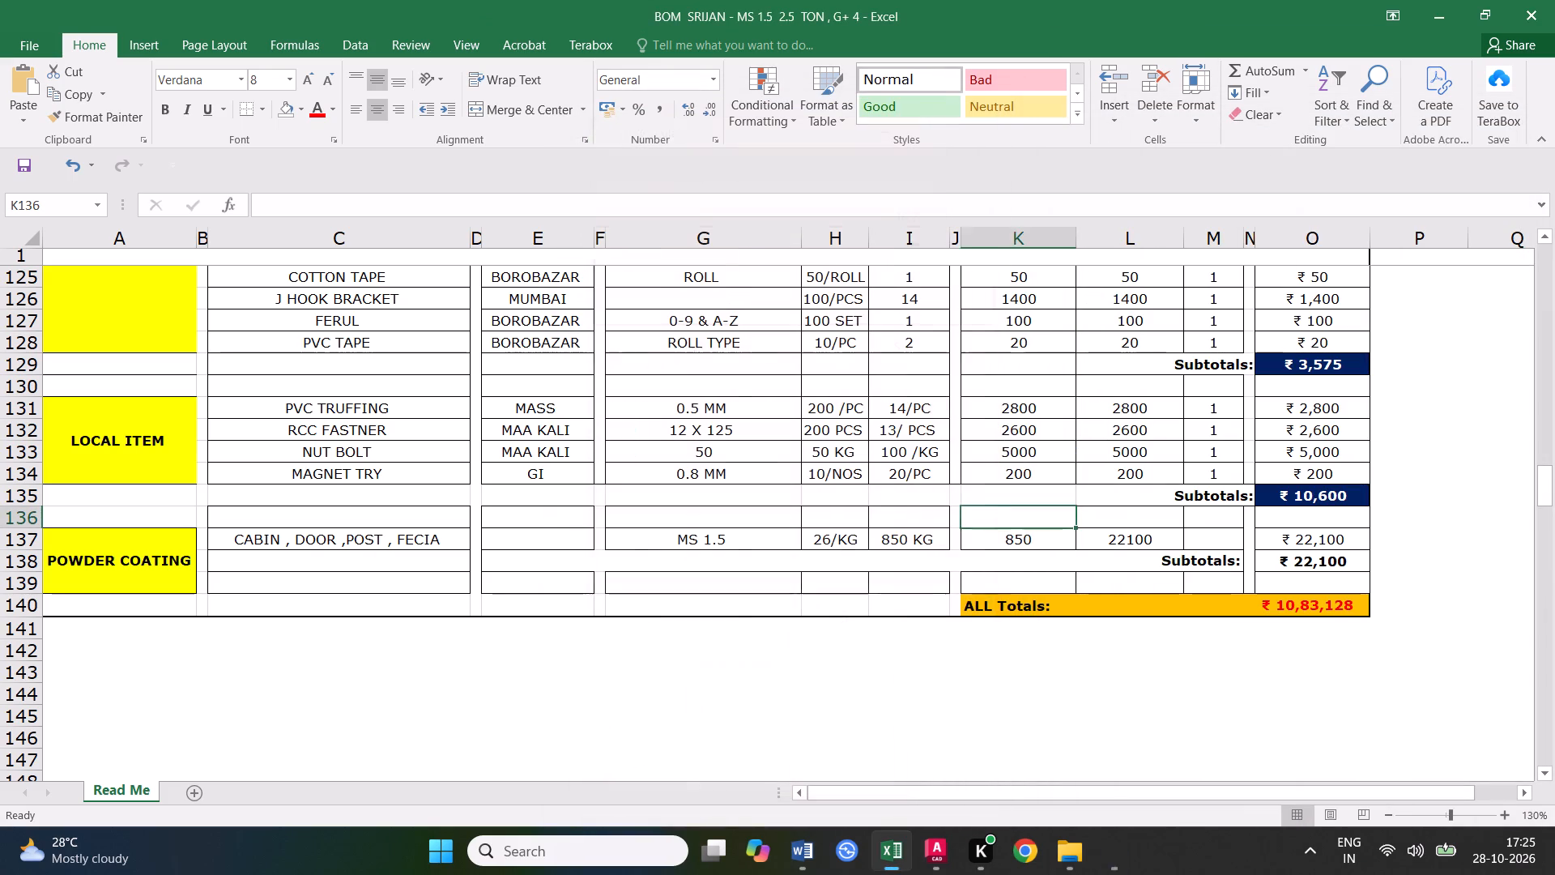
Review the whole bill of materials, going up to the header and back down to ALL Totals, saving once on the way.
left_click(1098, 518)
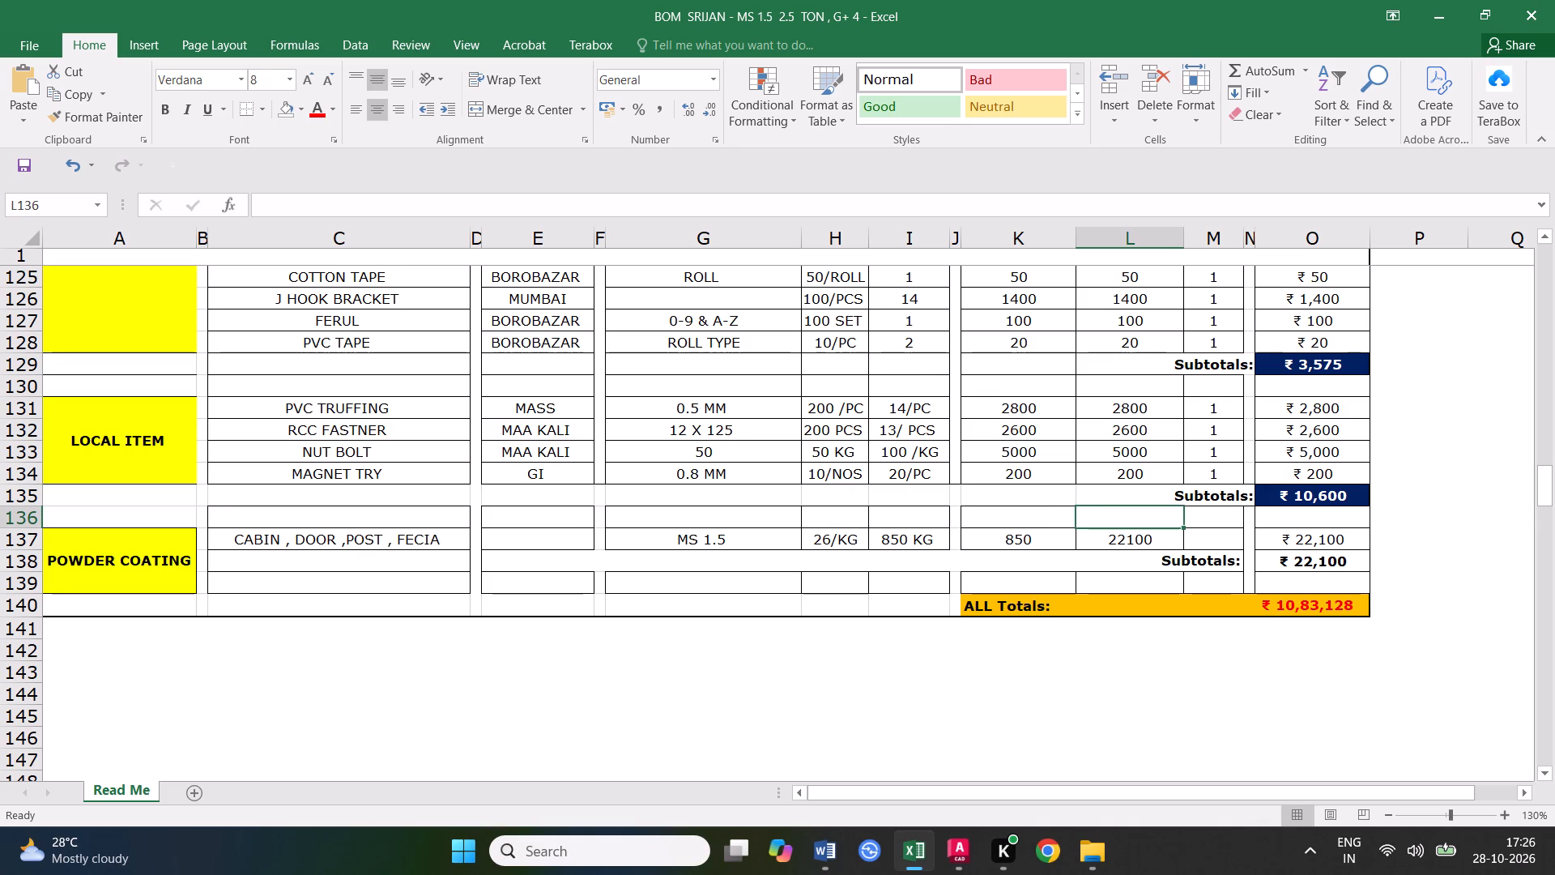
scroll(807, 570, "up", 2)
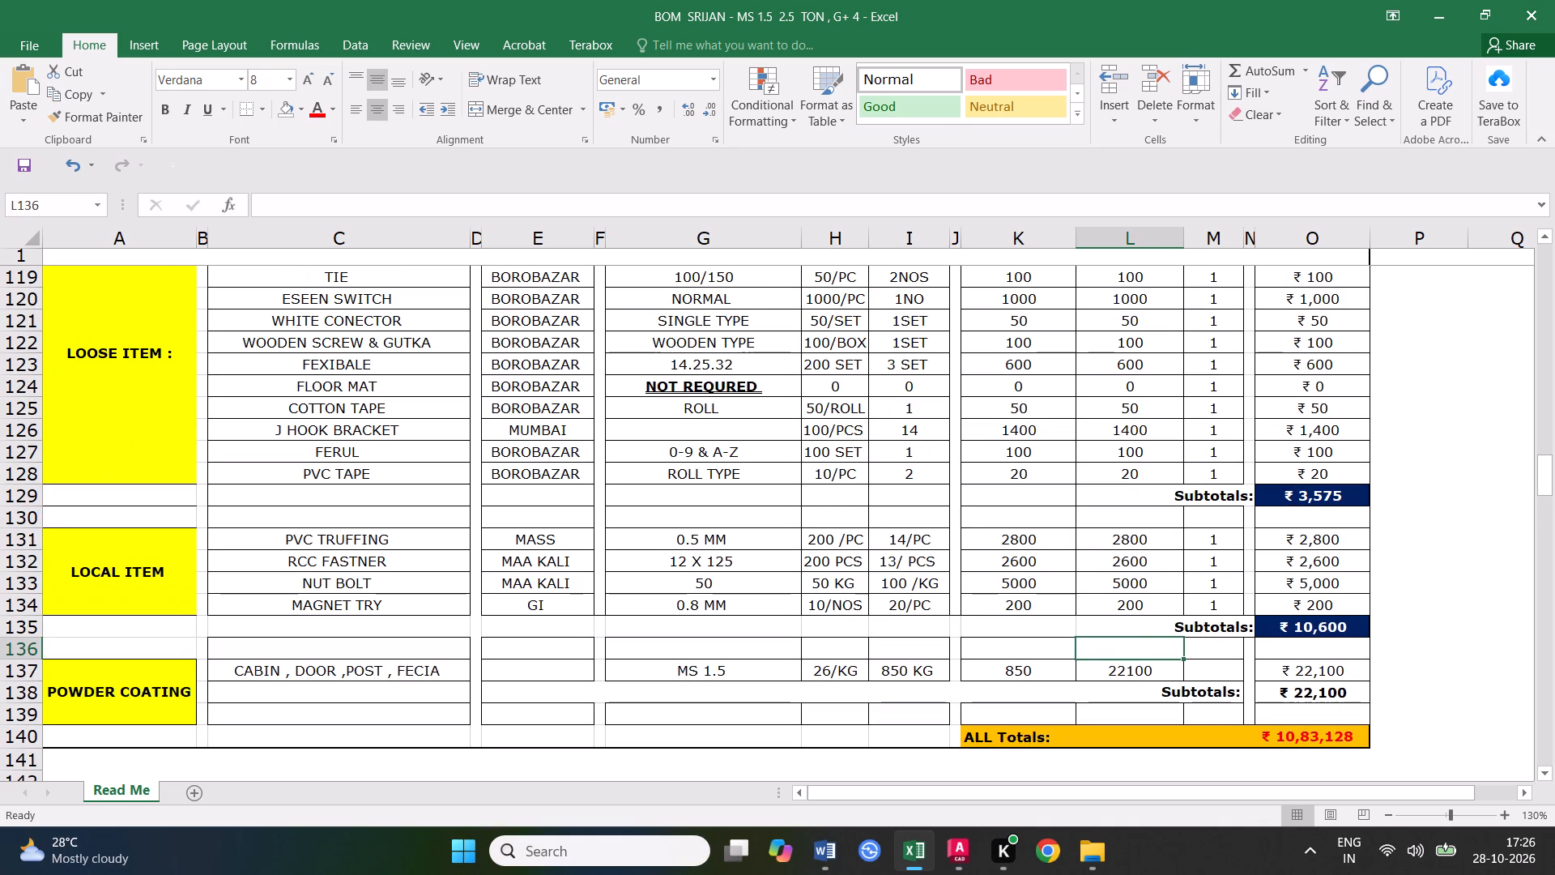
triple_click(15, 167)
scroll(677, 540, "up", 2)
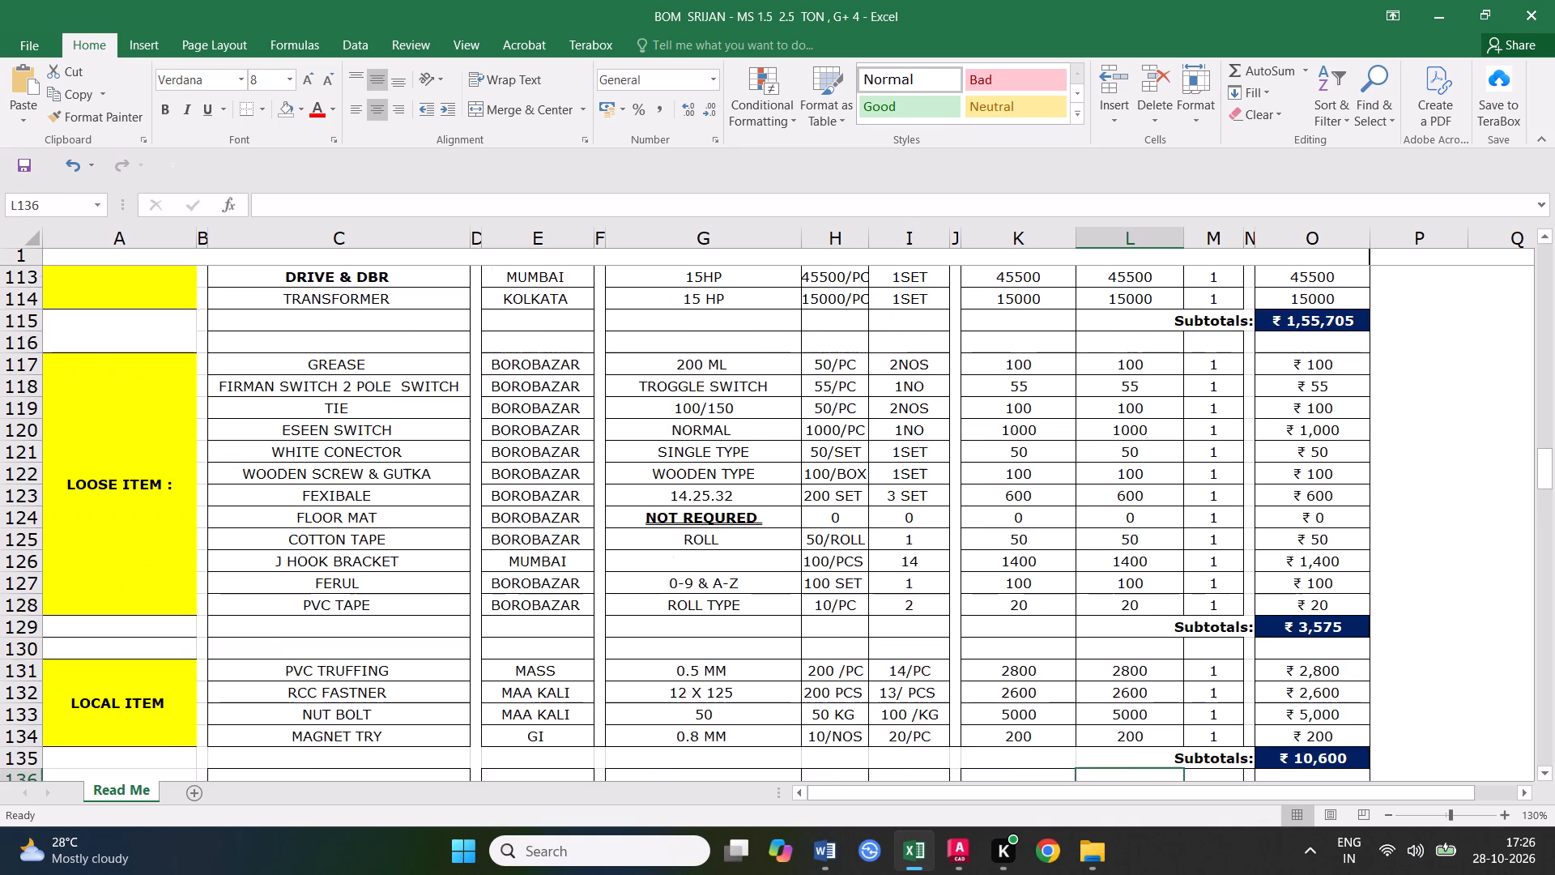
scroll(677, 540, "up", 15)
scroll(645, 516, "up", 14)
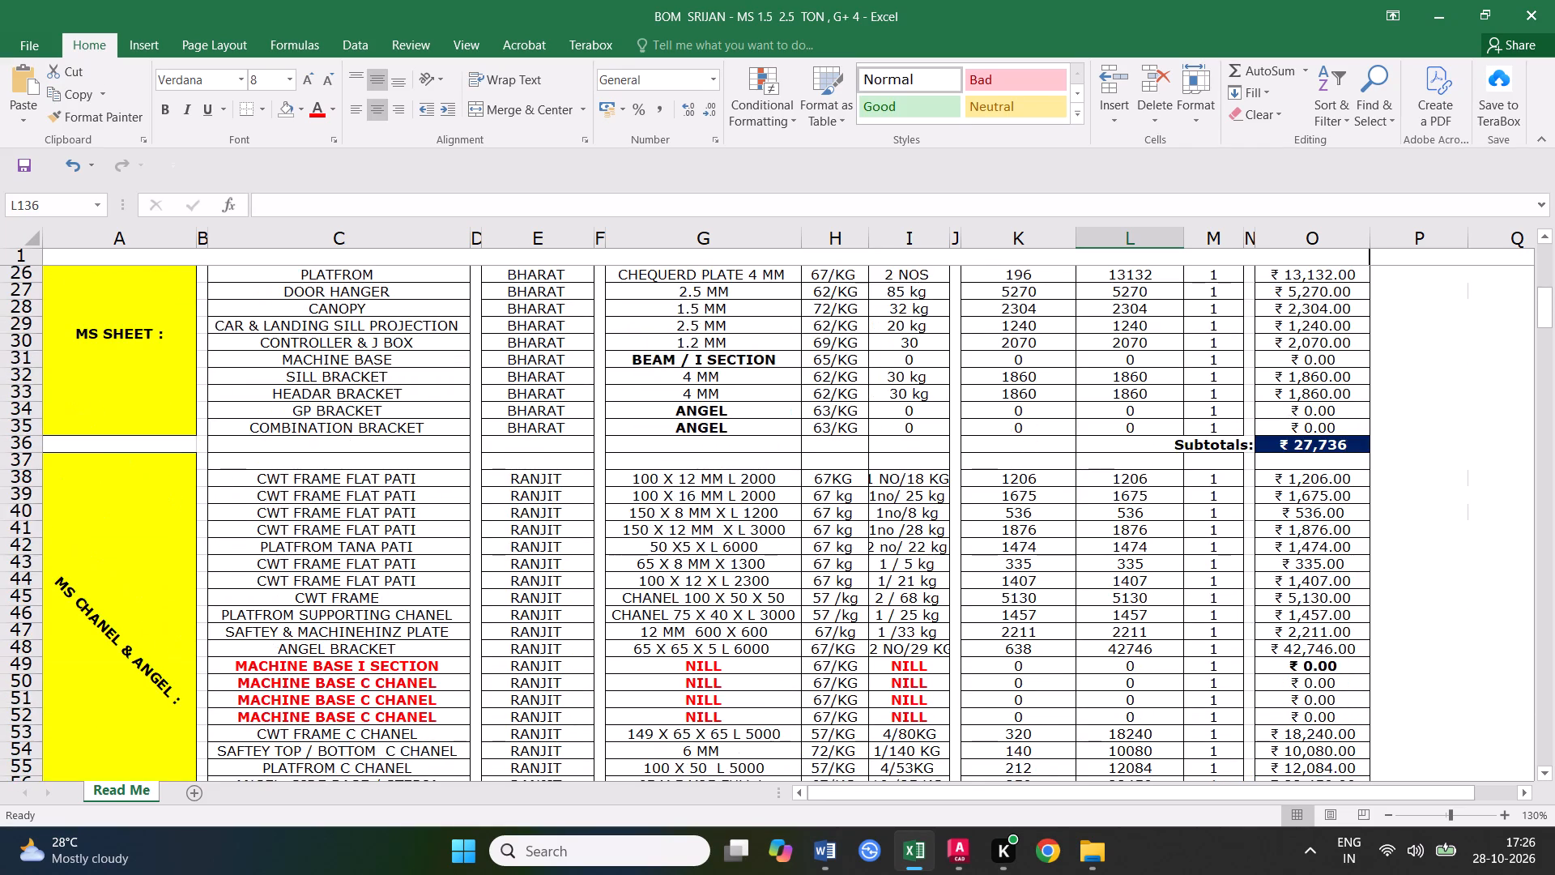
scroll(654, 540, "up", 8)
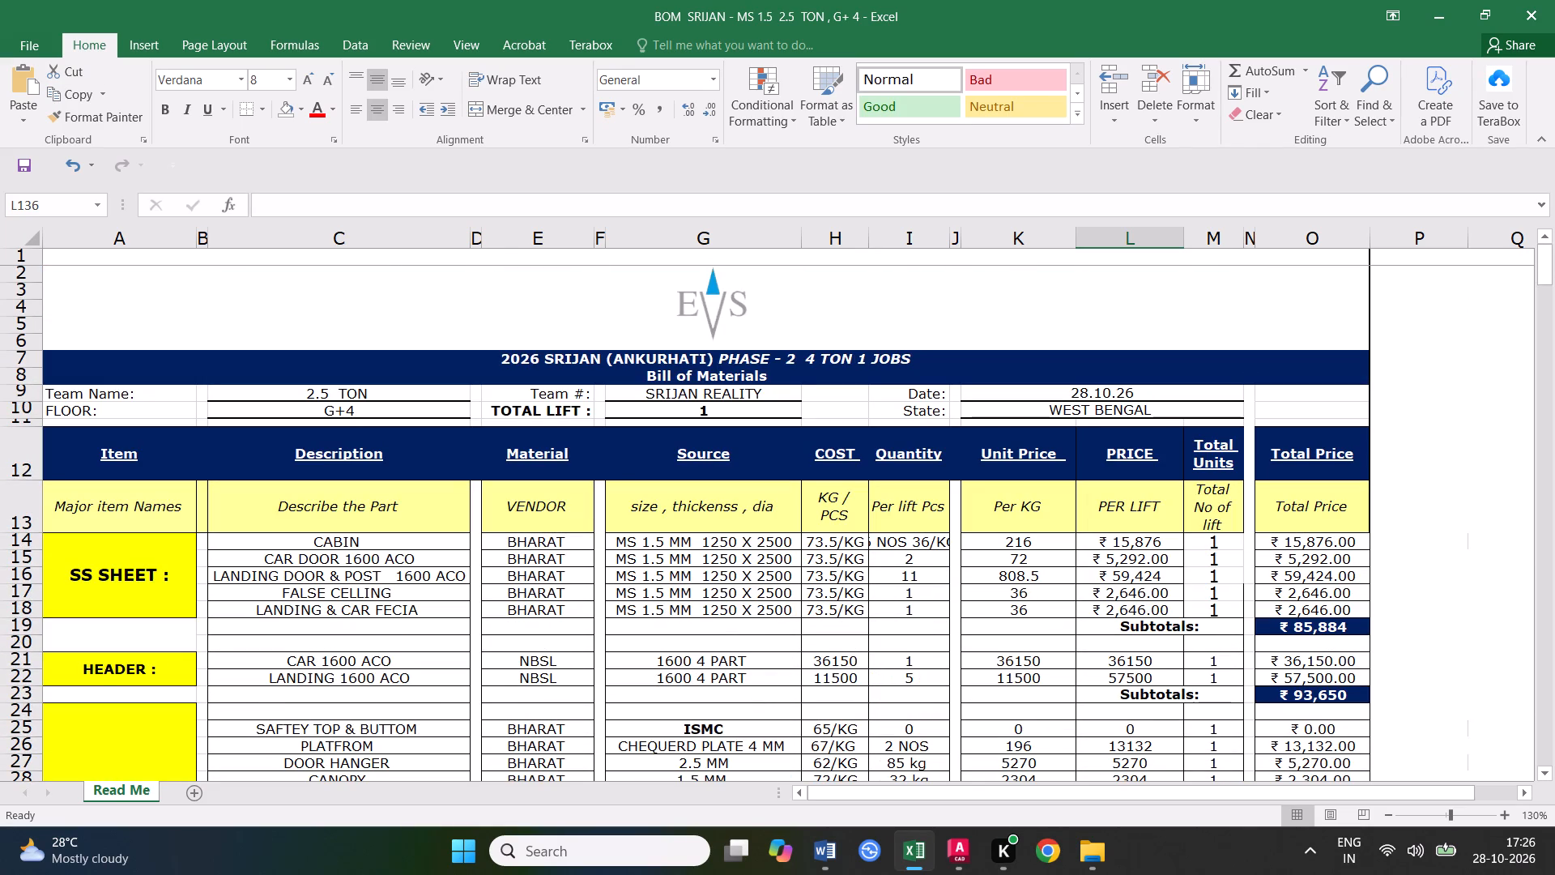
scroll(629, 537, "down", 3)
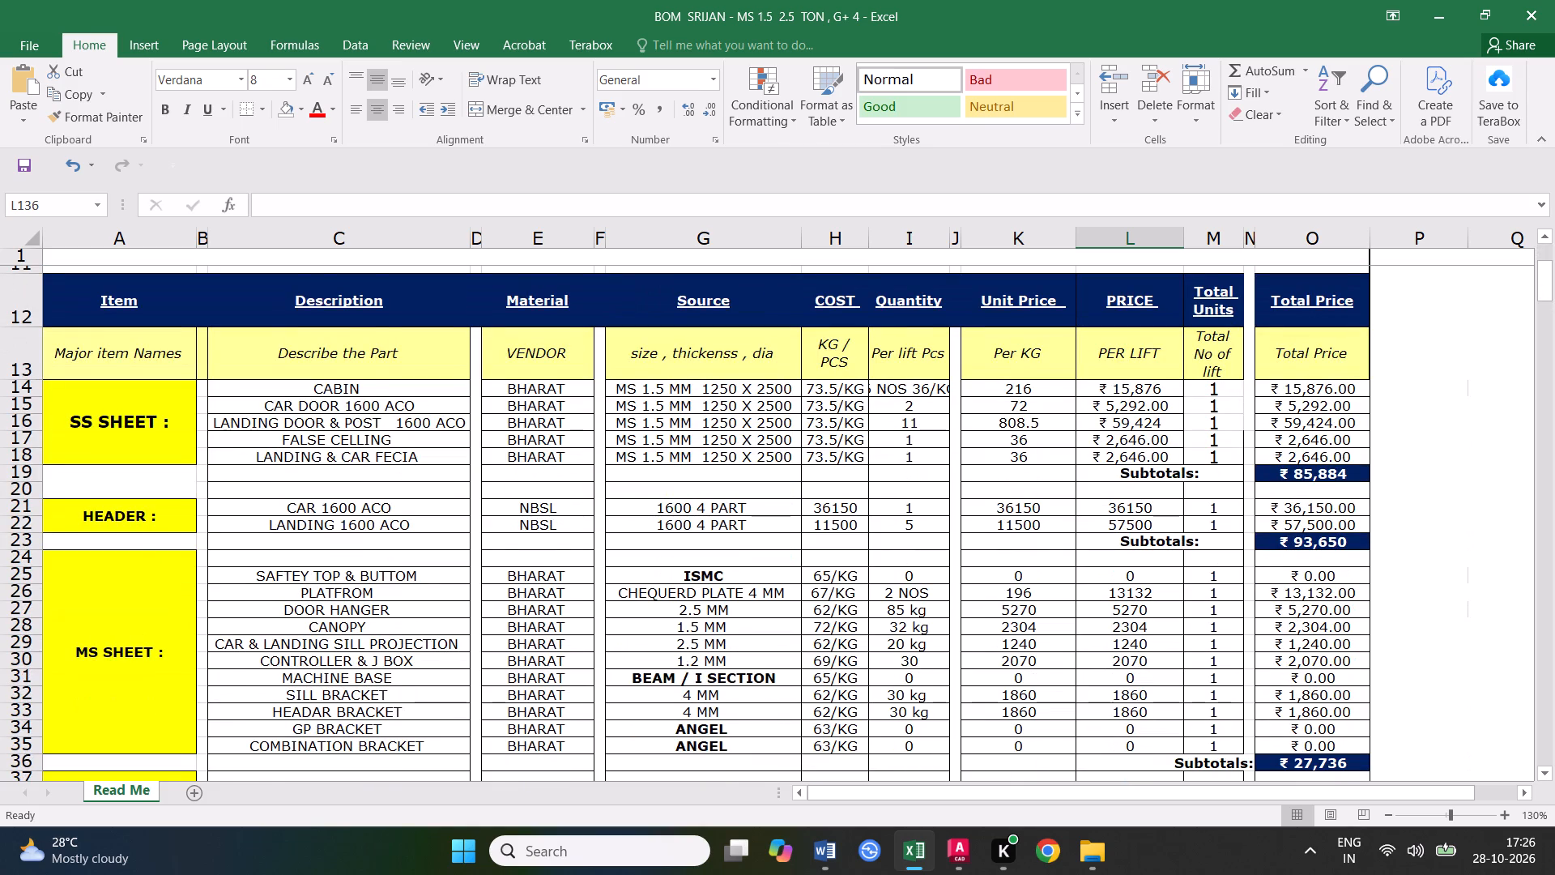
scroll(644, 546, "down", 2)
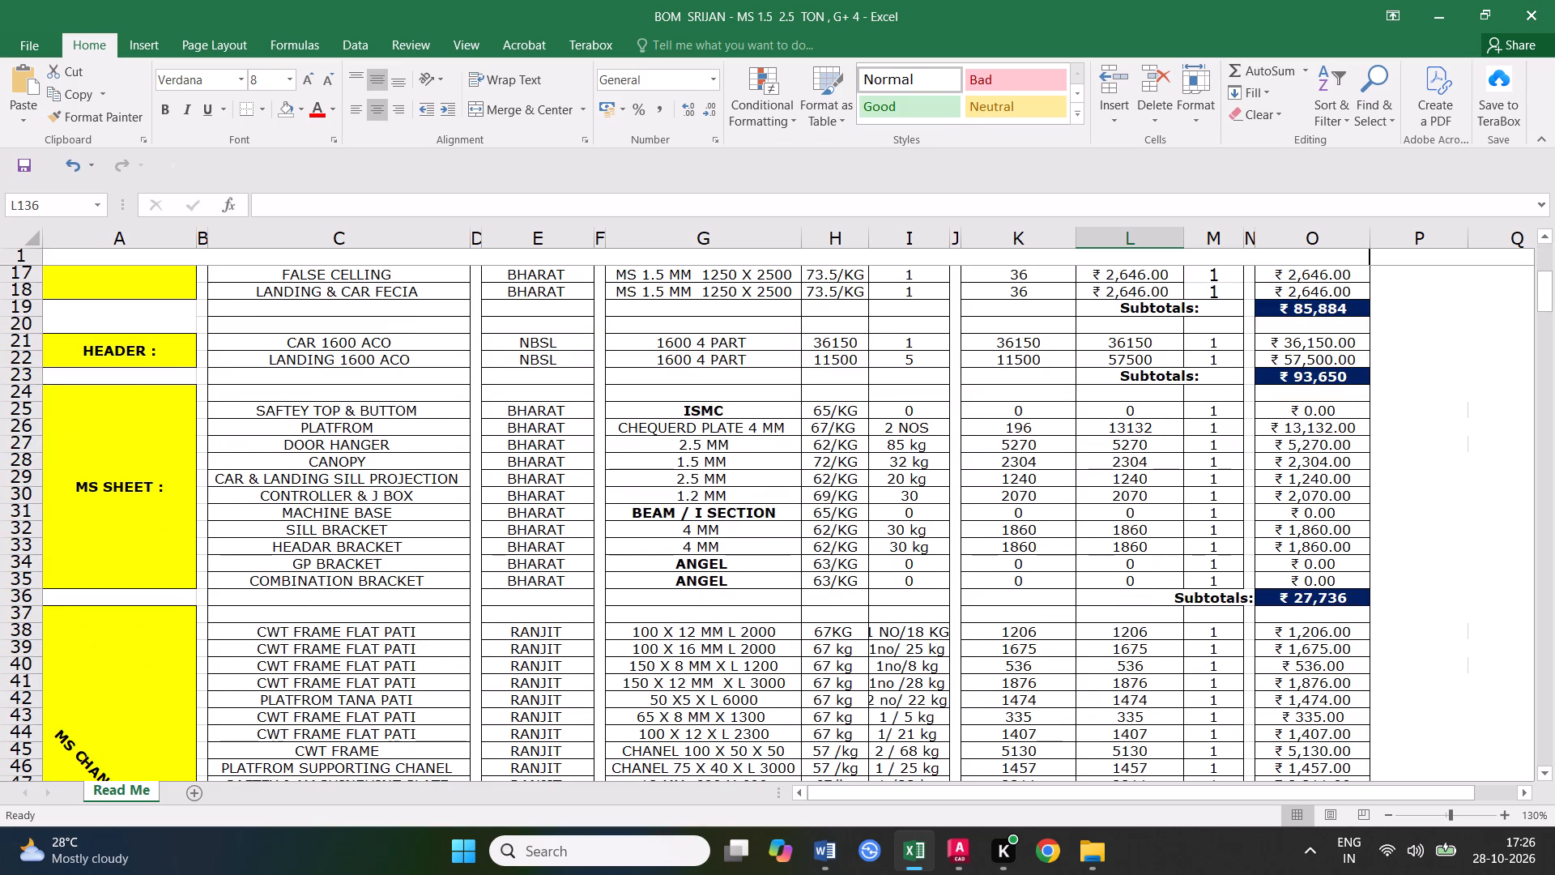
scroll(618, 561, "down", 8)
scroll(845, 555, "down", 19)
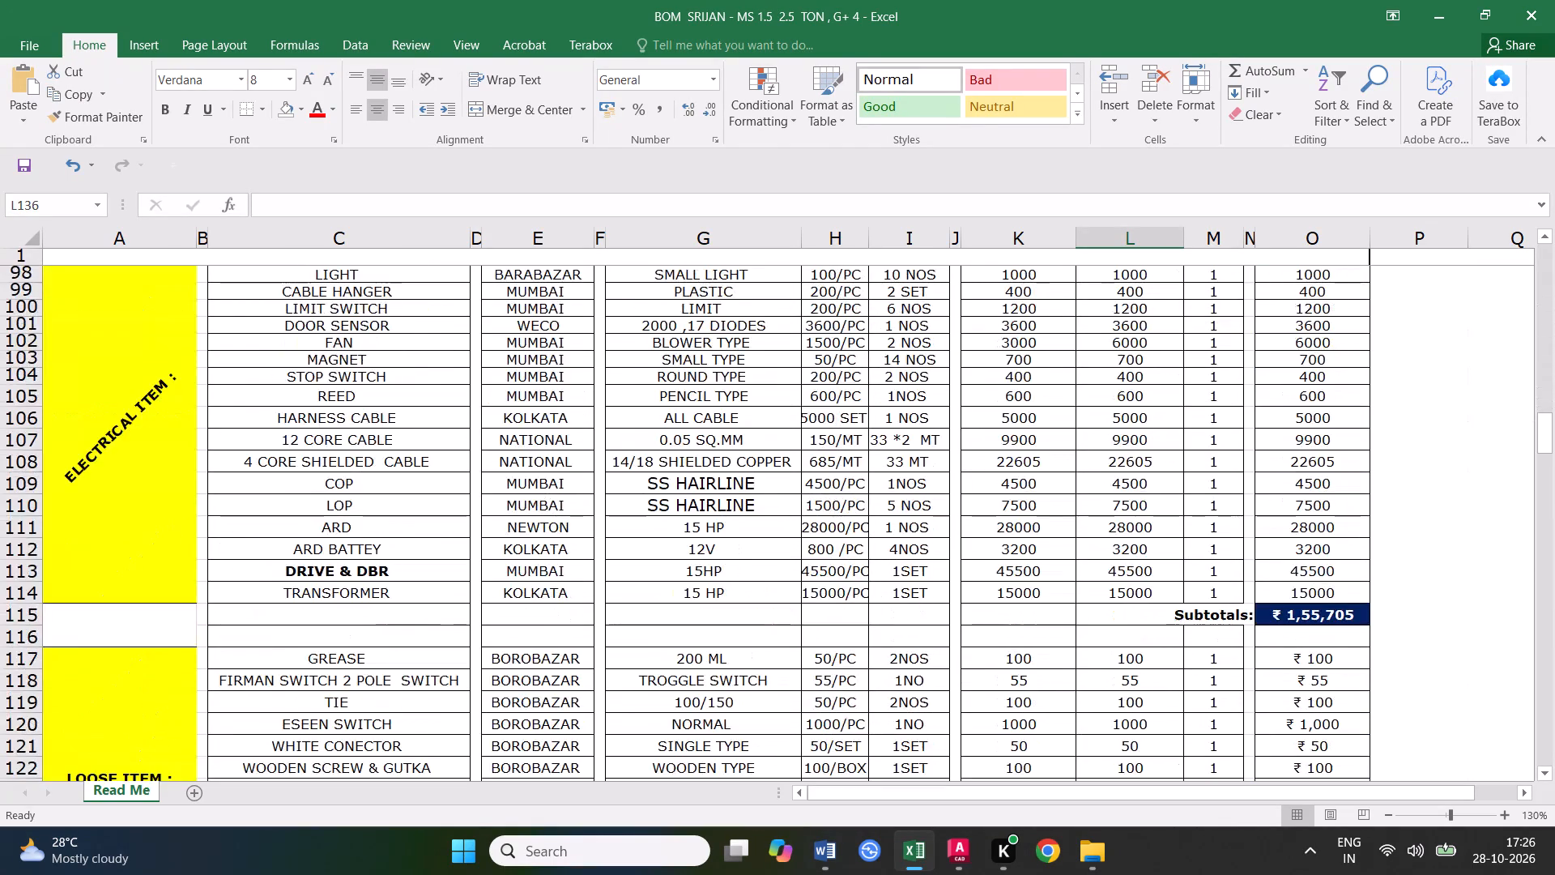
scroll(847, 558, "down", 9)
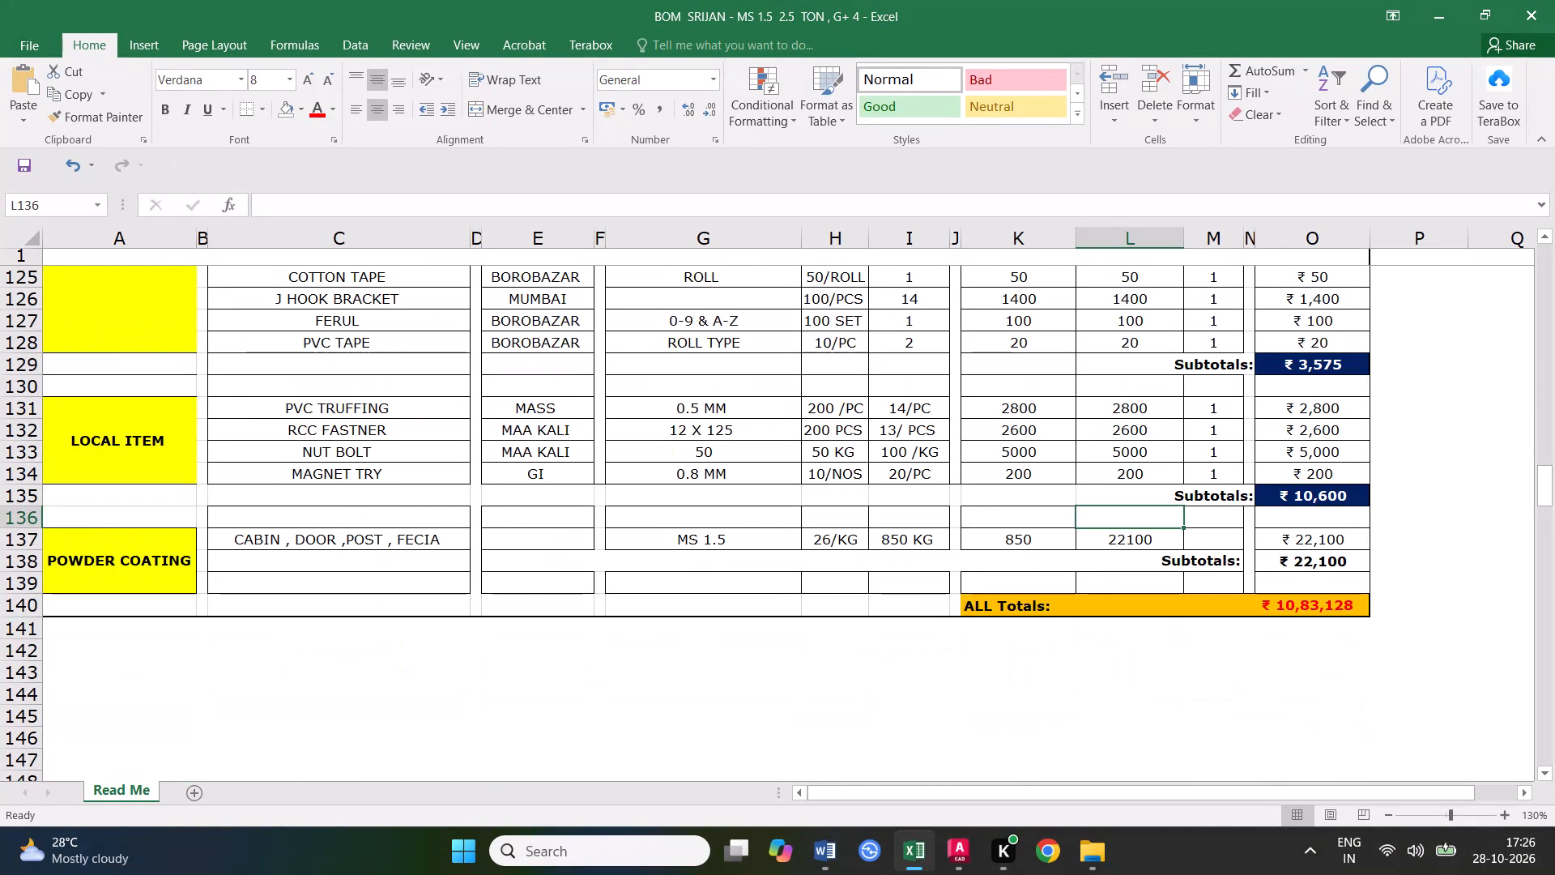
Save the workbook.
triple_click(19, 162)
double_click(27, 173)
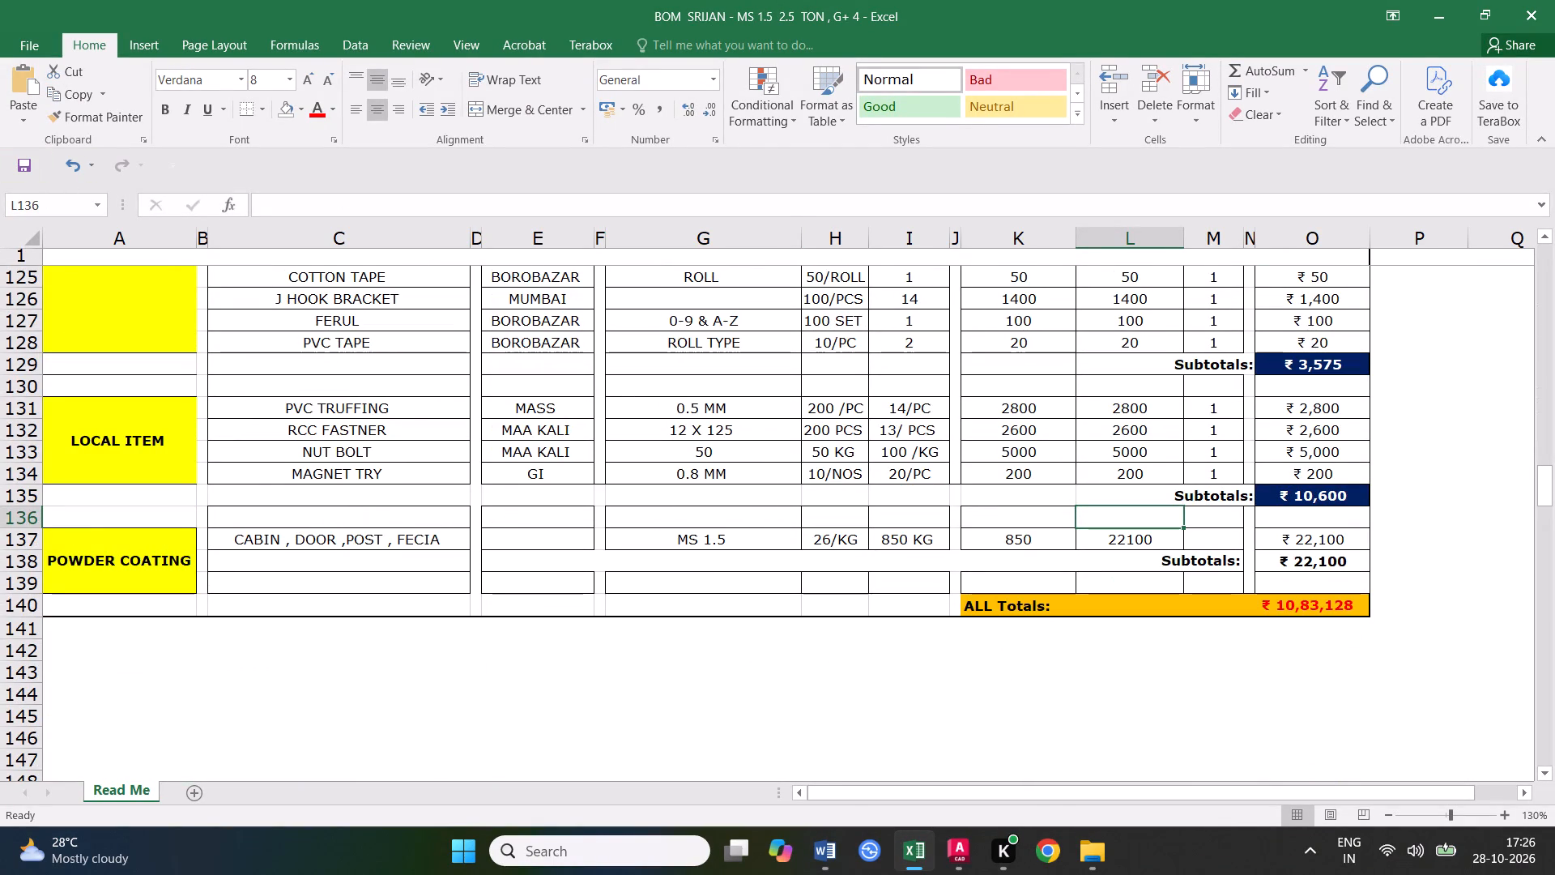
triple_click(19, 165)
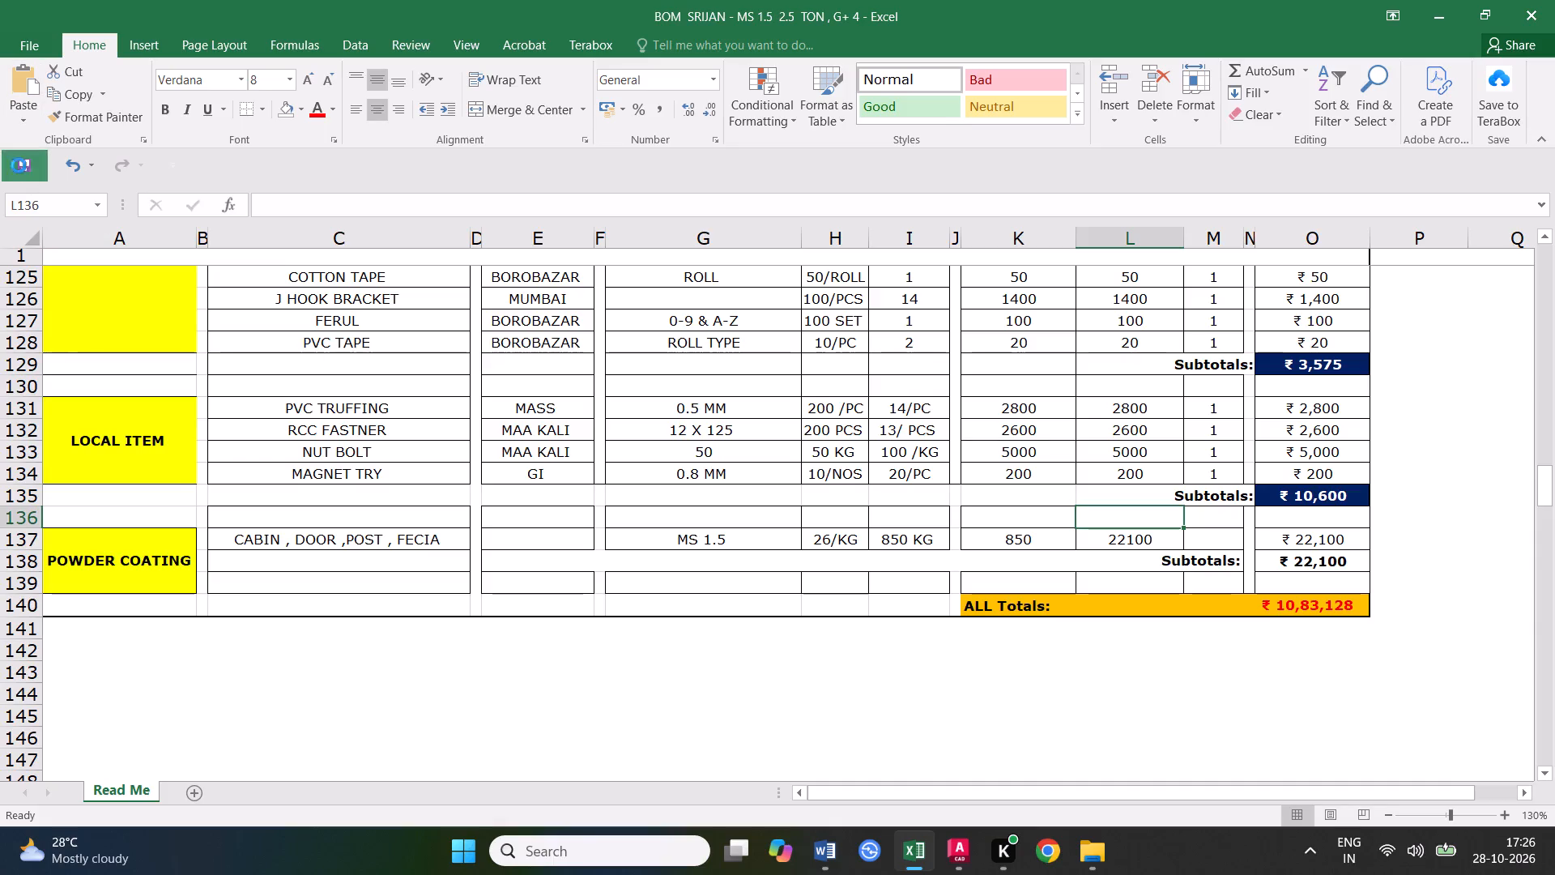
Save the bill of materials as a PDF in the =SRIJAN ANKURHATI = folder, keeping the workbook's file name.
left_click(8, 46)
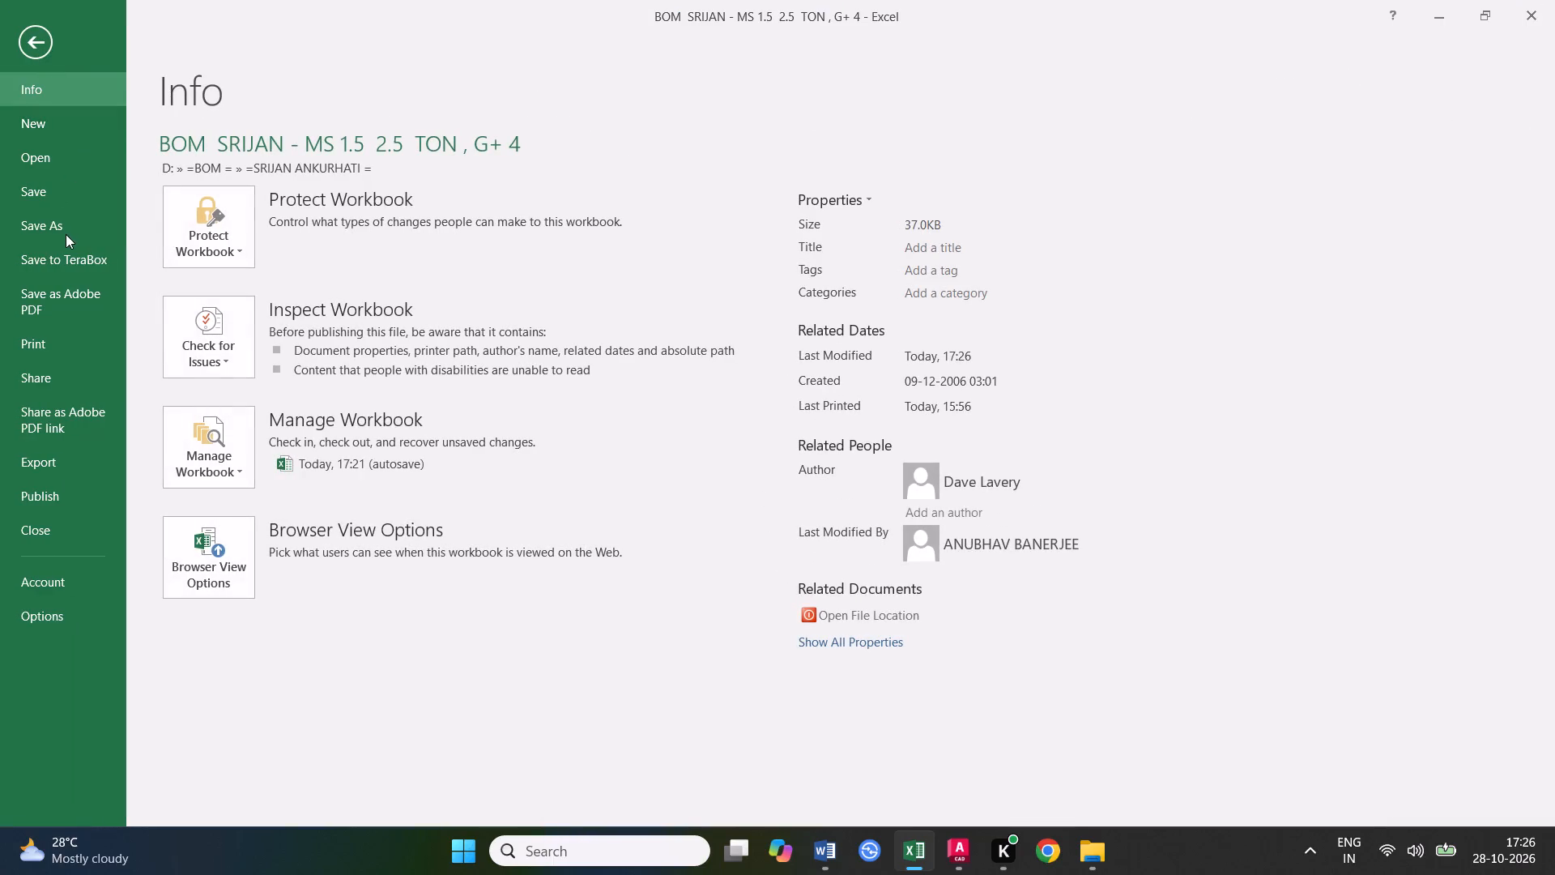
left_click(66, 234)
left_click(558, 190)
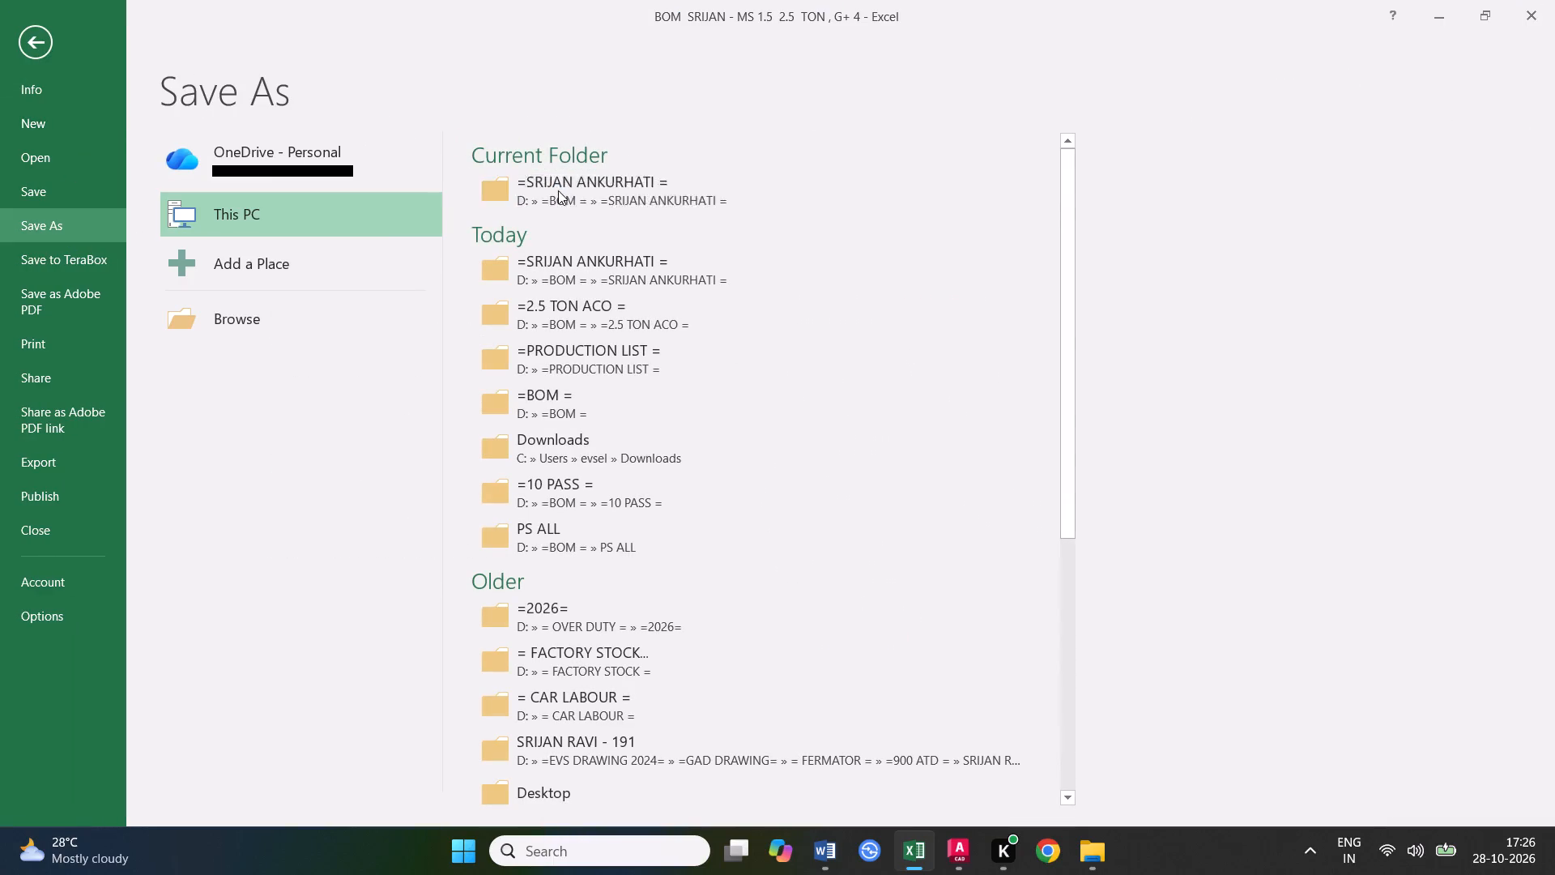
left_click(252, 366)
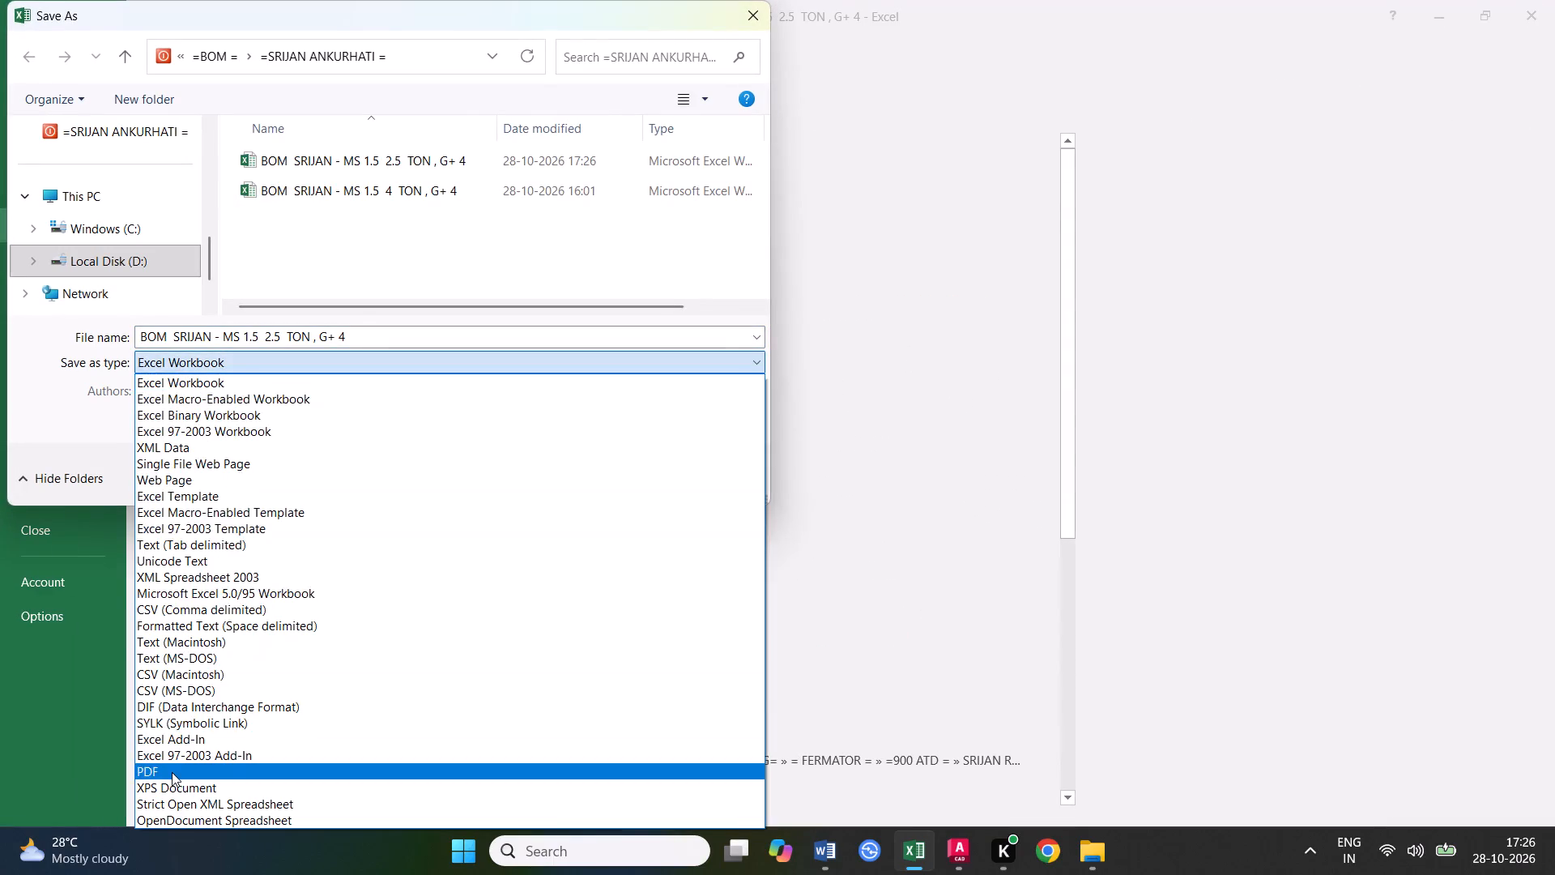
left_click(171, 770)
left_click(639, 553)
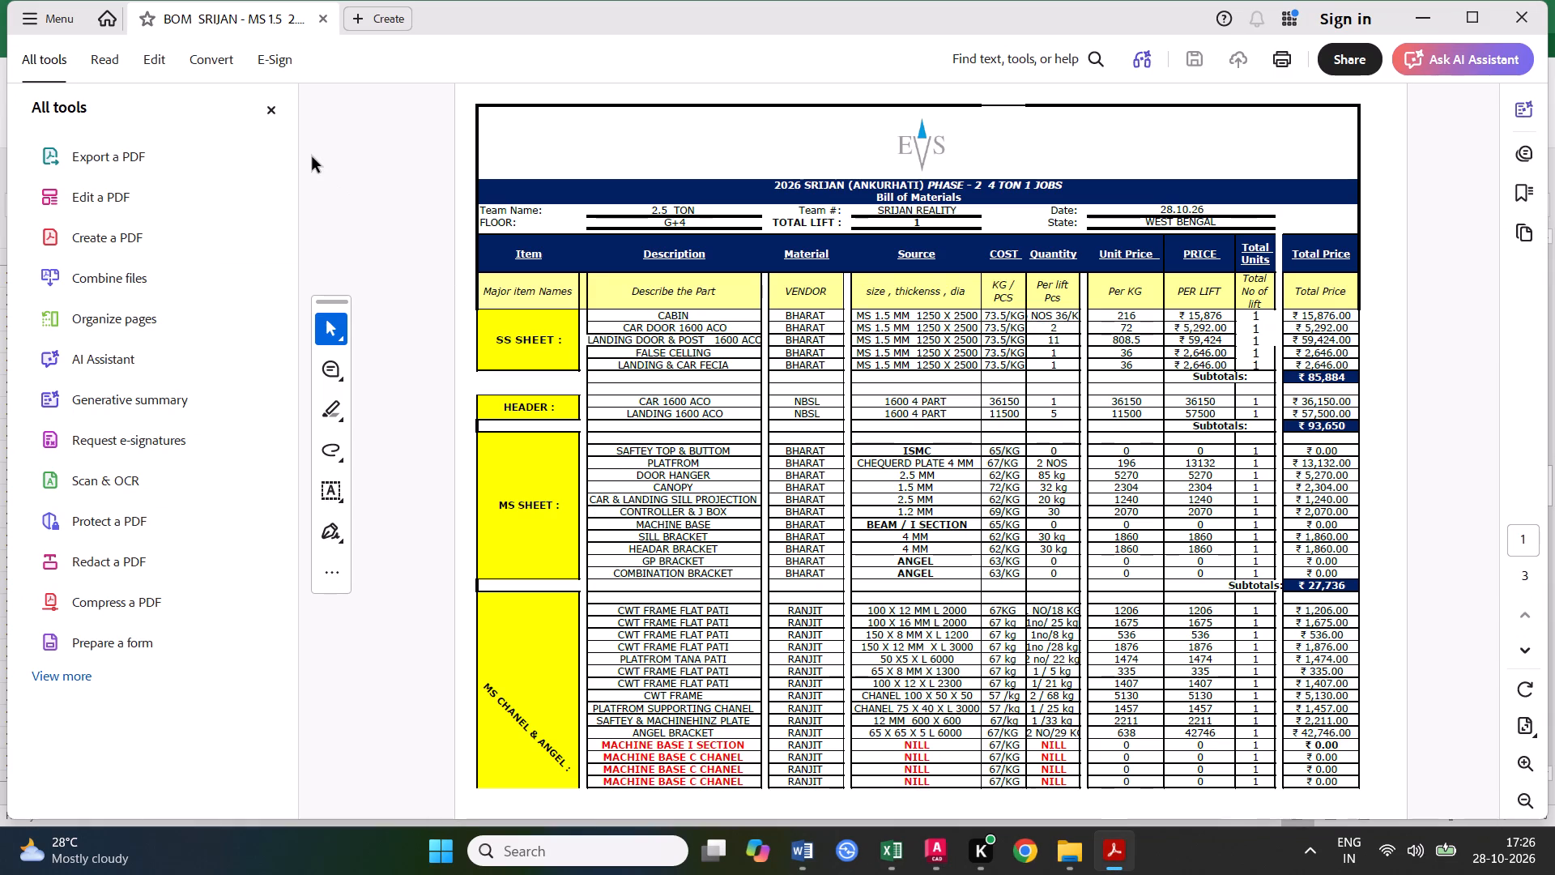
Check the exported PDF from the header page to the ALL Totals row, close it and return to the workbook.
left_click(276, 105)
scroll(871, 432, "down", 4)
scroll(831, 515, "down", 1)
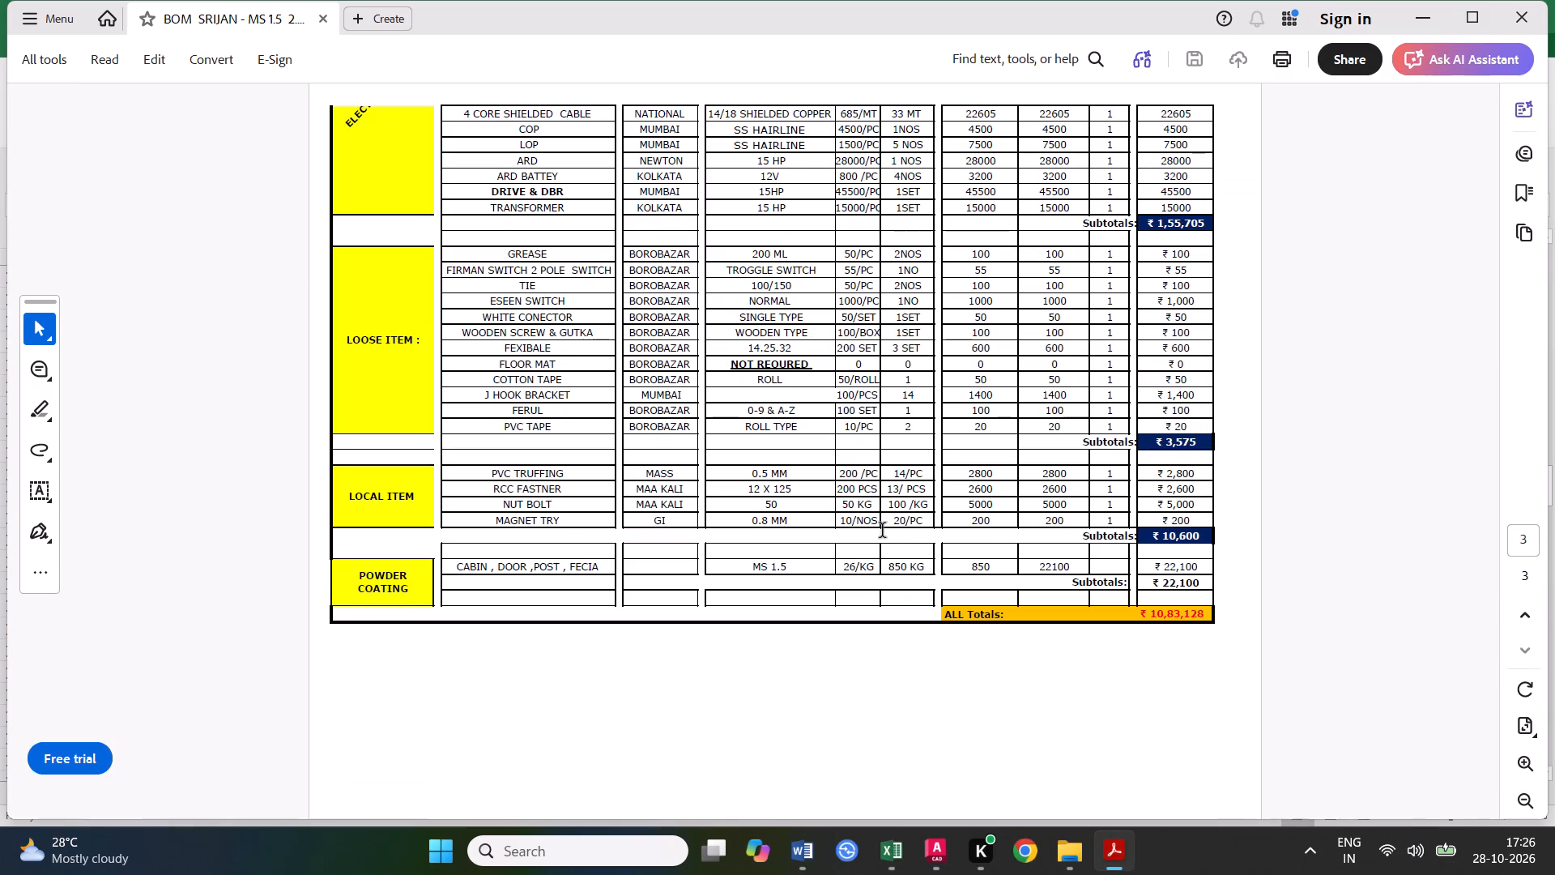
scroll(833, 534, "up", 11)
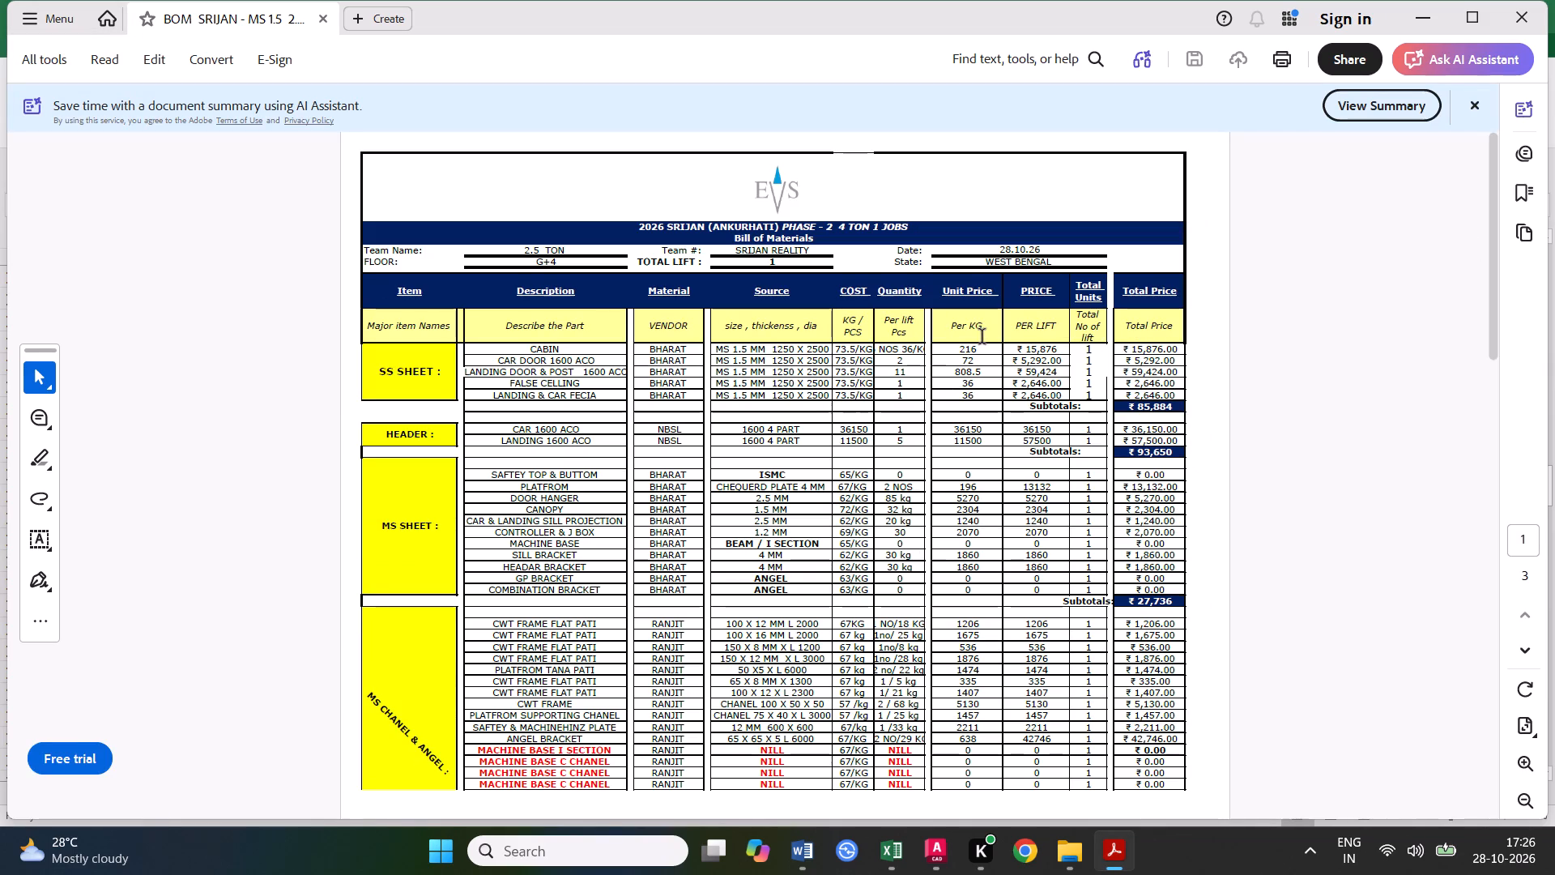
left_click(1519, 14)
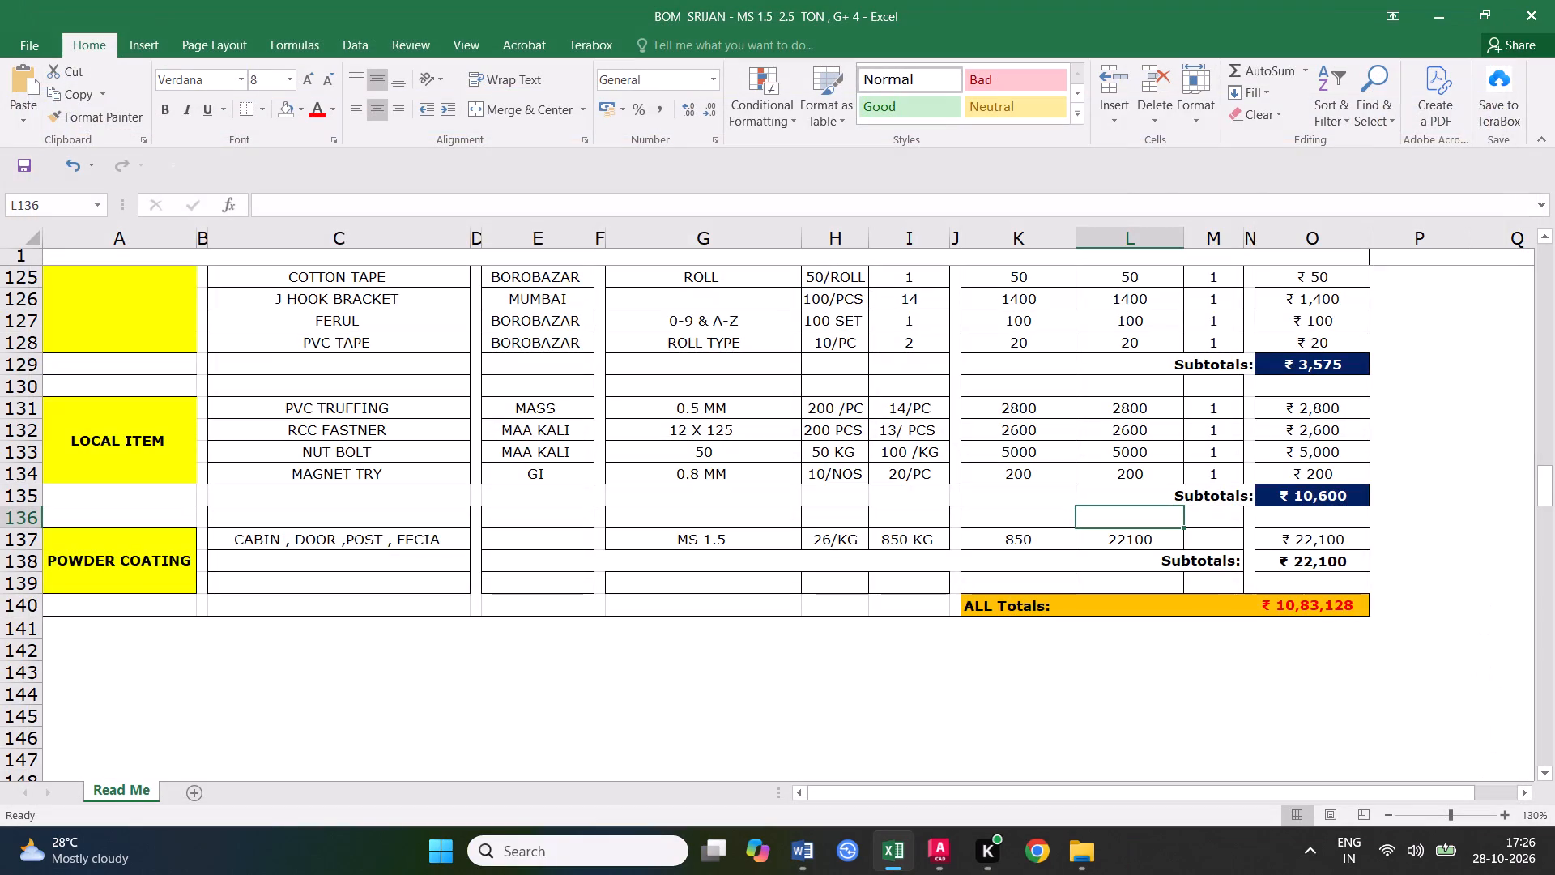
left_click(1045, 856)
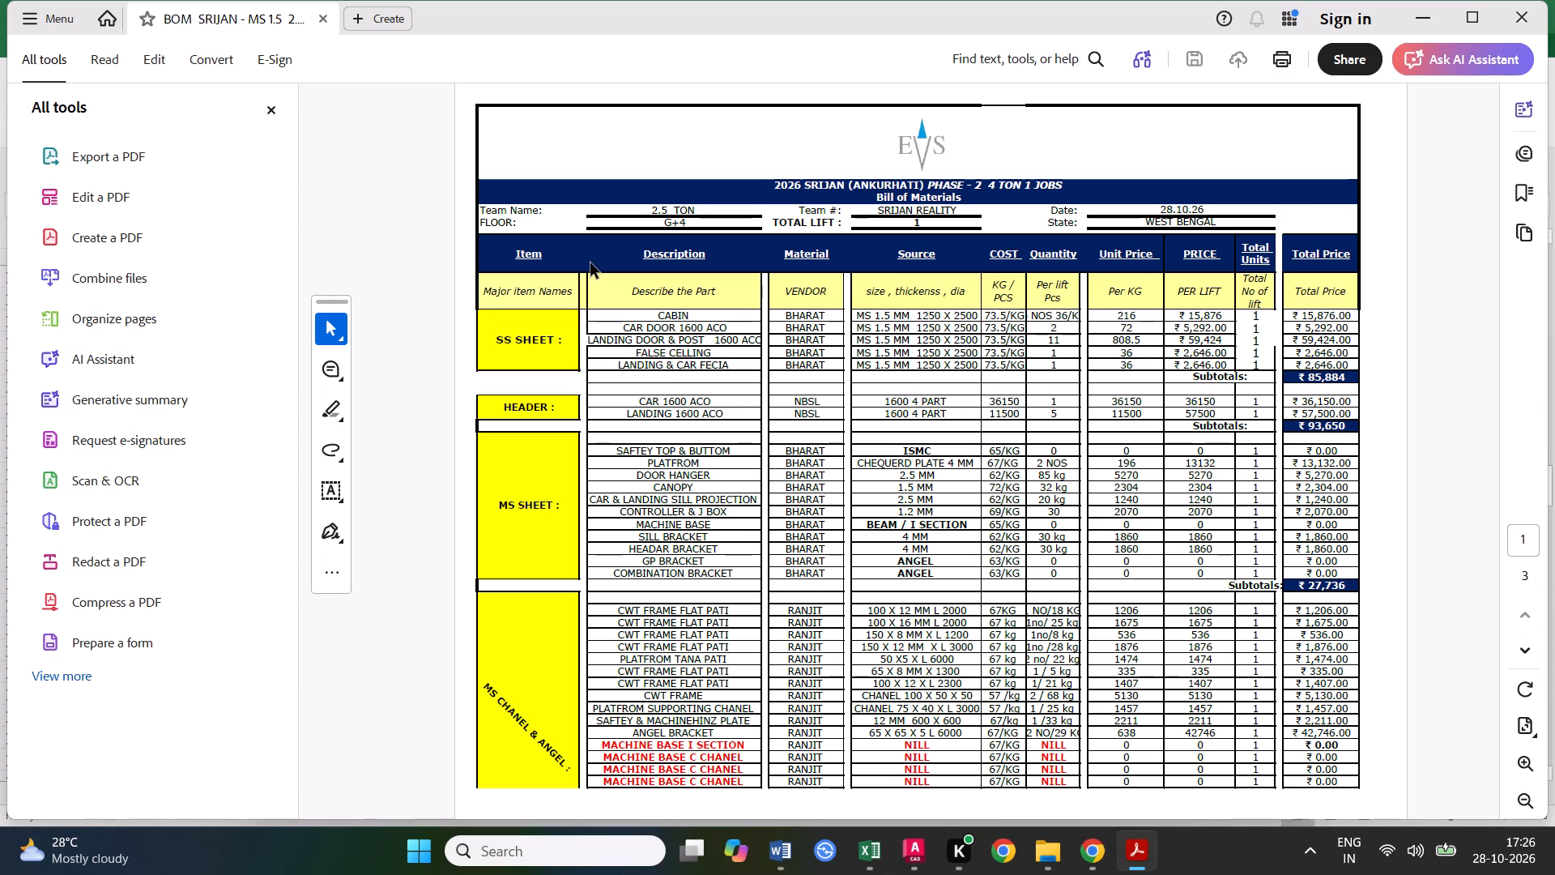
left_click(266, 113)
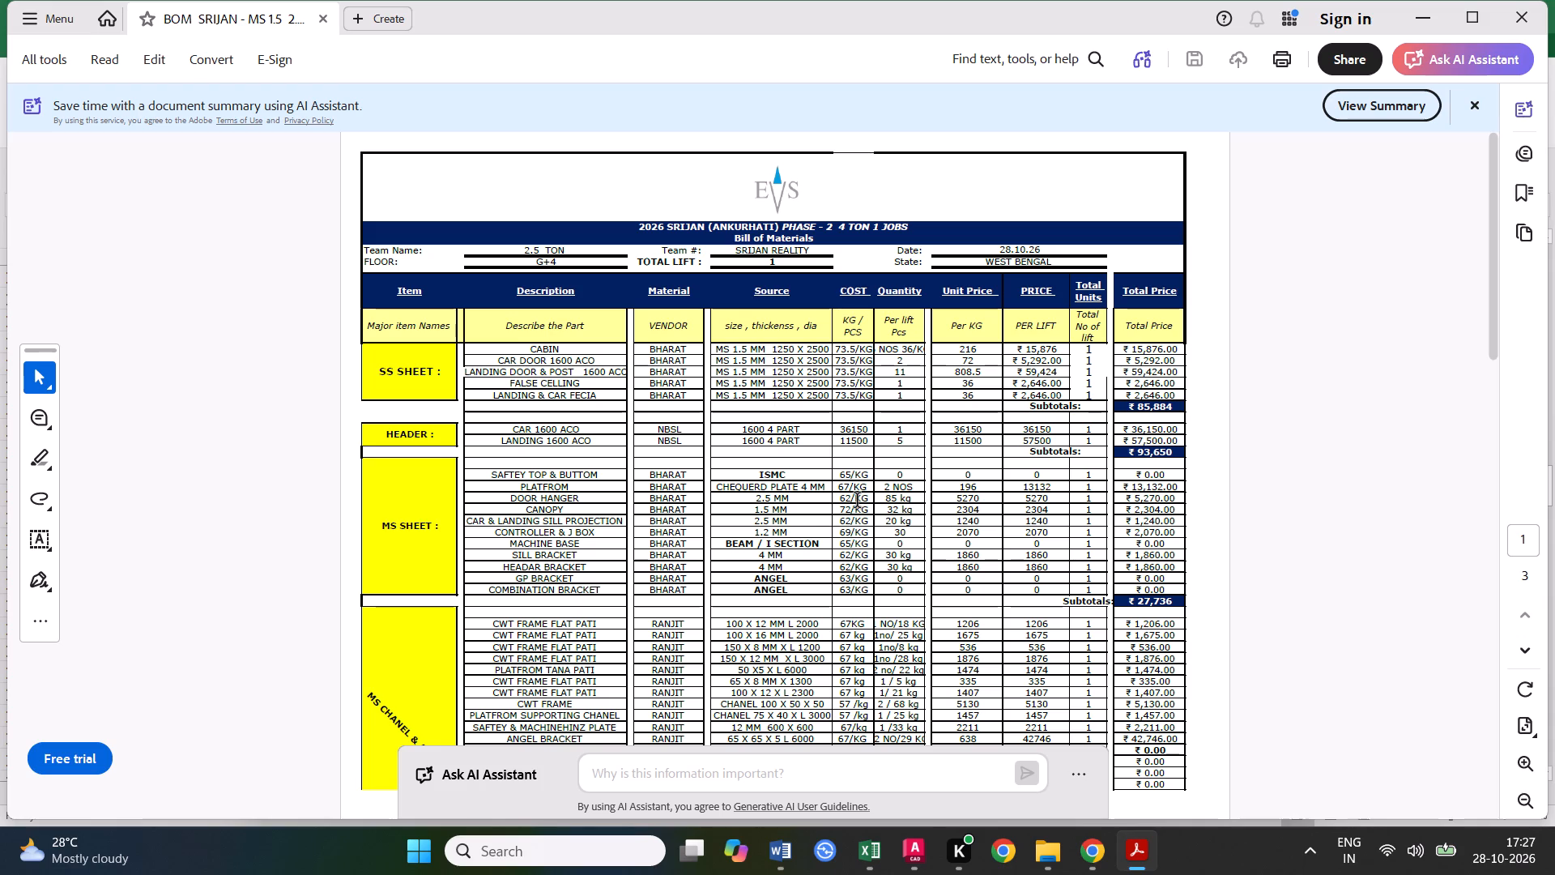
left_click(1514, 15)
left_click(1266, 45)
Change the tonnage in the title row A7 to 2.5 TON and save the workbook.
scroll(1171, 469, "up", 7)
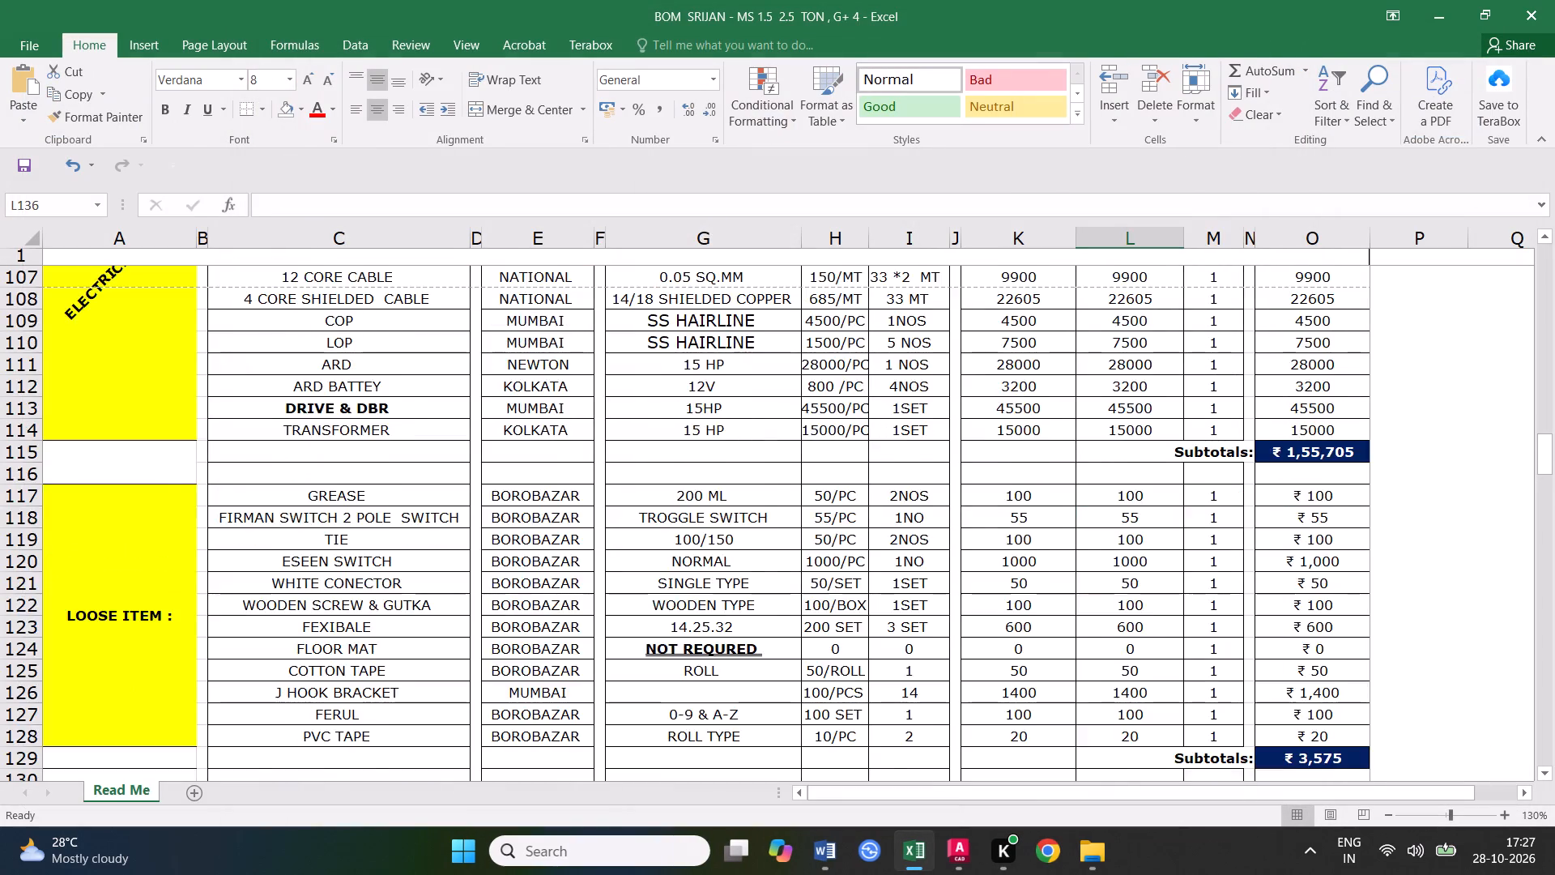
scroll(1173, 458, "up", 20)
scroll(1173, 458, "up", 17)
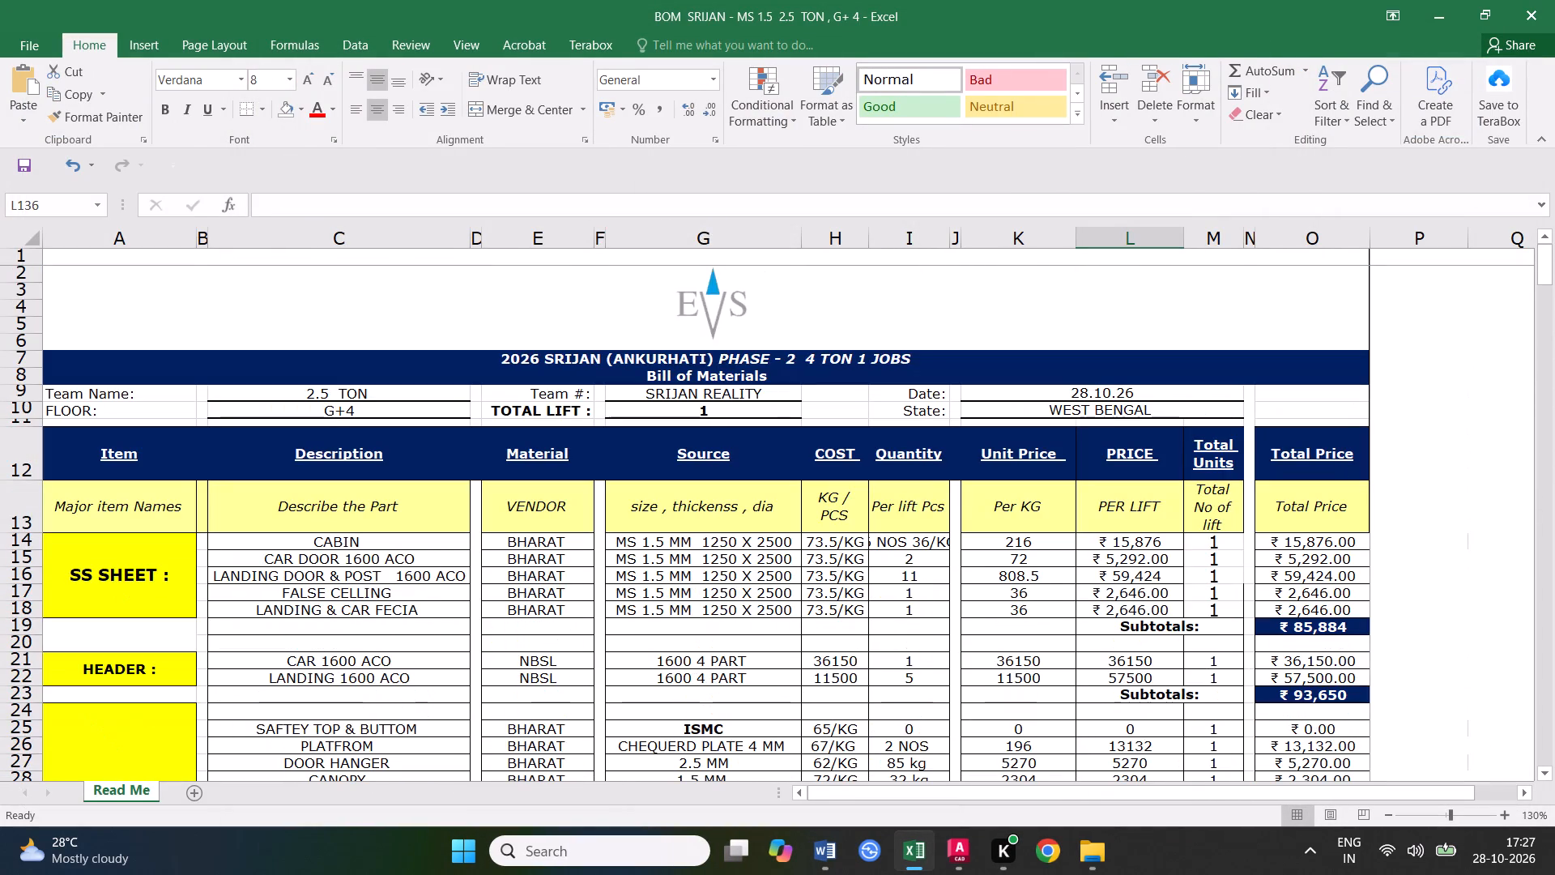
double_click(815, 357)
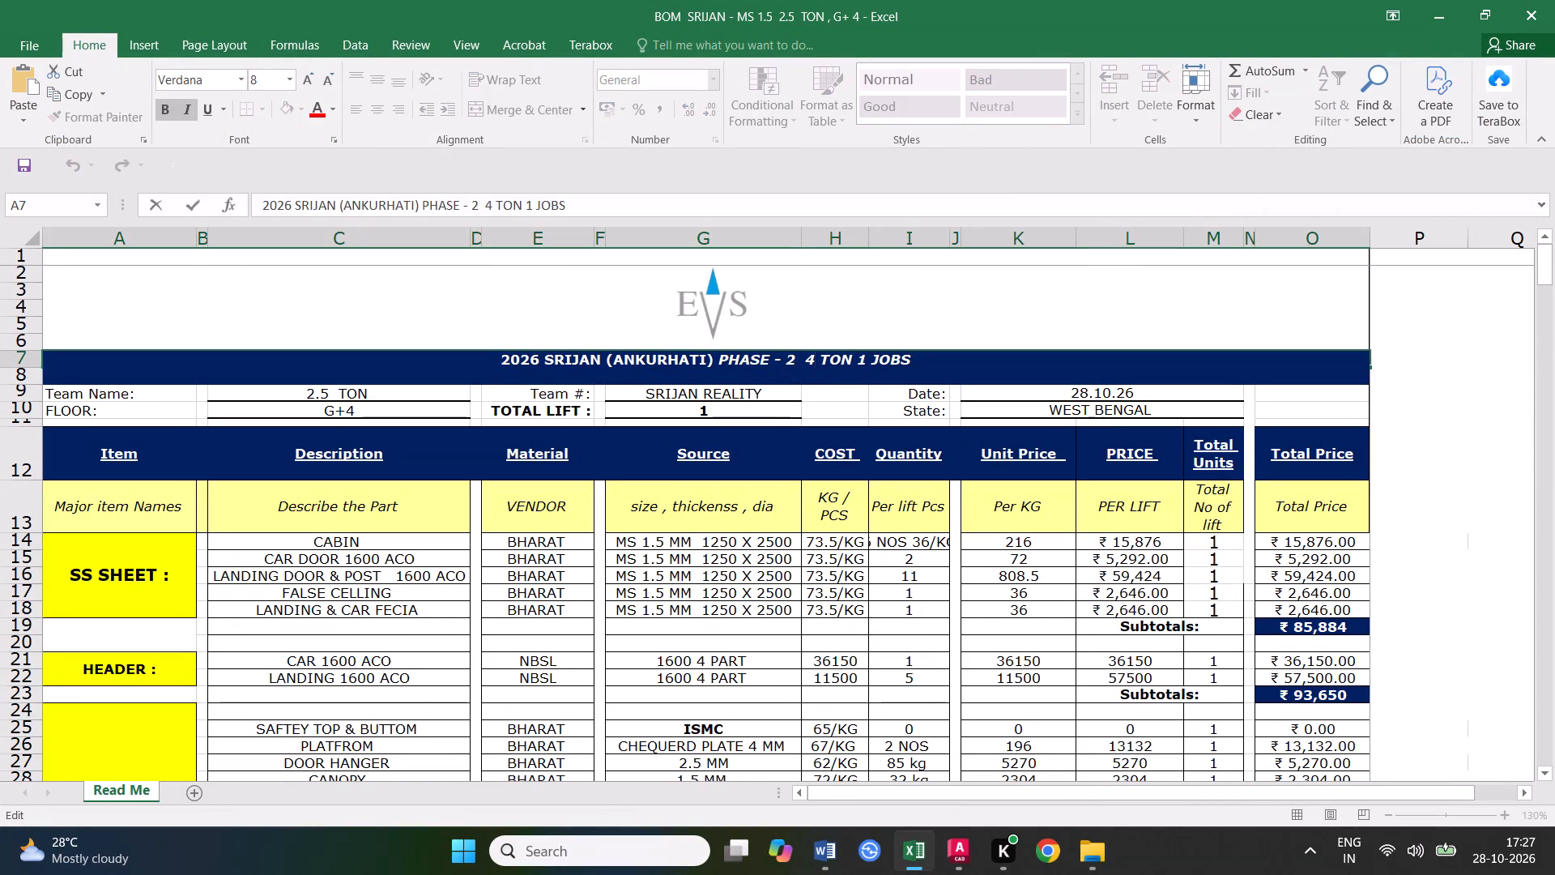
left_click_drag(815, 357, 807, 357)
type("2.5")
left_click(956, 499)
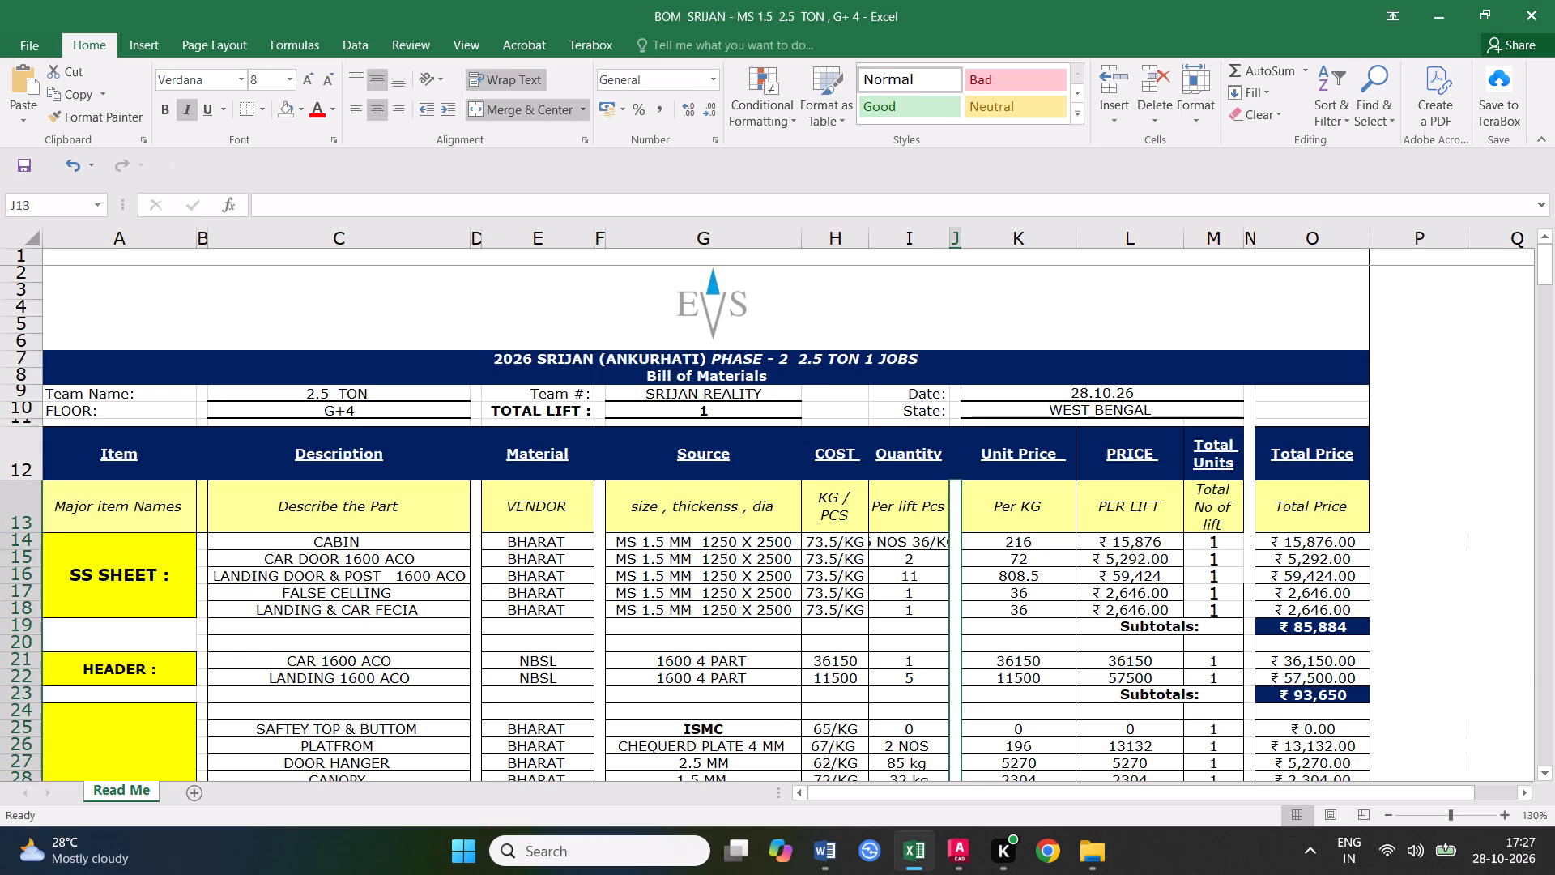
left_click(27, 172)
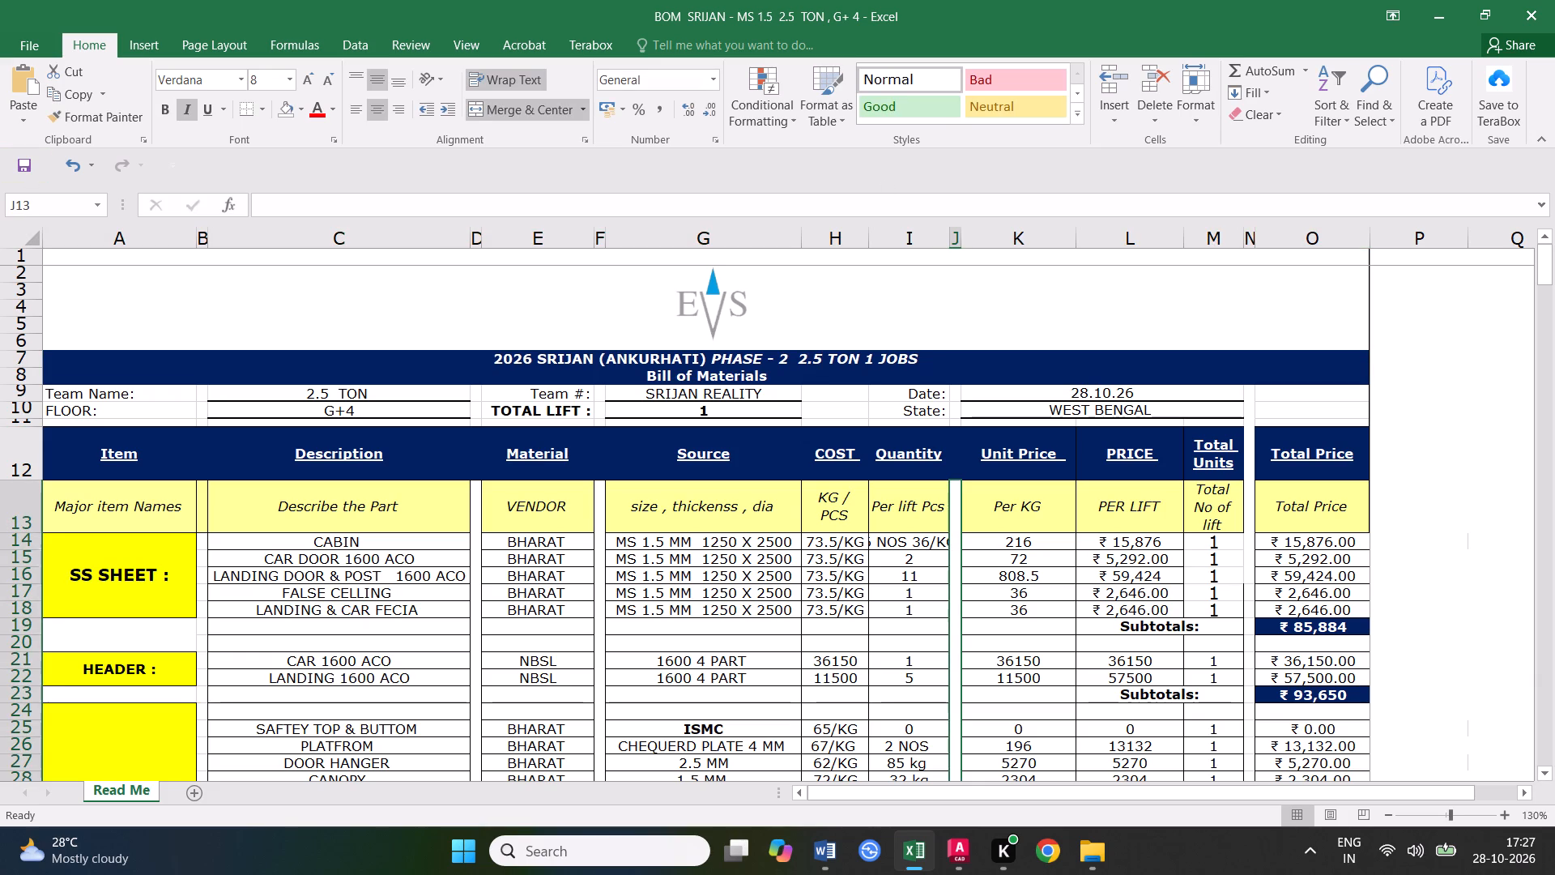
left_click(616, 514)
left_click(34, 173)
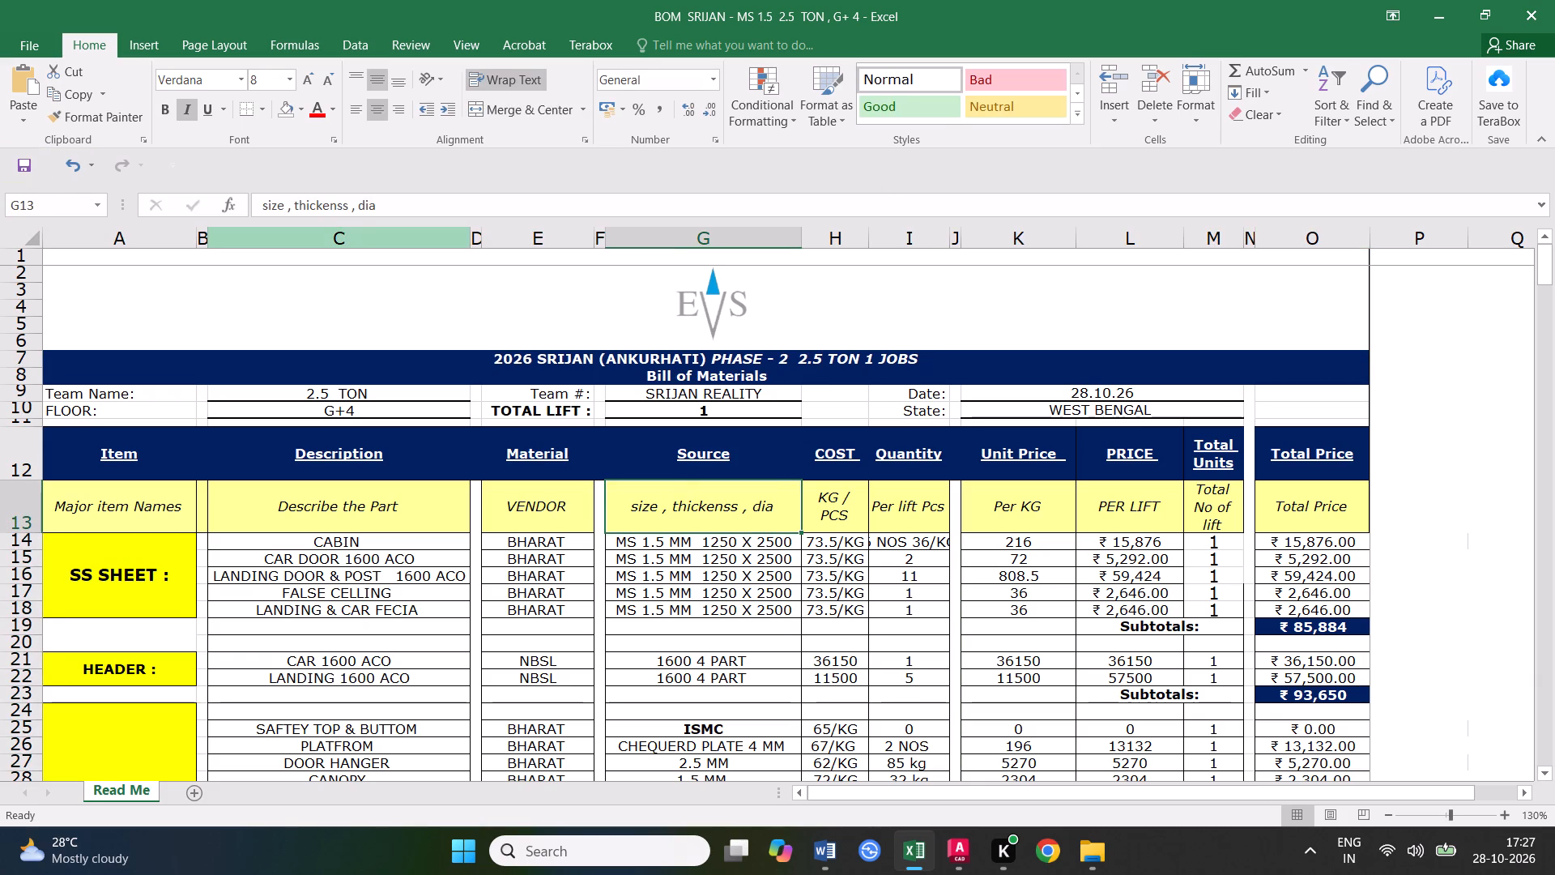
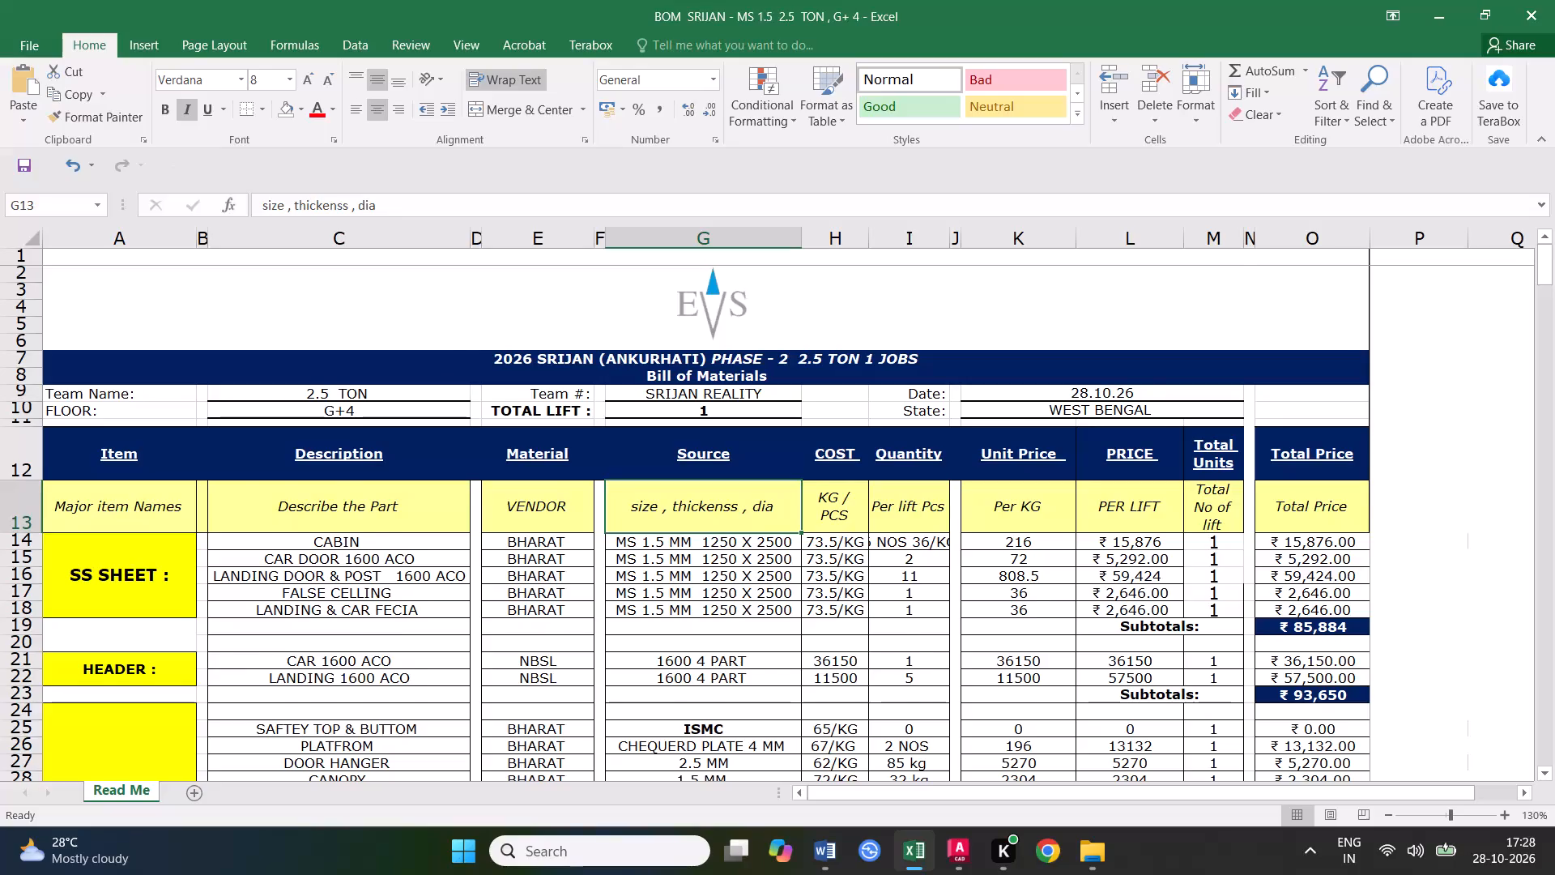
Review the bill of materials down to the ALL Totals row and save the workbook again.
scroll(1070, 576, "down", 20)
scroll(1070, 576, "down", 16)
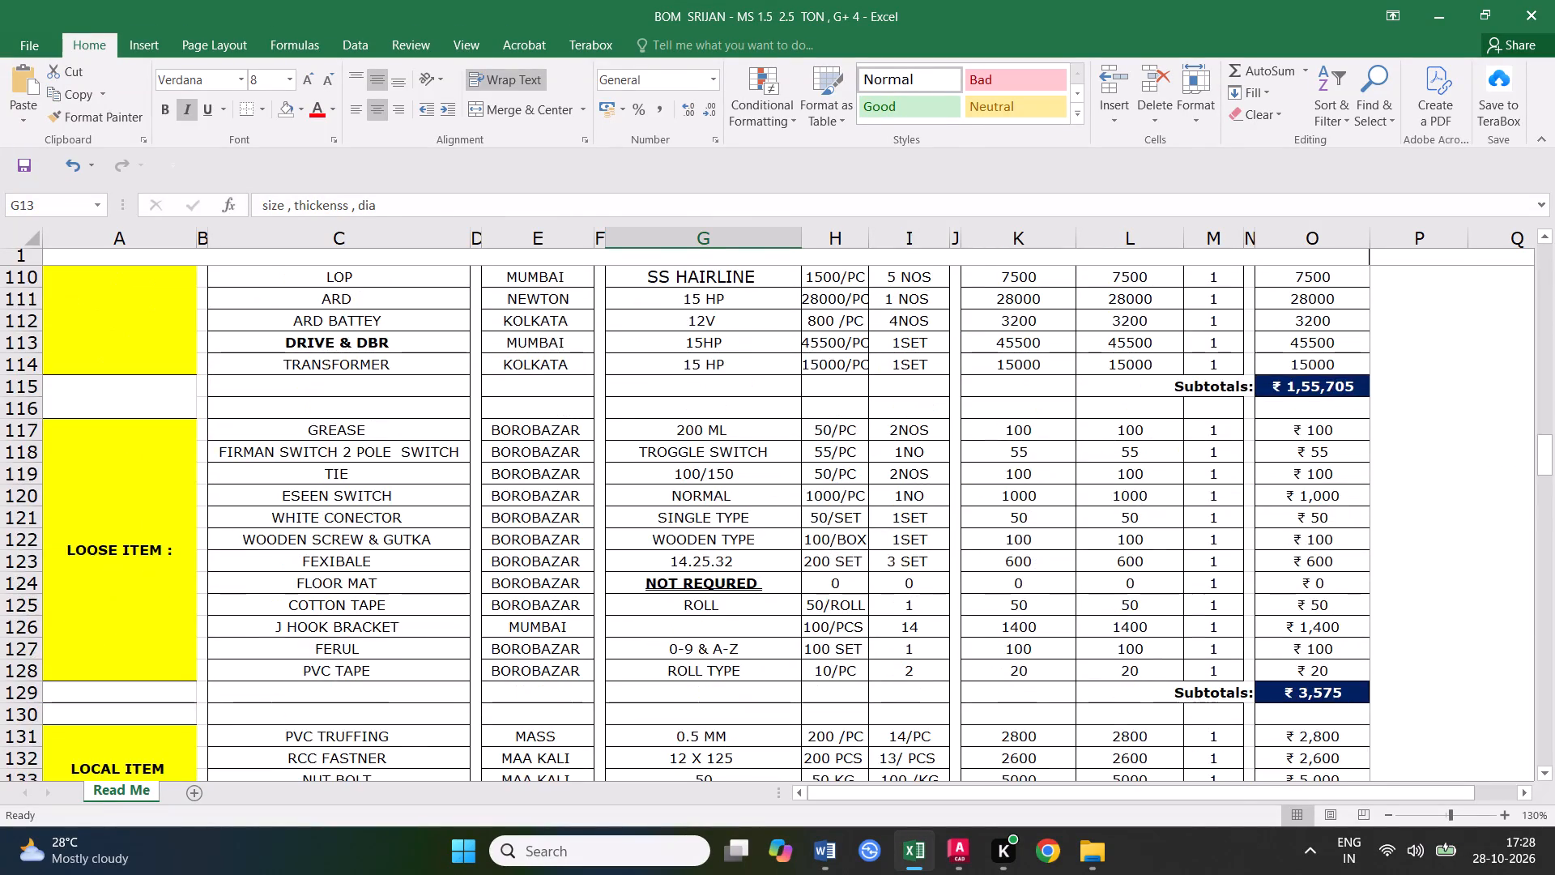
scroll(1110, 638, "down", 7)
scroll(1124, 638, "up", 4)
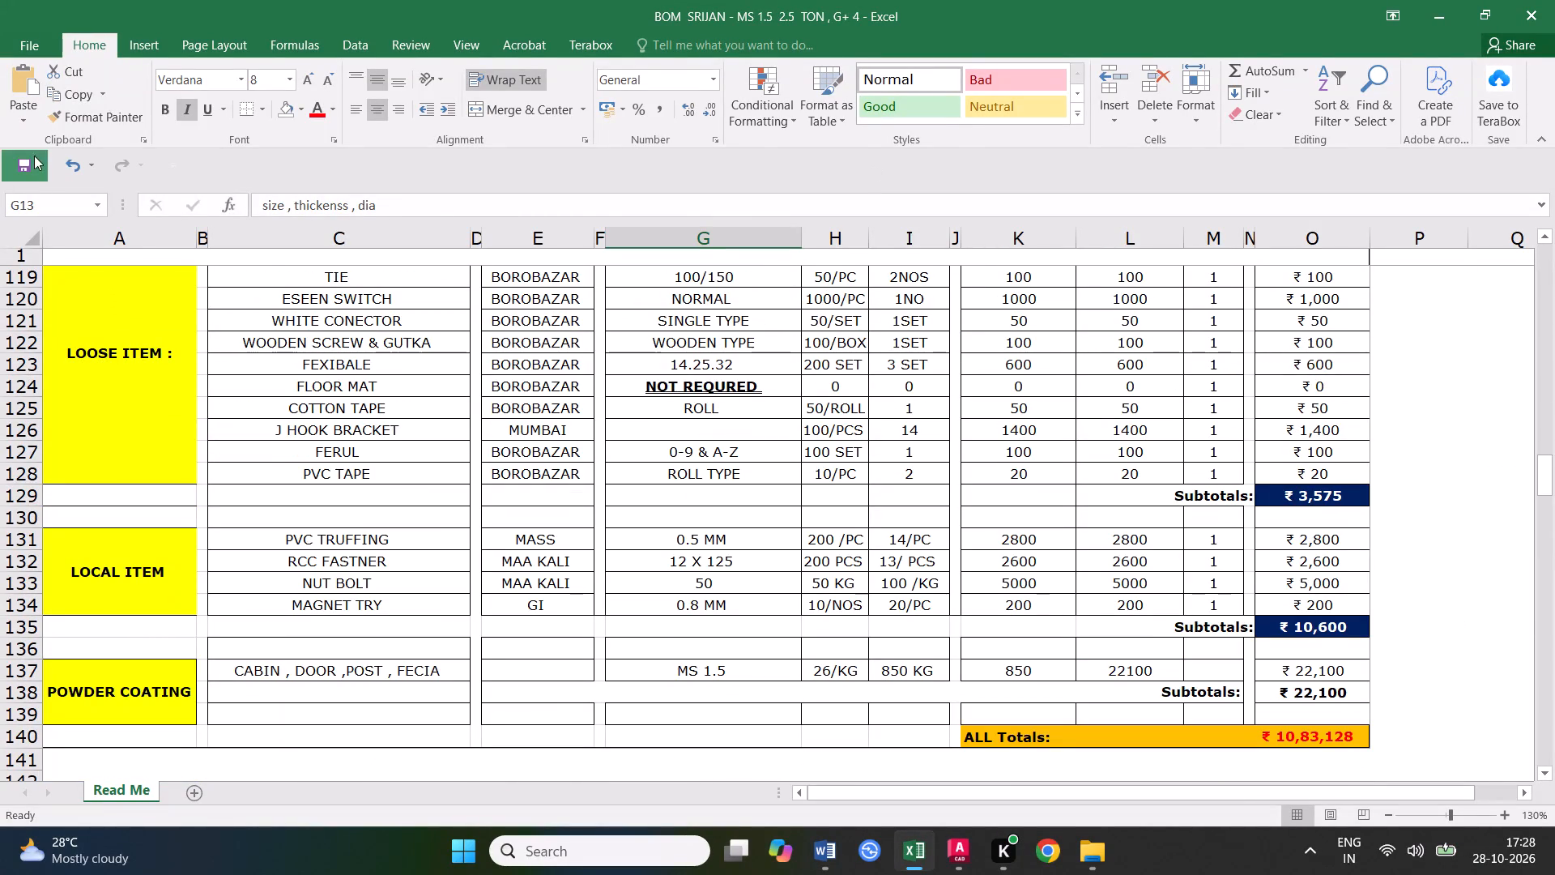
double_click(34, 160)
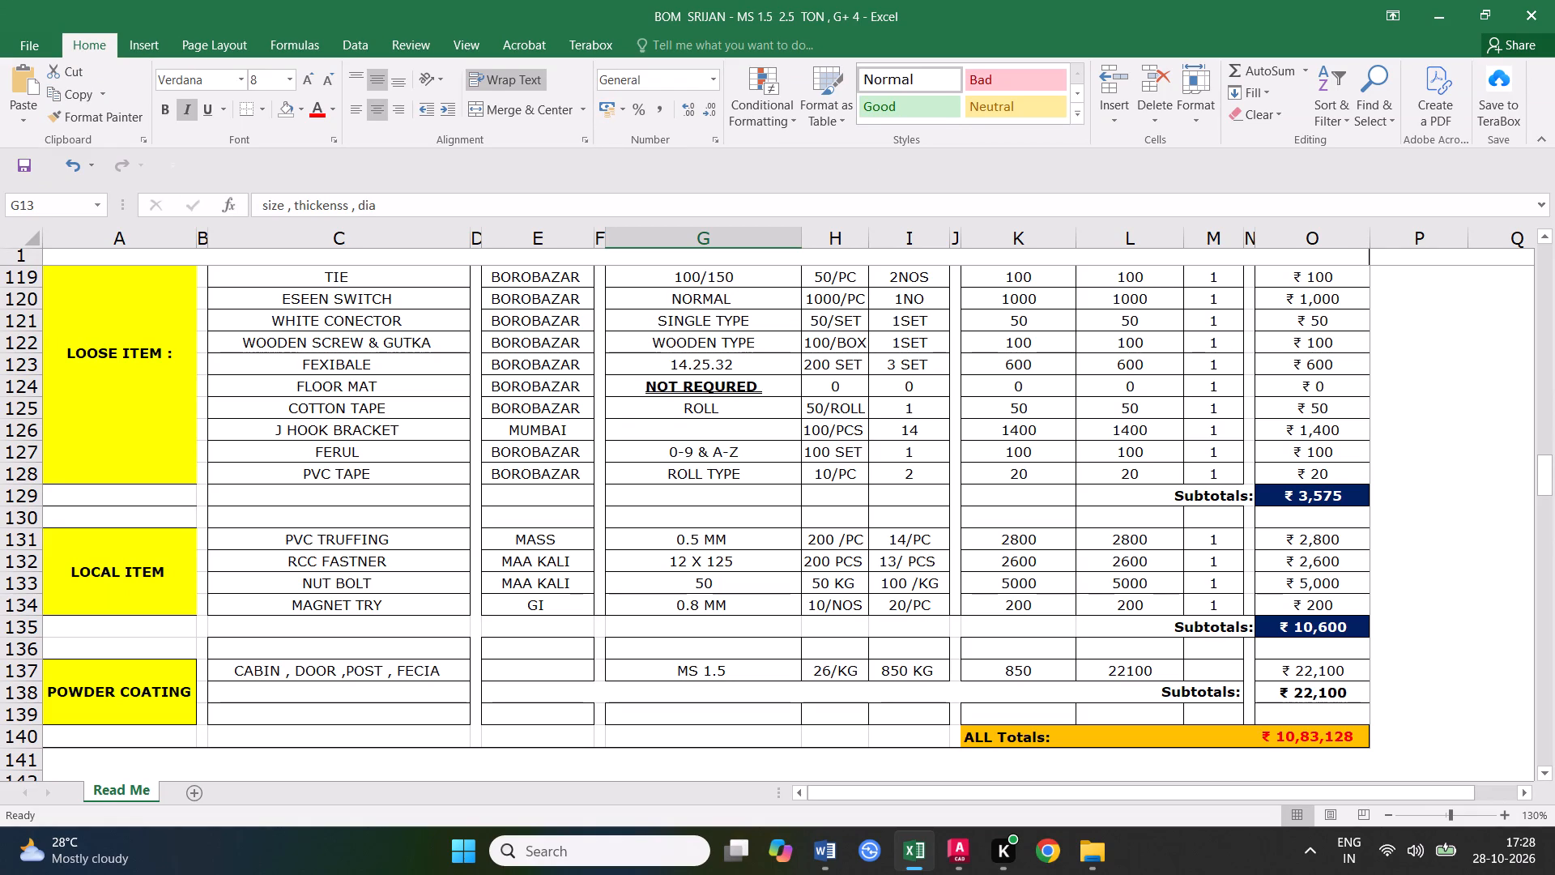
triple_click(12, 174)
double_click(11, 173)
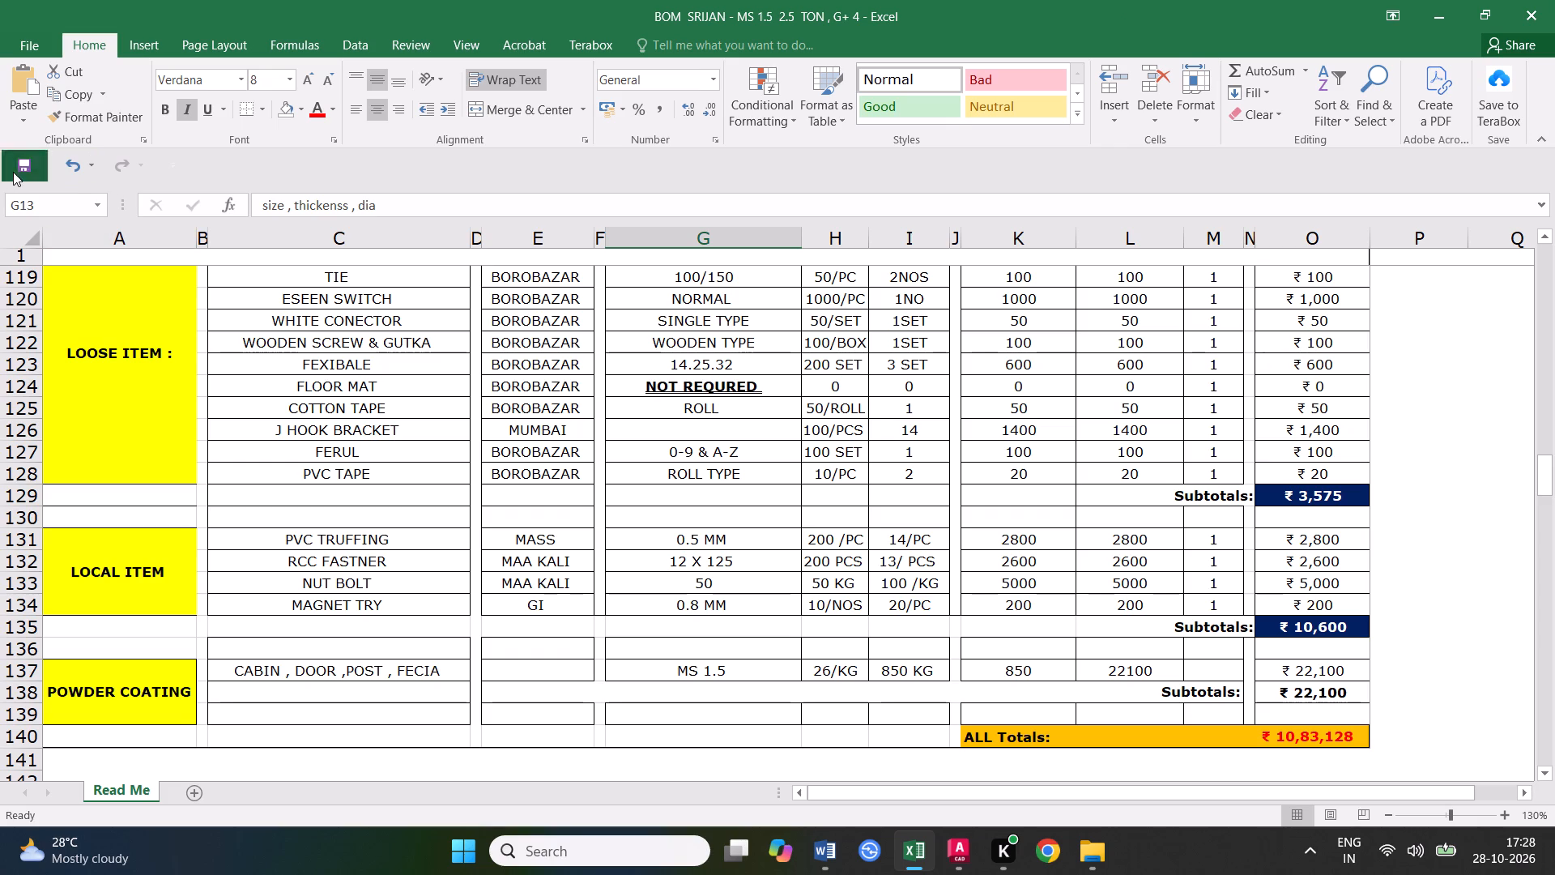
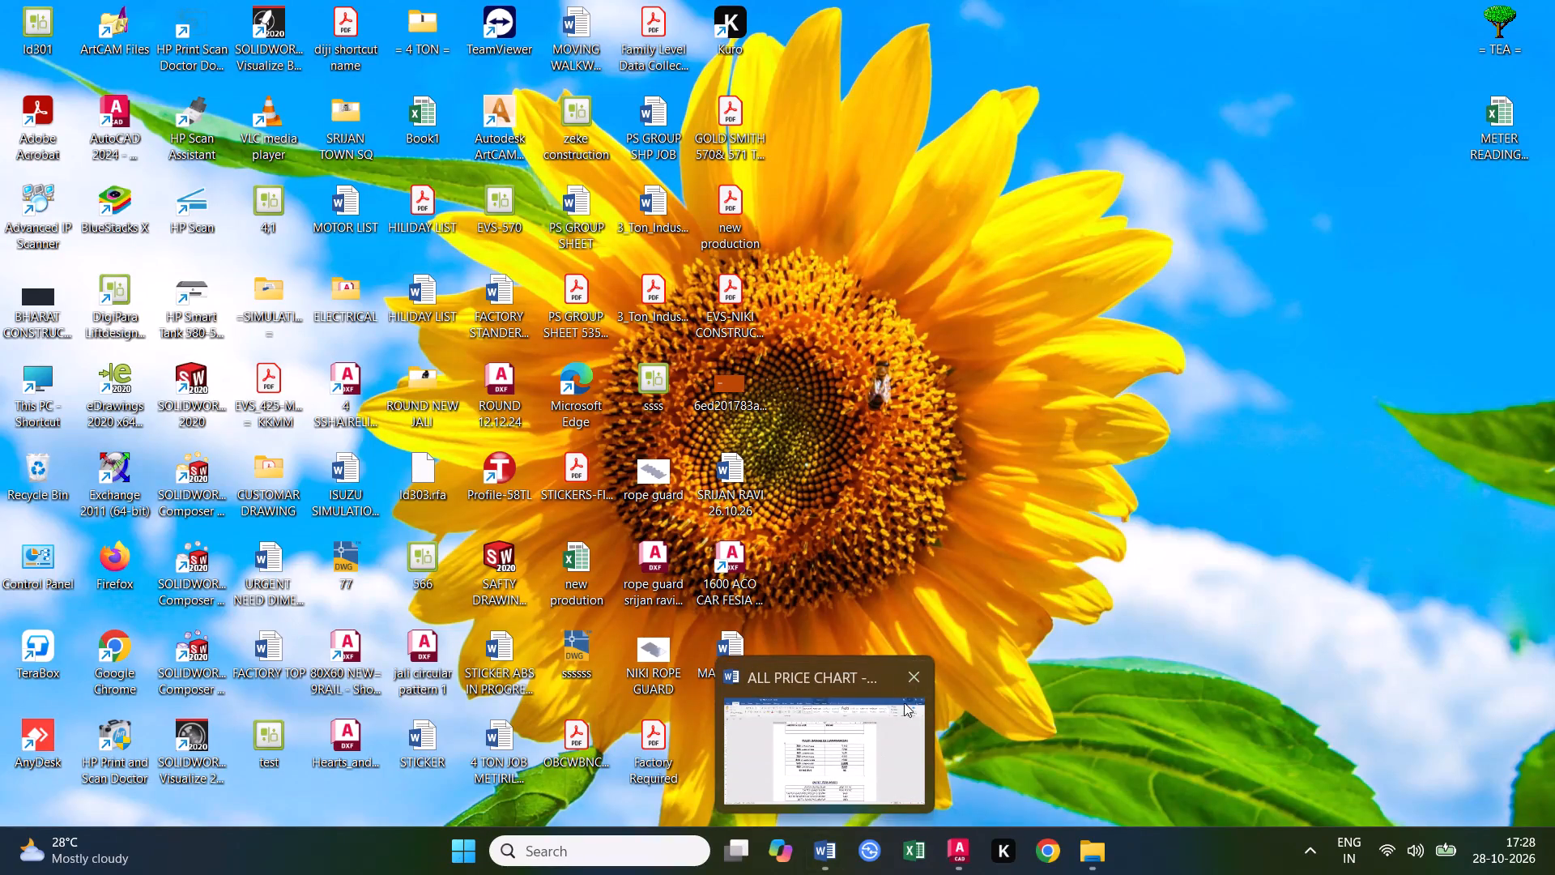
Close the open ALL PRICE CHART document, the AutoCAD 2024 window and the ALL PRICE CHART folder window.
left_click(913, 677)
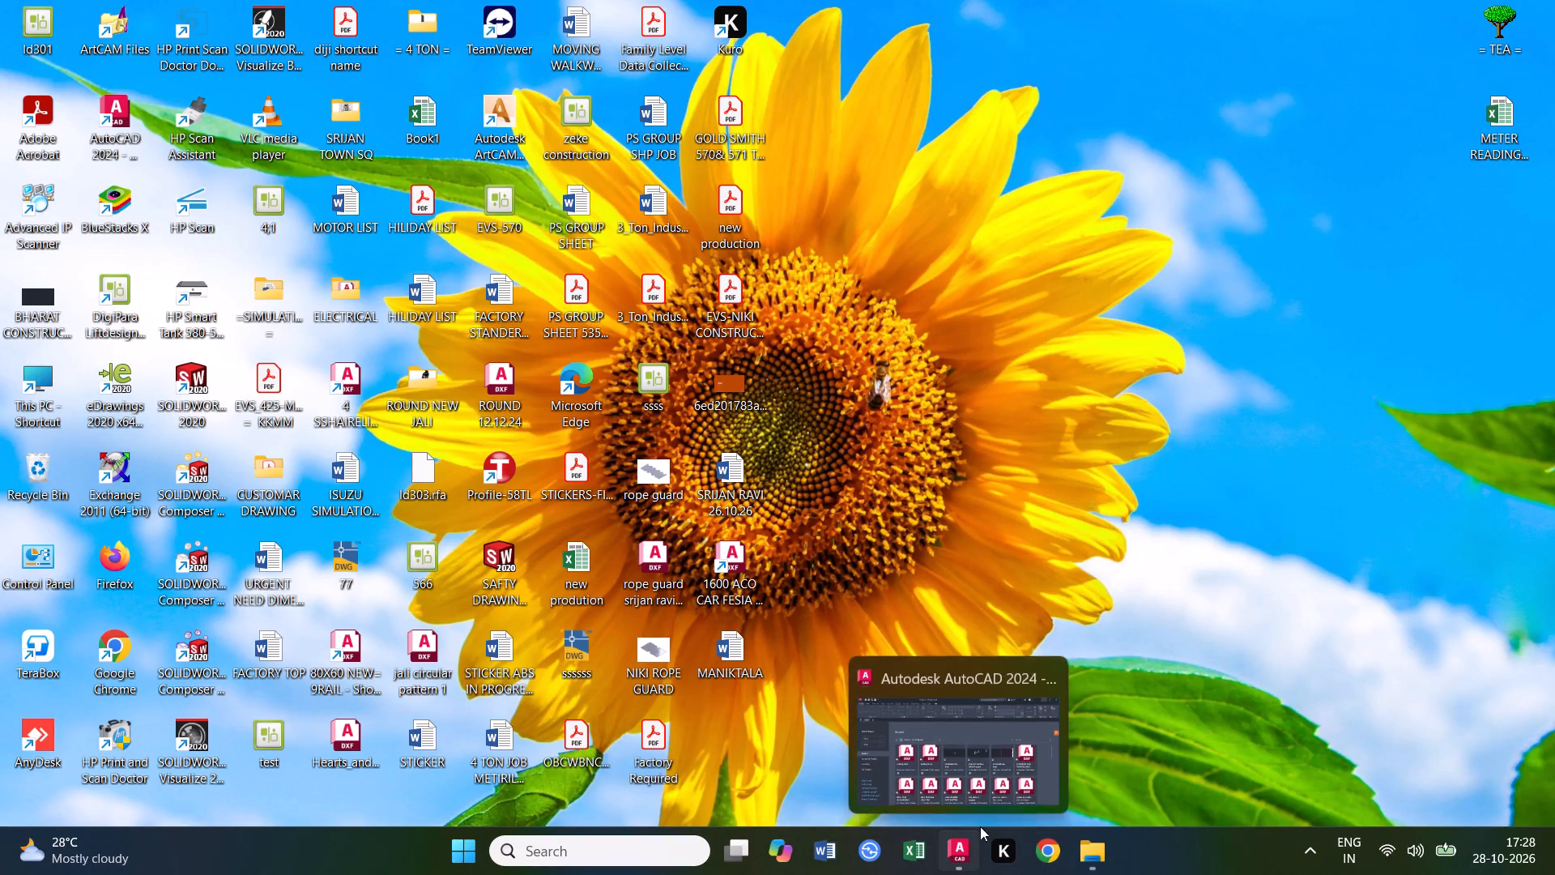
left_click(1040, 684)
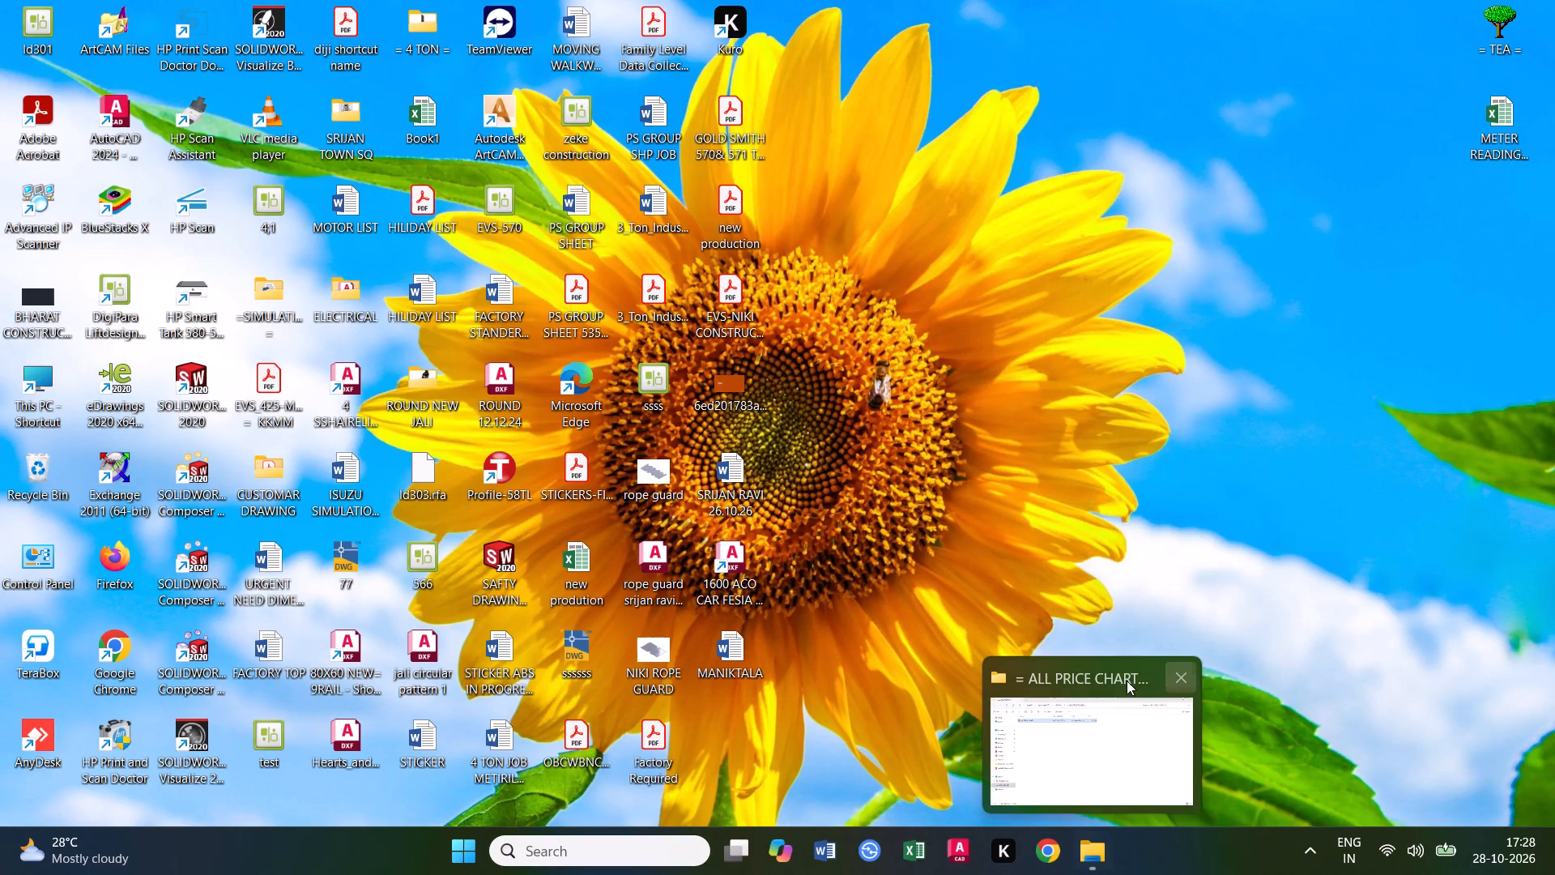
left_click(1170, 677)
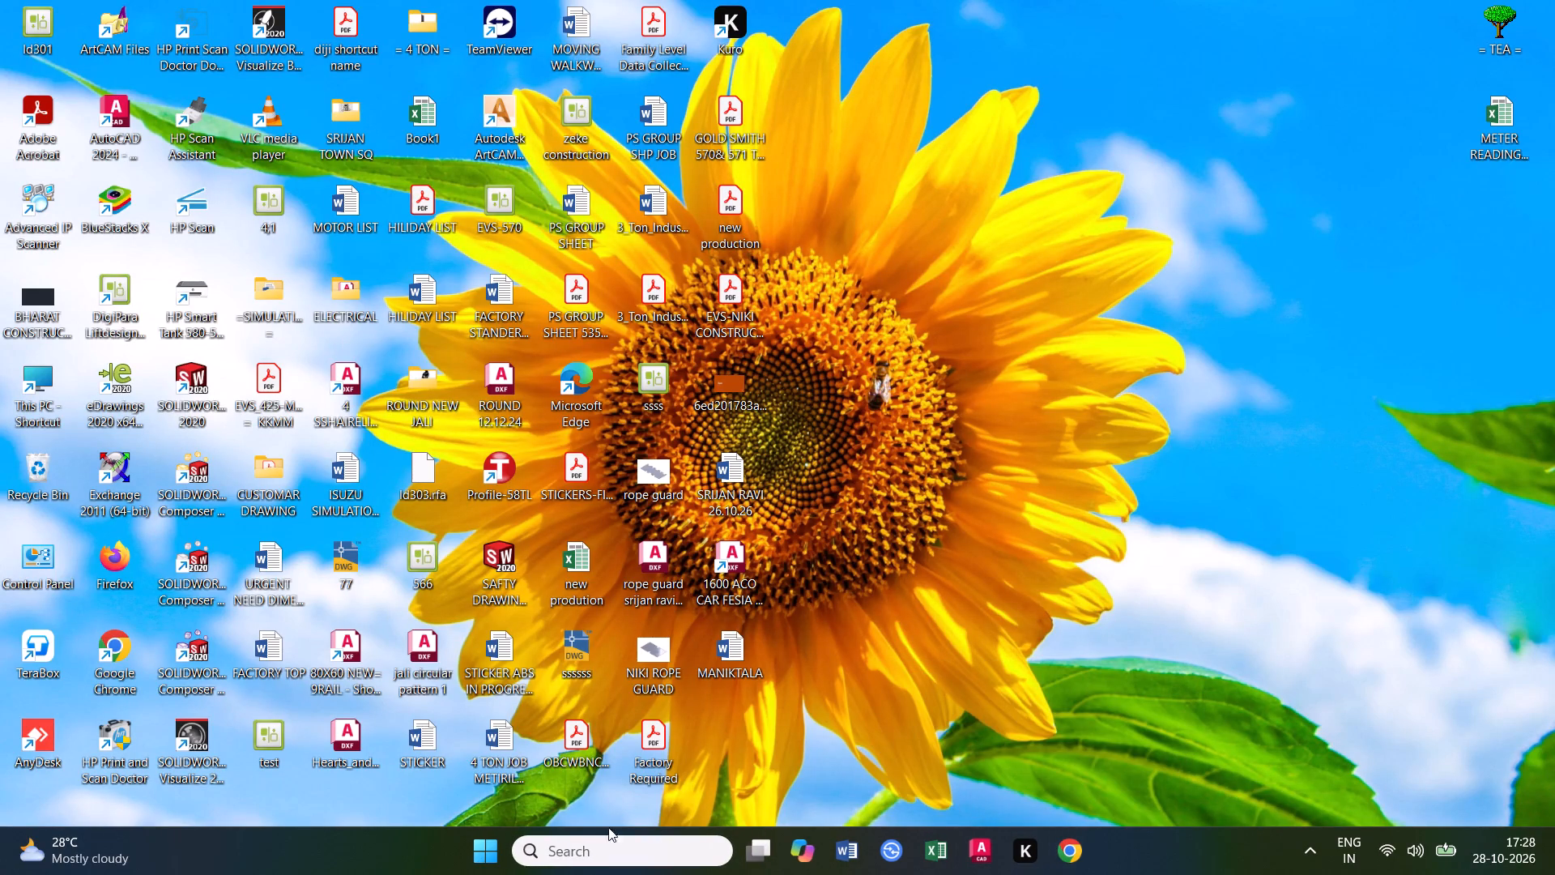
Shut down the computer.
left_click(496, 864)
left_click(1020, 773)
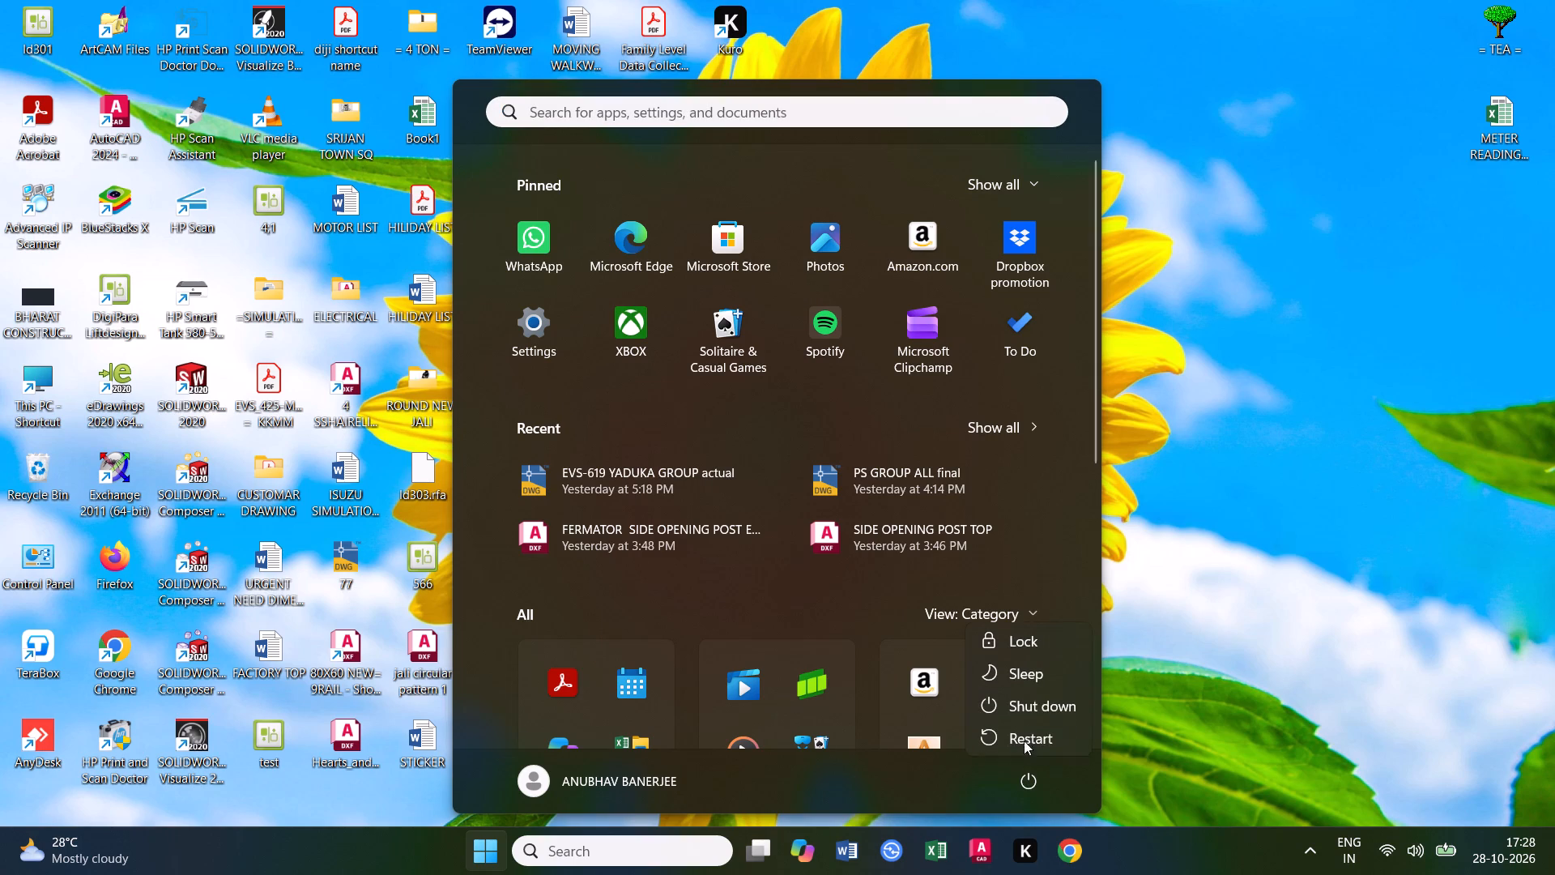
left_click(1034, 705)
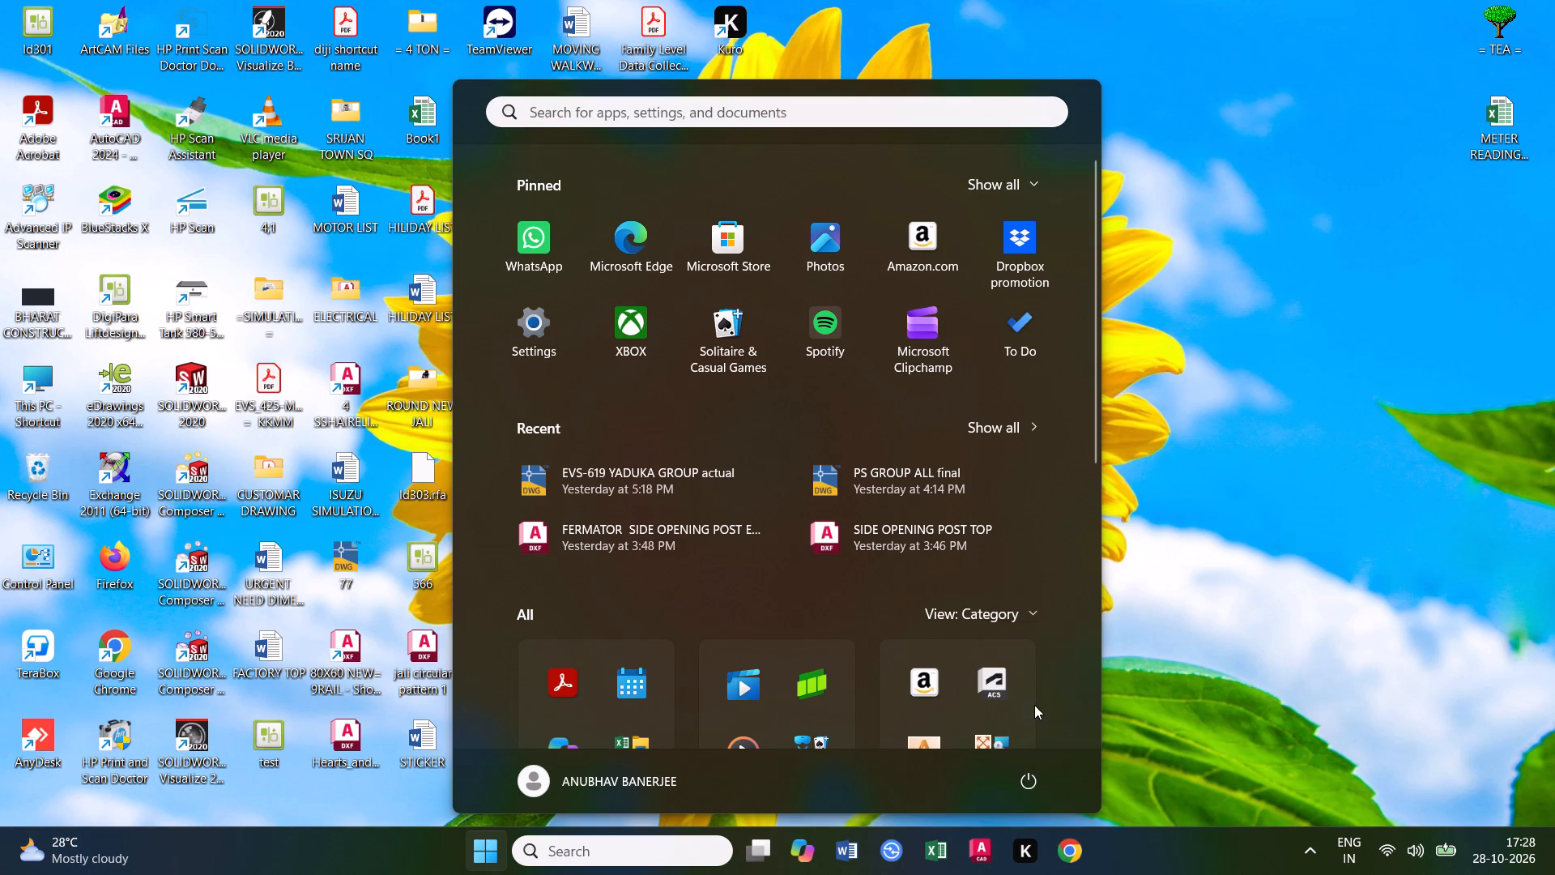